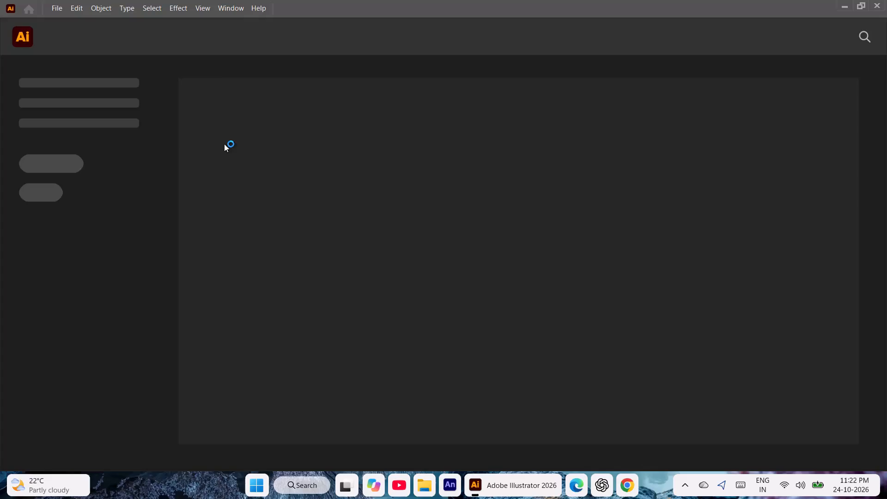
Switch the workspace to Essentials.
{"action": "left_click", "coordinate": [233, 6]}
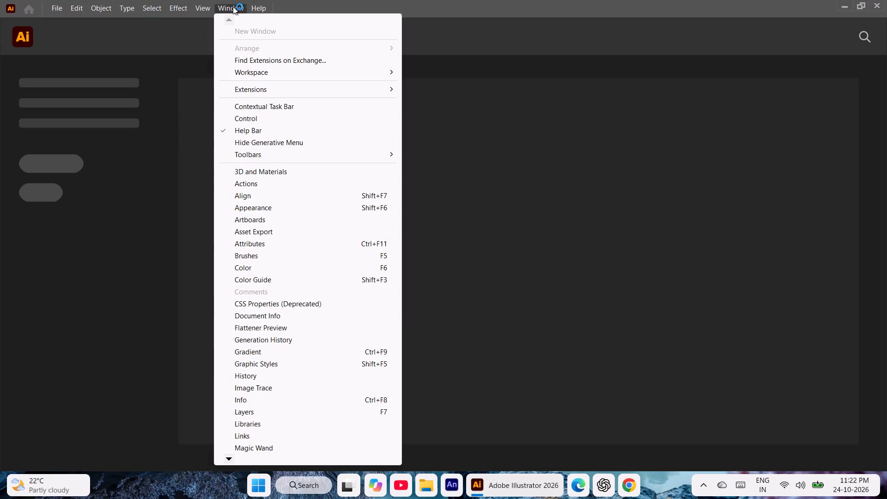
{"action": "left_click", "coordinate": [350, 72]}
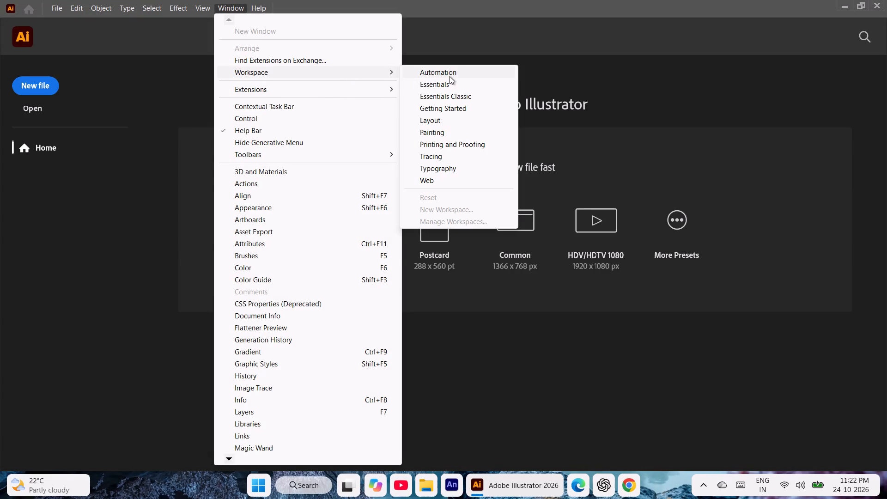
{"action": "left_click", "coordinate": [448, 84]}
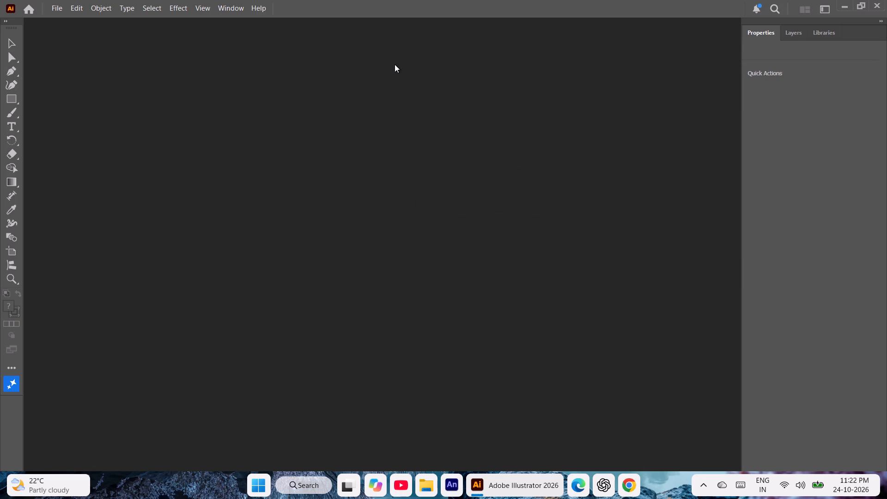
Switch the workspace to Essentials Classic.
{"action": "left_click", "coordinate": [226, 7]}
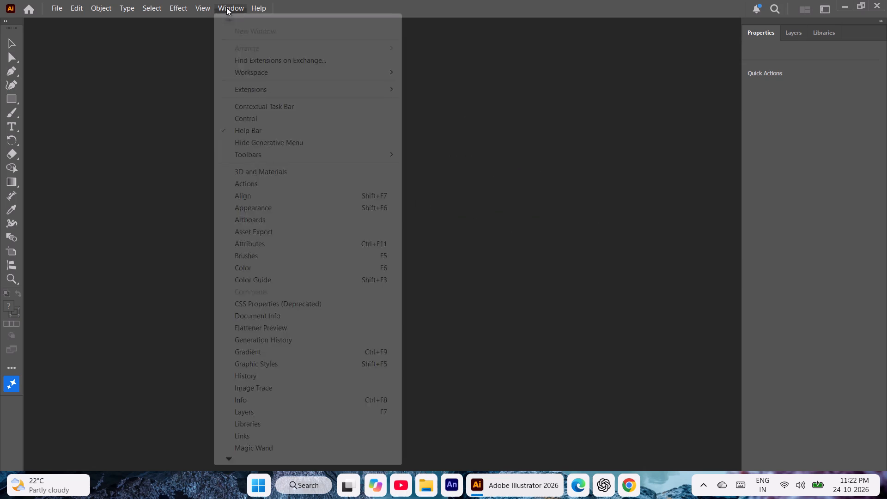
{"action": "left_click", "coordinate": [251, 69]}
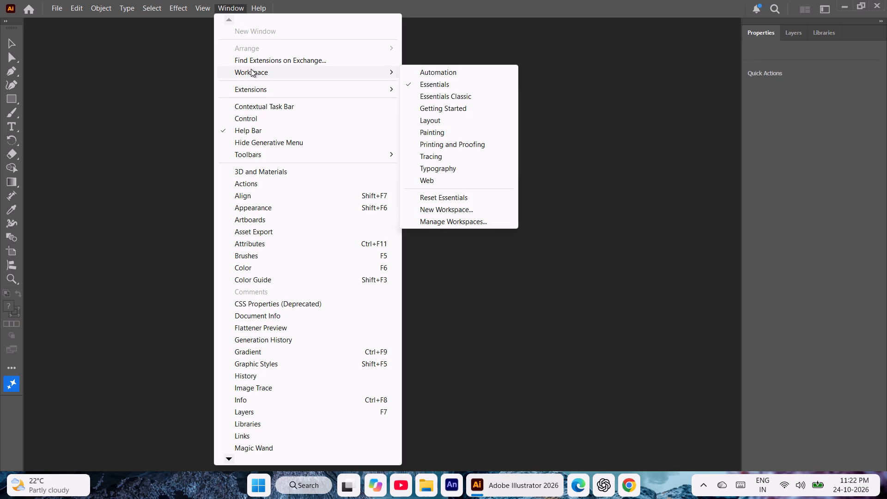
{"action": "left_click", "coordinate": [426, 95]}
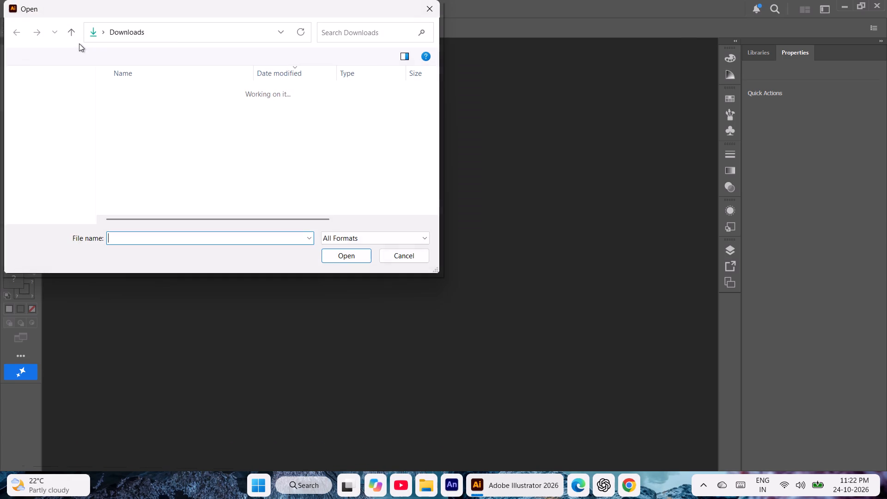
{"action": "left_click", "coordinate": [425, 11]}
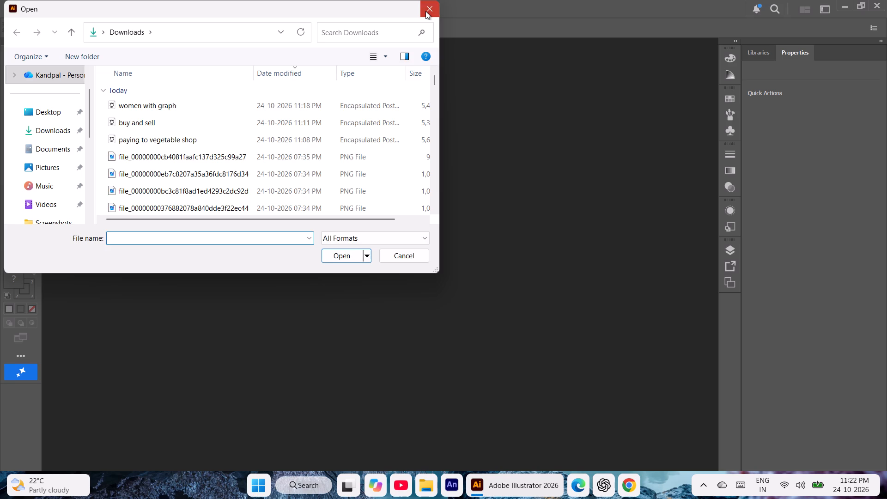
Create a new blank document from the 1920 x 1080 pt Art & Illustration preset.
{"action": "left_click", "coordinate": [55, 7]}
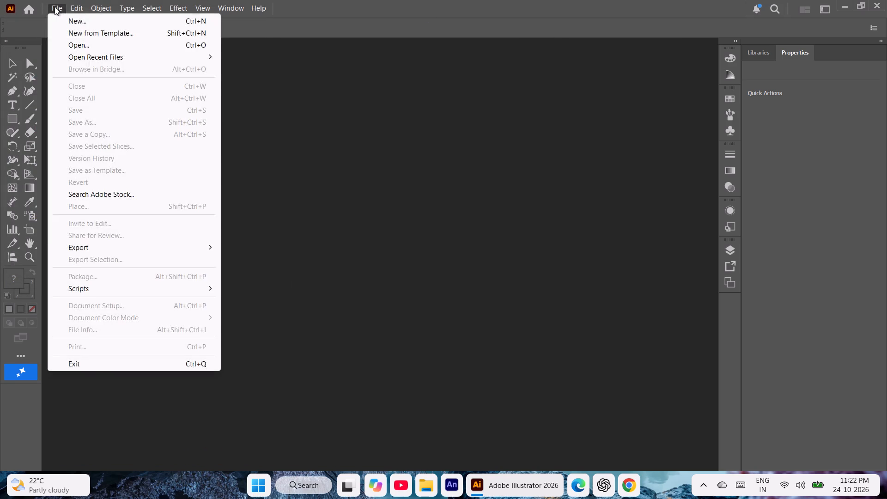
{"action": "left_click", "coordinate": [66, 24]}
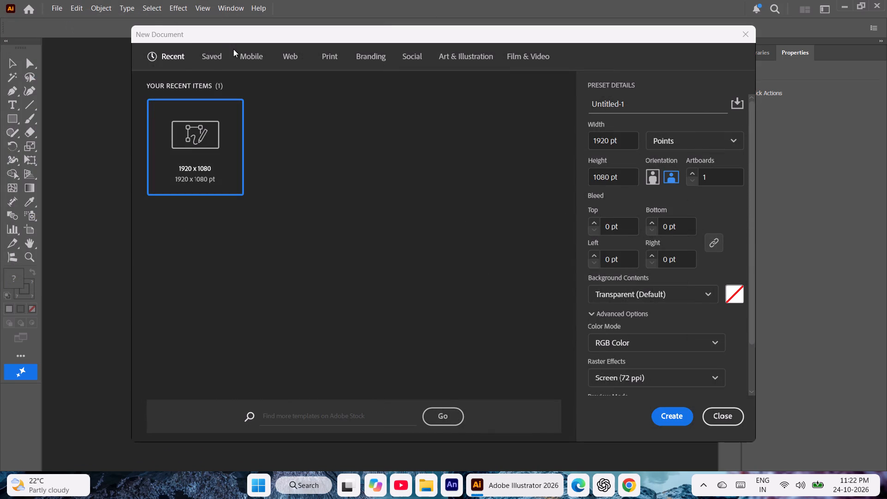
{"action": "left_click", "coordinate": [215, 56]}
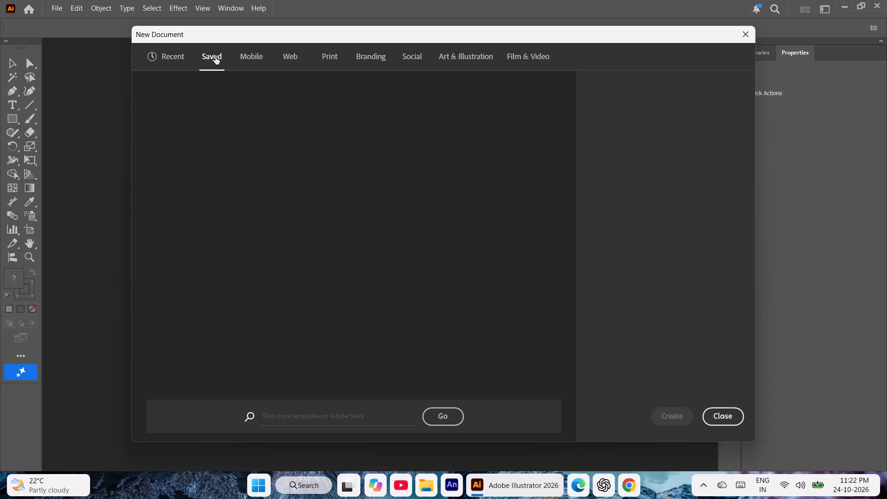
{"action": "left_click", "coordinate": [243, 53]}
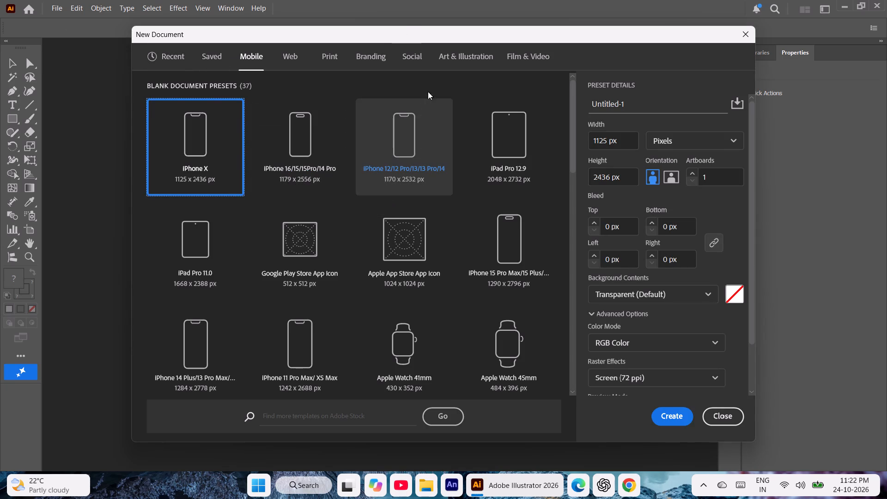
{"action": "left_click", "coordinate": [446, 52]}
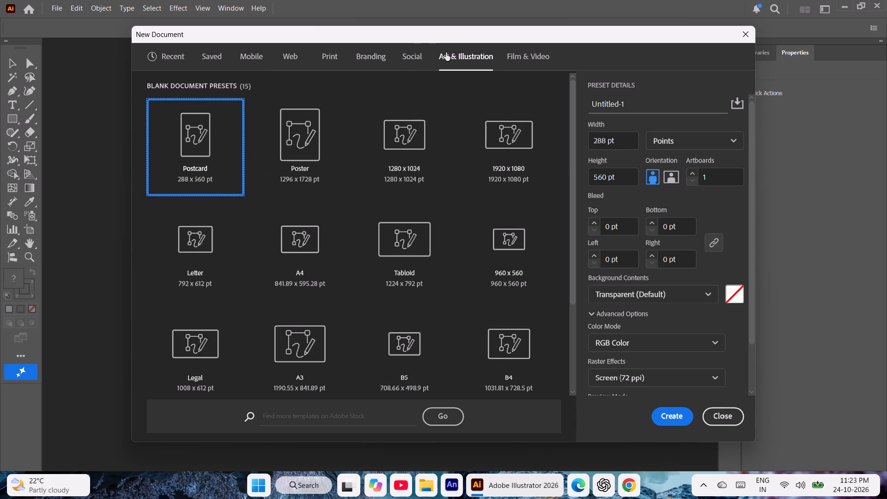
{"action": "left_click", "coordinate": [464, 55]}
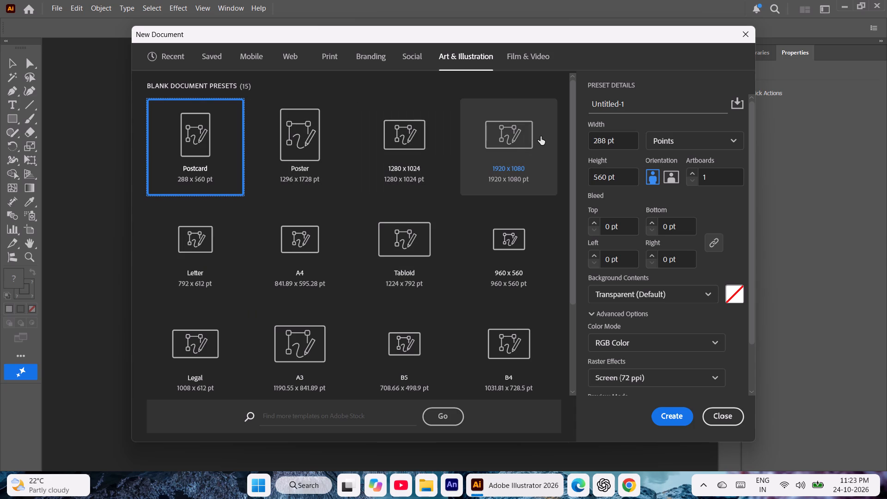
{"action": "left_click", "coordinate": [519, 141]}
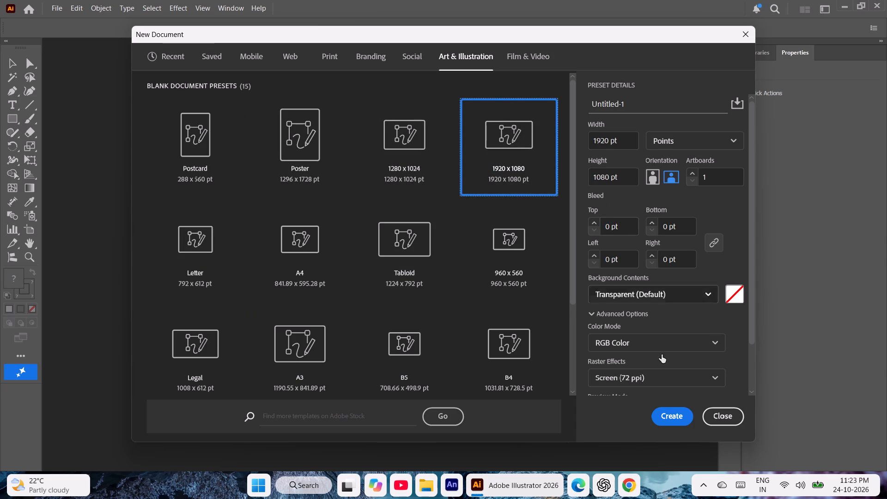
{"action": "left_click", "coordinate": [670, 418]}
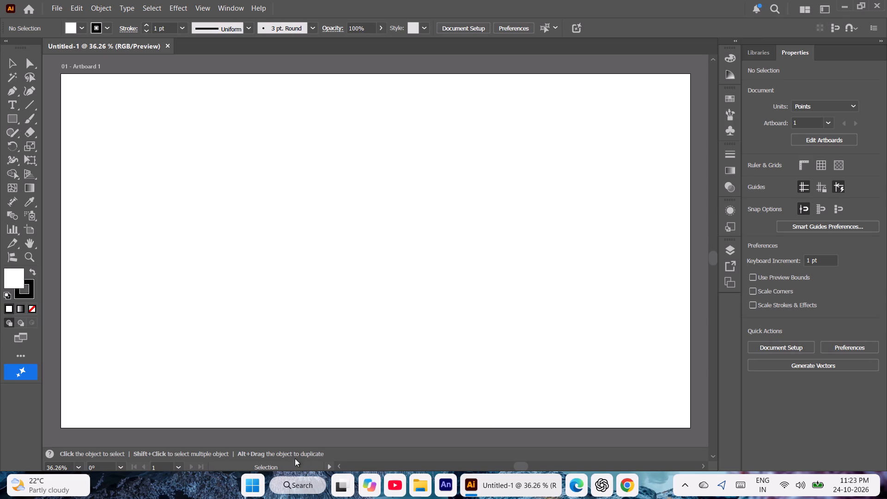
Launch the recently added Kuro app.
{"action": "left_click", "coordinate": [254, 486]}
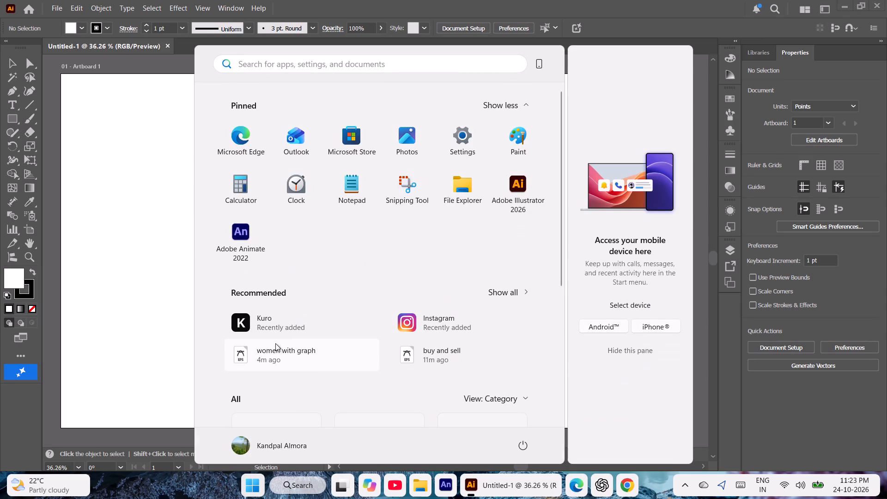
{"action": "left_click", "coordinate": [282, 328]}
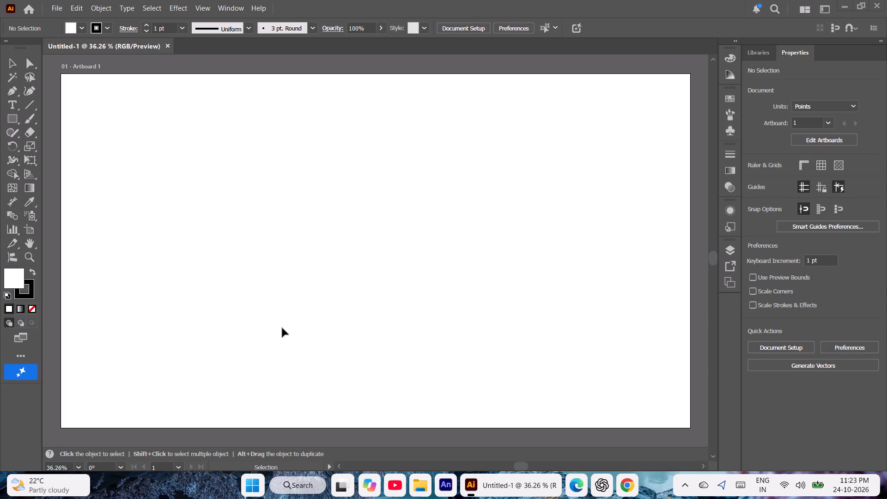
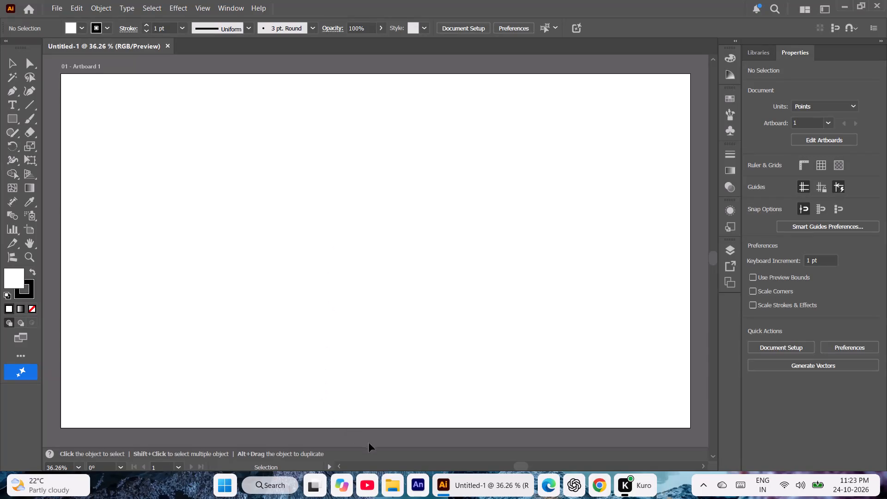
Place the PNG file_00000000cb4081faafc137d325c99a27, showing a woman beside a trading monitor, from the Downloads folder onto the artboard.
{"action": "left_click", "coordinate": [393, 481]}
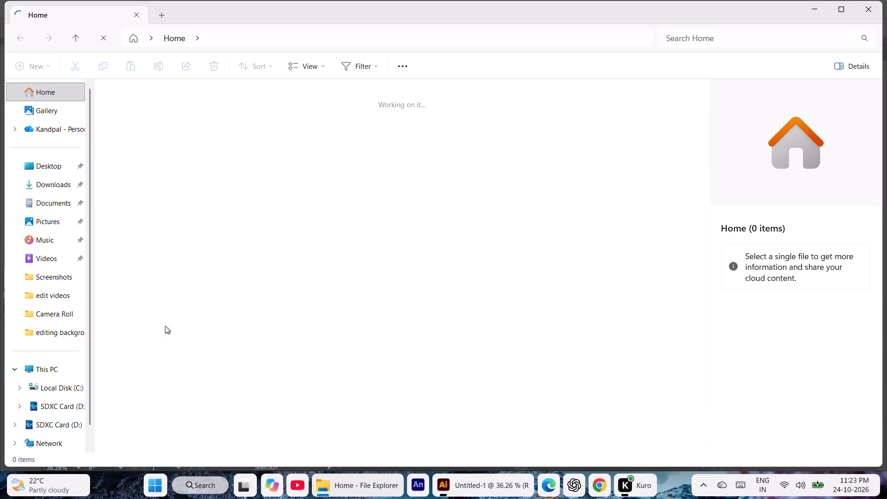
{"action": "left_click", "coordinate": [61, 187]}
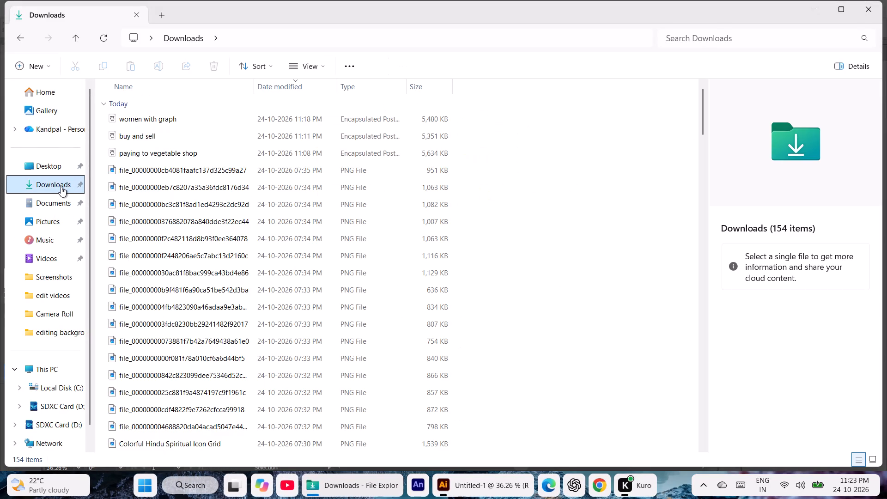
{"action": "left_click", "coordinate": [125, 170]}
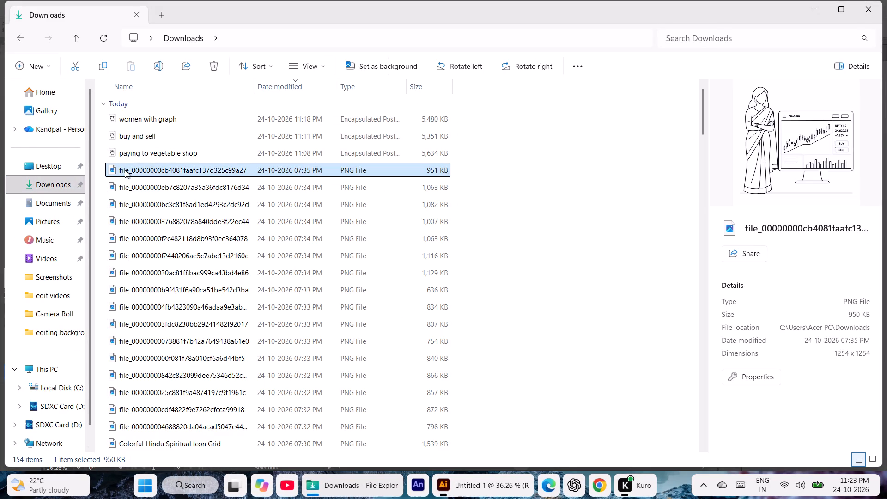
{"action": "left_click_drag", "start_coordinate": [125, 170], "coordinate": [405, 290]}
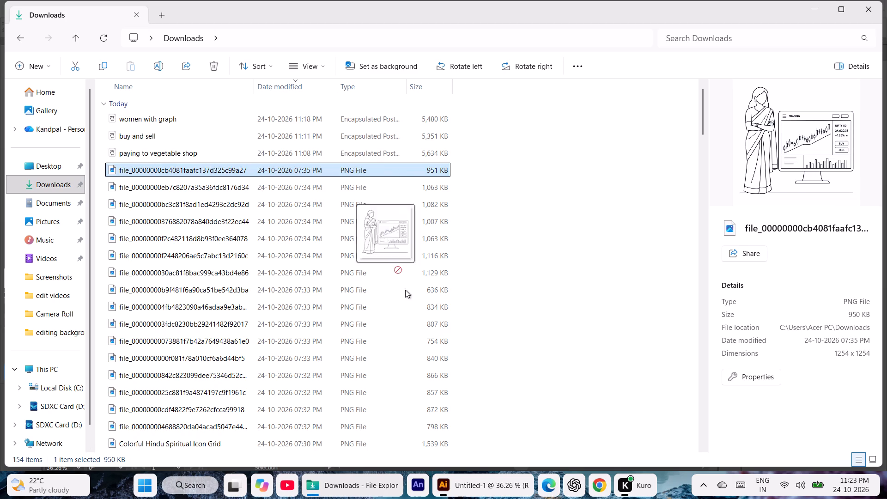
{"action": "left_click_drag", "start_coordinate": [405, 290], "coordinate": [364, 253]}
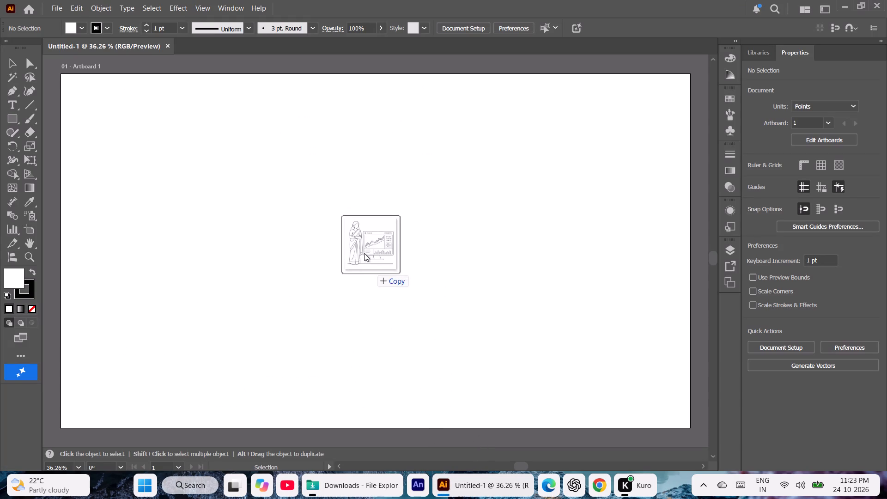
{"action": "left_click_drag", "start_coordinate": [364, 253], "coordinate": [351, 232]}
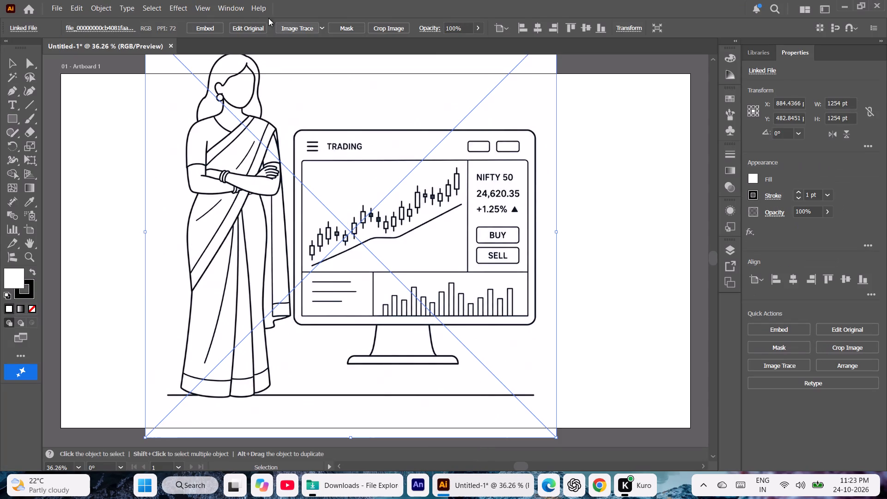
Image Trace the placed picture with the Low Fidelity Photo preset and expand the result into editable paths.
{"action": "left_click", "coordinate": [235, 8]}
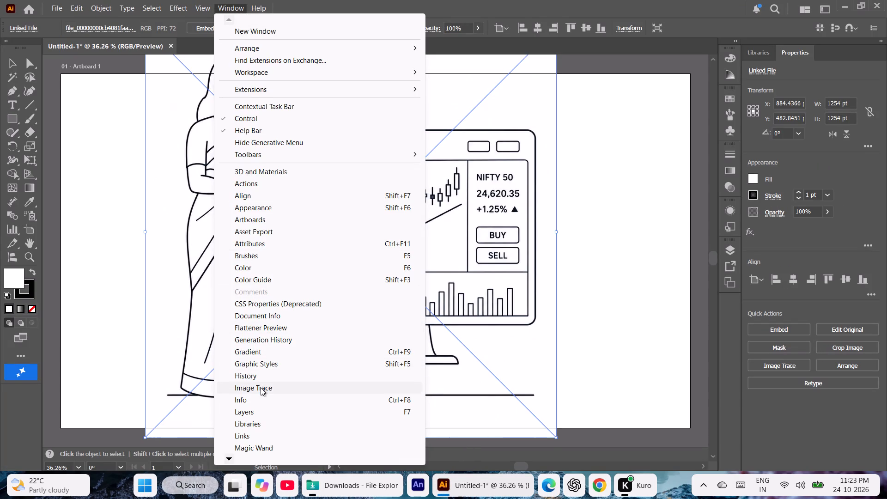
{"action": "left_click", "coordinate": [261, 388]}
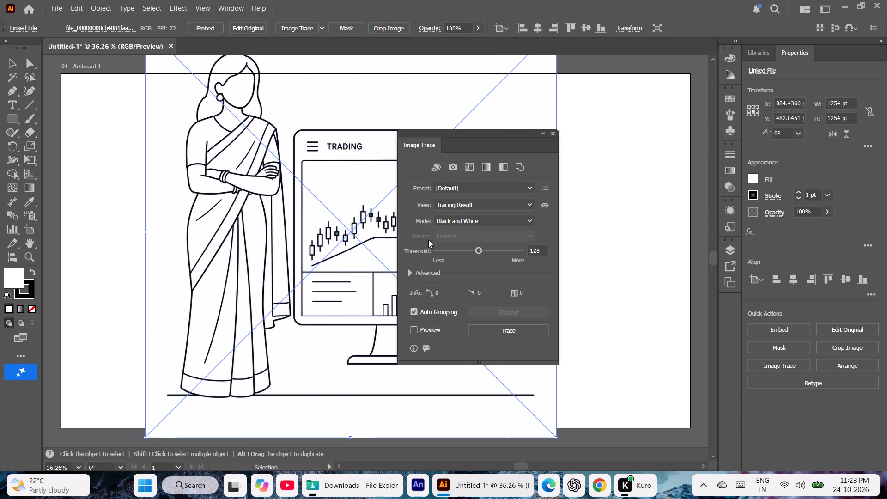
{"action": "left_click", "coordinate": [512, 186]}
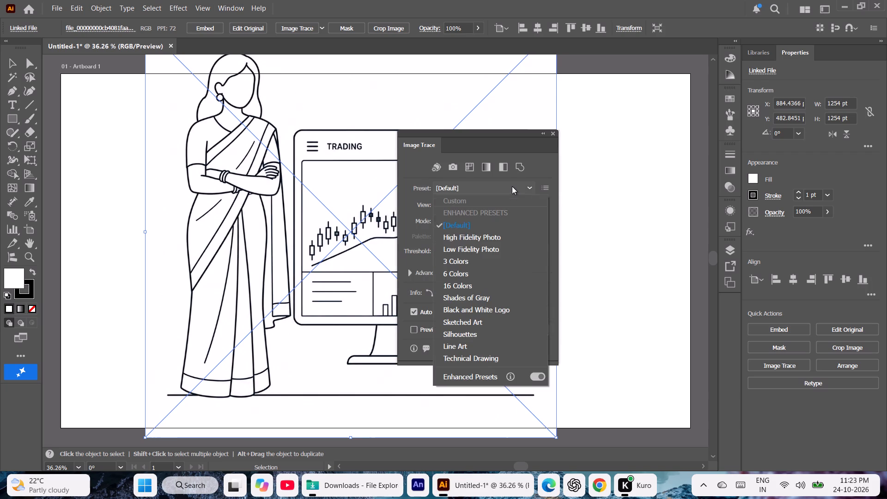
{"action": "left_click", "coordinate": [476, 247]}
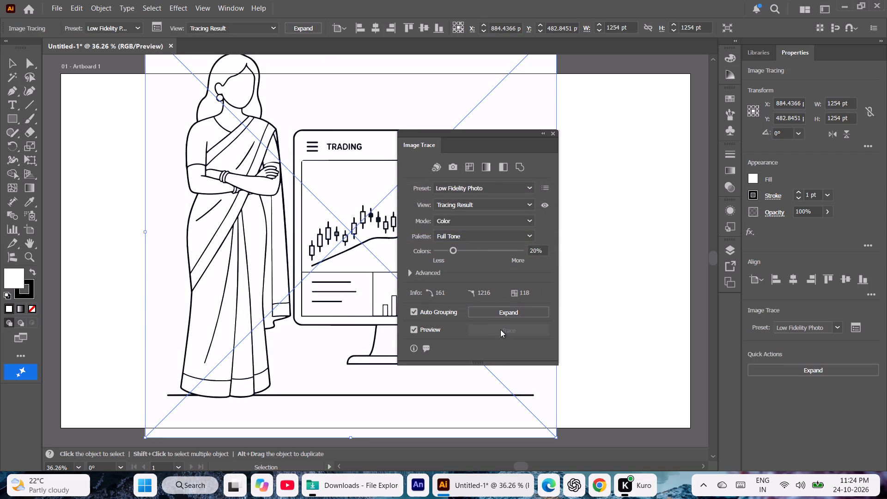
{"action": "left_click", "coordinate": [499, 316]}
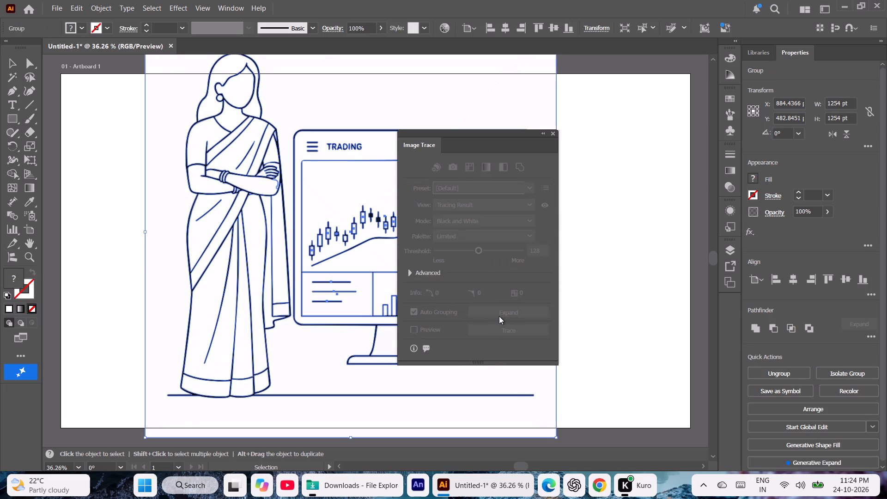
{"action": "left_click", "coordinate": [554, 133]}
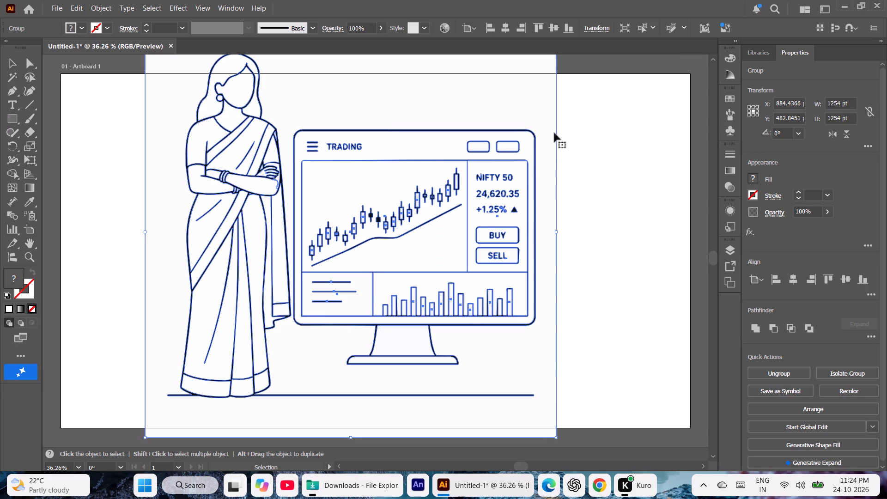
Ungroup the expanded tracing and delete the large background rectangle behind the woman and monitor.
{"action": "right_click", "coordinate": [554, 133]}
{"action": "left_click", "coordinate": [607, 281]}
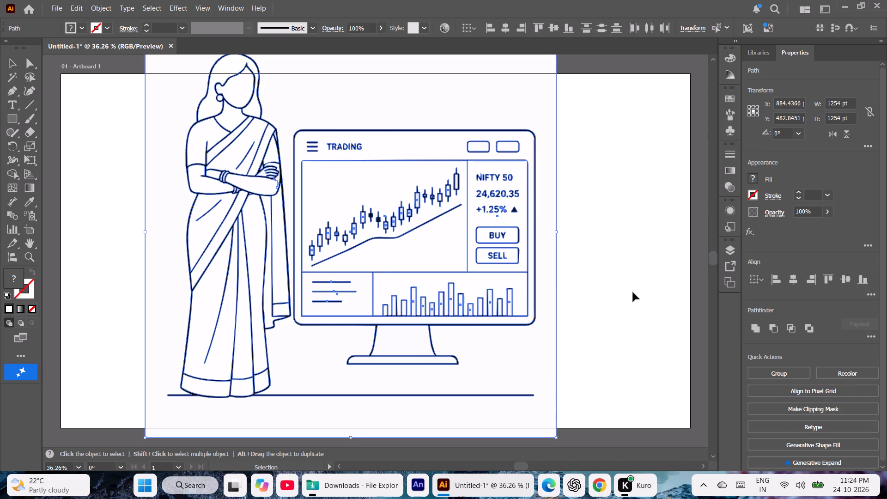
{"action": "left_click", "coordinate": [633, 292]}
{"action": "left_click", "coordinate": [532, 346]}
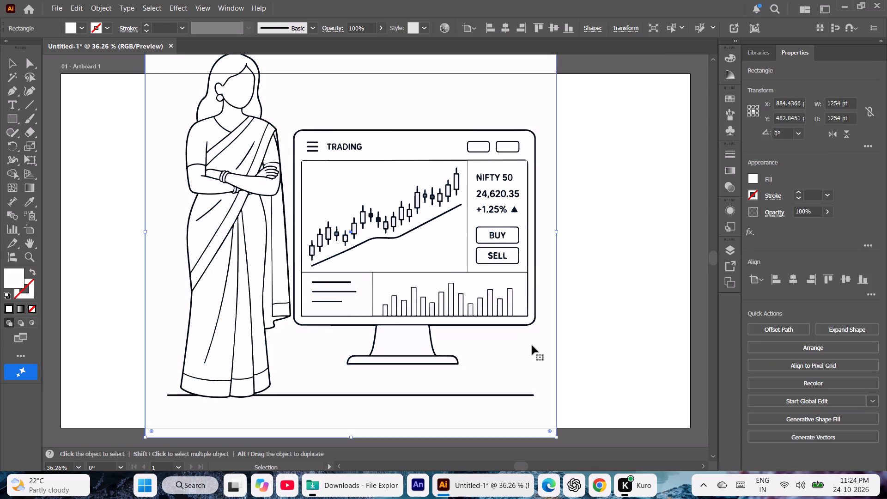
{"action": "key", "text": "Delete"}
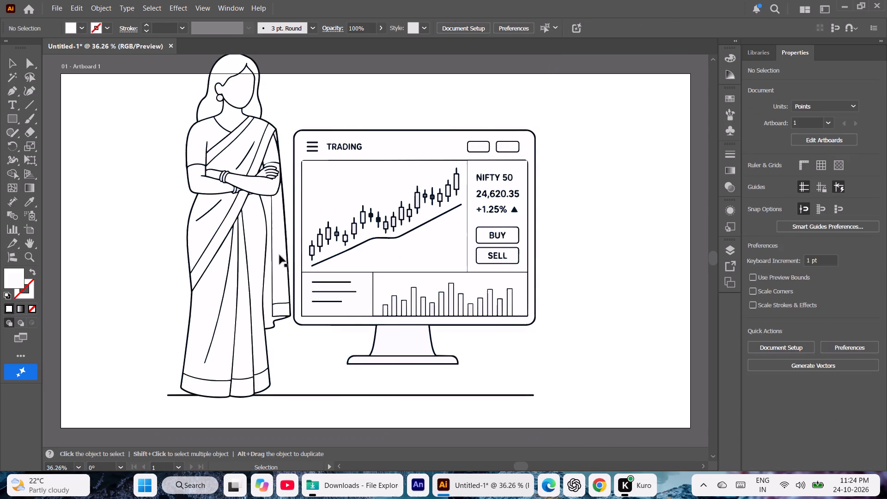
Fill the path forming the woman's outline and the ground line with the black swatch.
{"action": "left_click", "coordinate": [290, 316]}
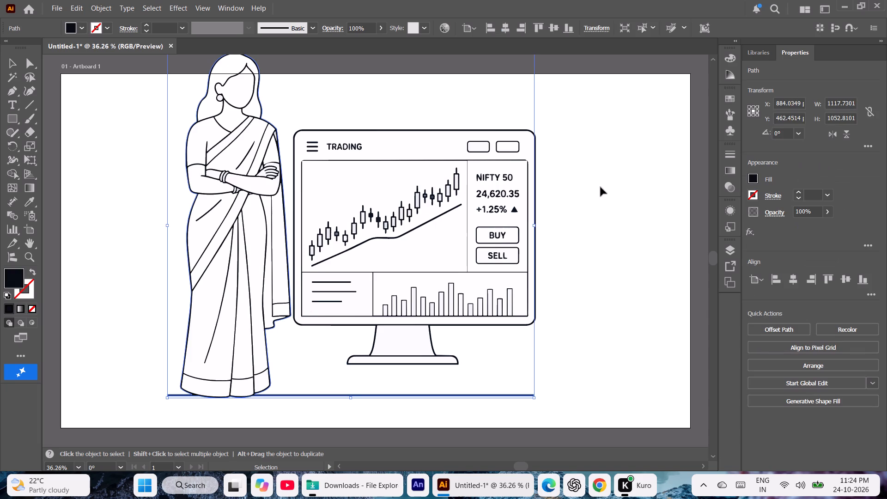
{"action": "left_click", "coordinate": [754, 180]}
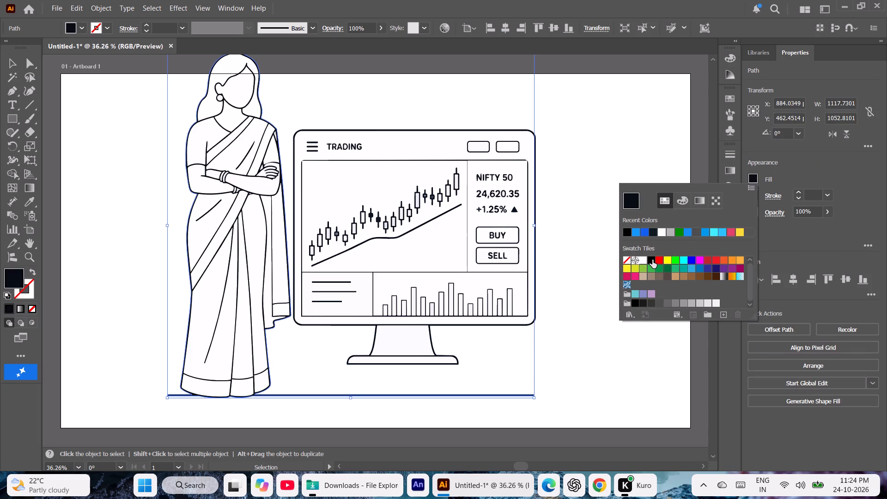
{"action": "left_click", "coordinate": [652, 260]}
{"action": "left_click", "coordinate": [652, 260]}
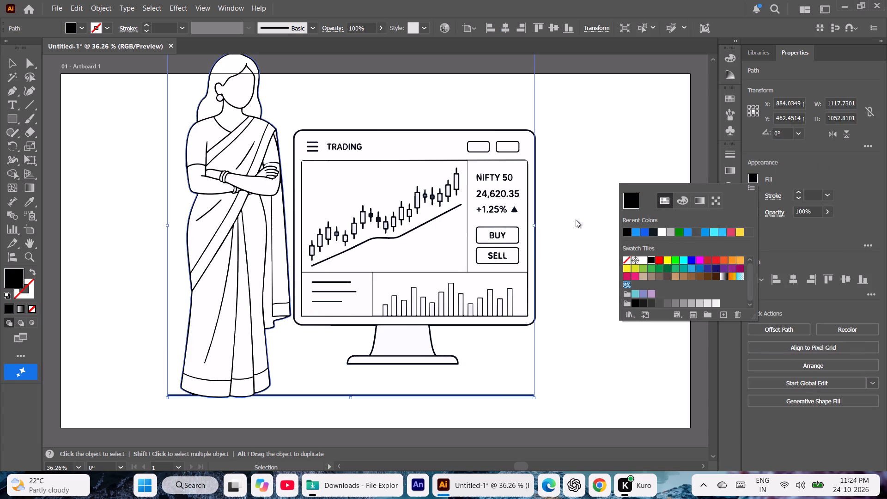
{"action": "left_click", "coordinate": [576, 219]}
{"action": "left_click", "coordinate": [576, 219]}
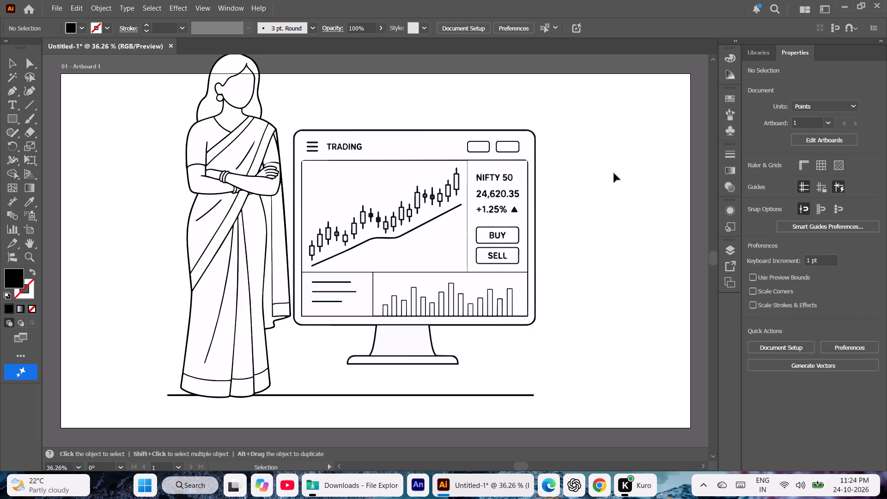
Recolour the off-white hollow candlestick bodies in the trading chart with the white fill sampled from the chart background using the Eyedropper.
{"action": "left_click", "coordinate": [312, 250]}
{"action": "left_click", "coordinate": [608, 209]}
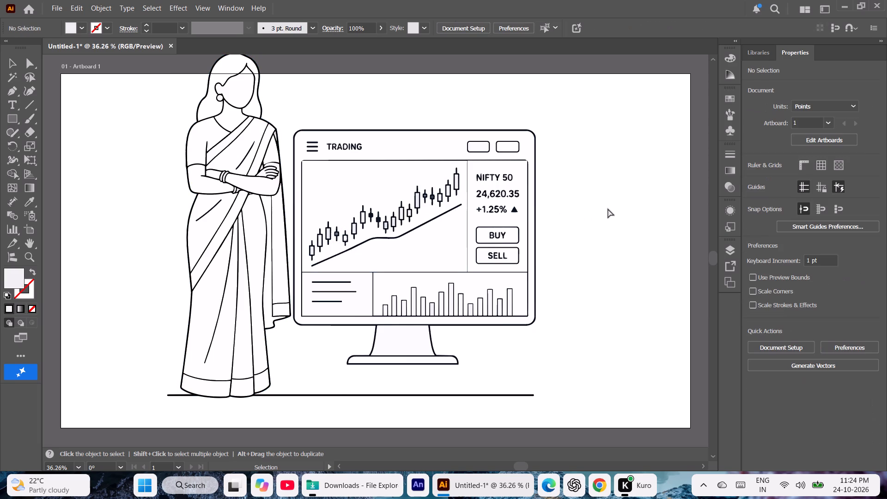
{"action": "key", "text": "ctrl+plus"}
{"action": "key", "text": "ctrl+plus"}
{"action": "key", "text": "ctrl+plus"}
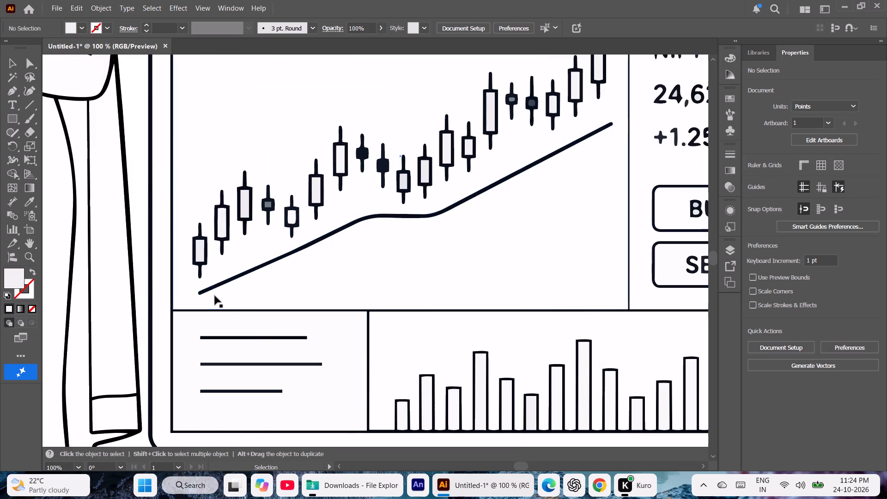
{"action": "left_click", "coordinate": [198, 252]}
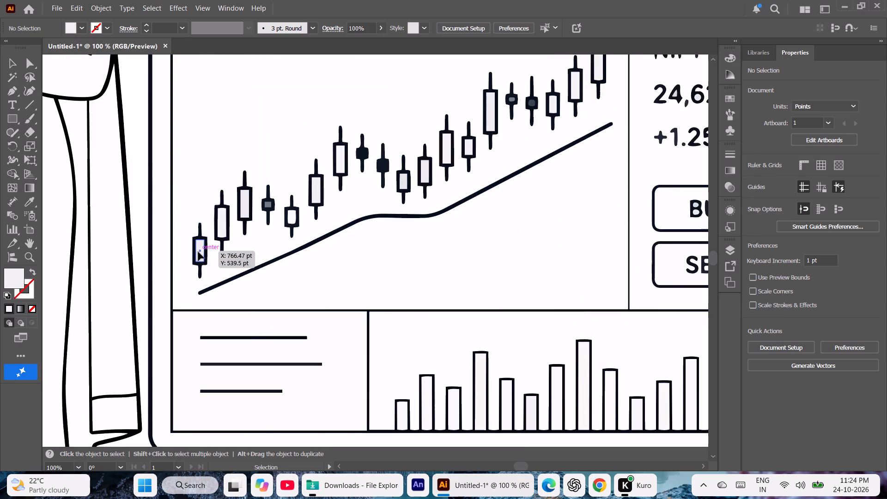
{"action": "left_click", "coordinate": [224, 231], "text": "shift"}
{"action": "left_click", "coordinate": [243, 213], "text": "shift"}
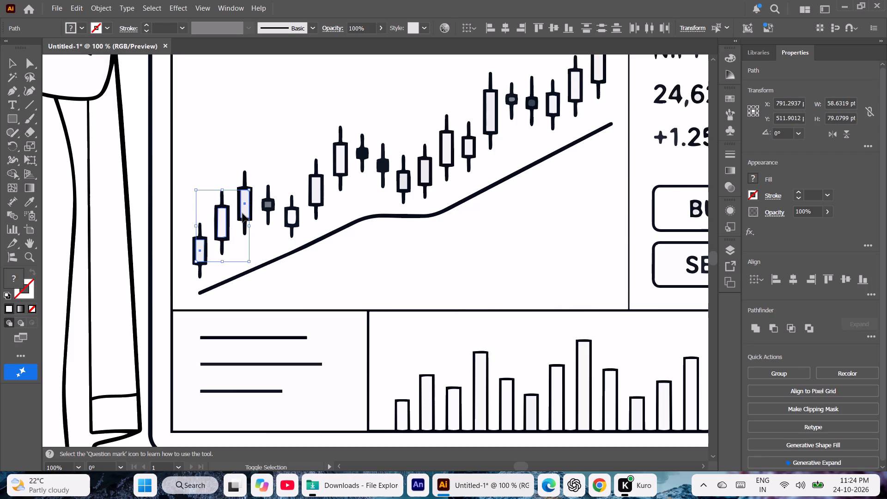
{"action": "left_click", "coordinate": [314, 189], "text": "shift"}
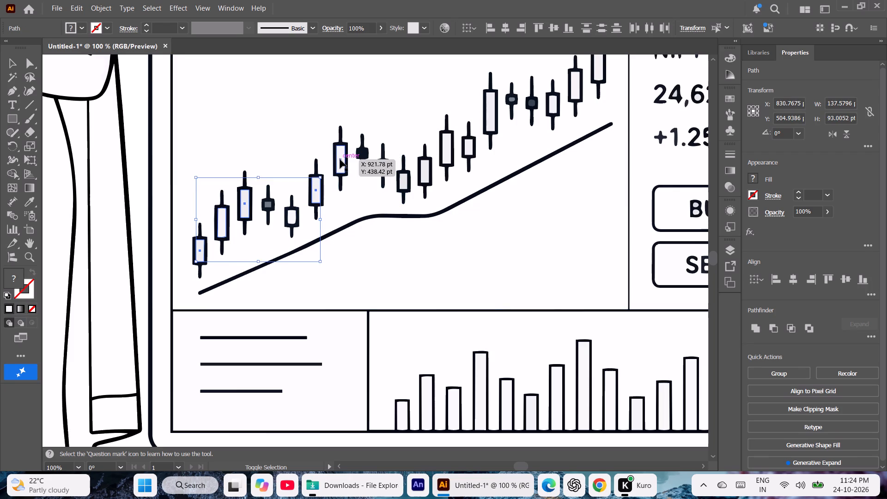
{"action": "left_click", "coordinate": [340, 159], "text": "shift"}
{"action": "left_click", "coordinate": [401, 181], "text": "shift"}
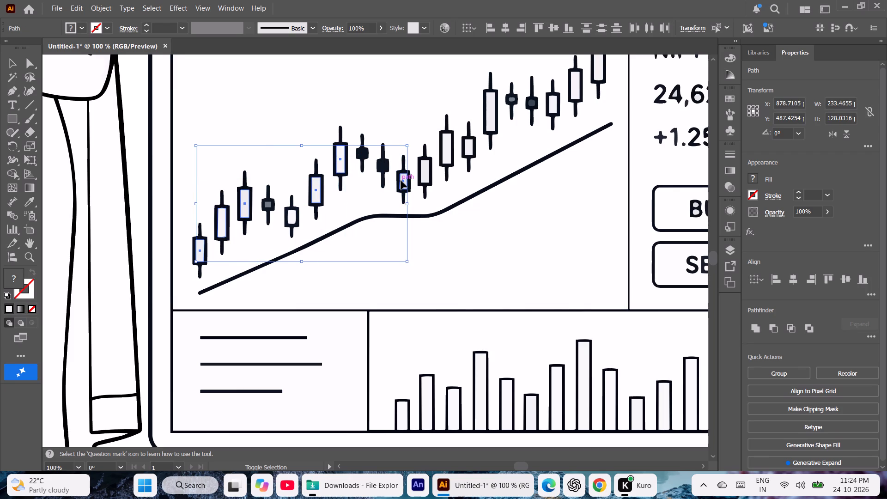
{"action": "left_click", "coordinate": [420, 174], "text": "shift"}
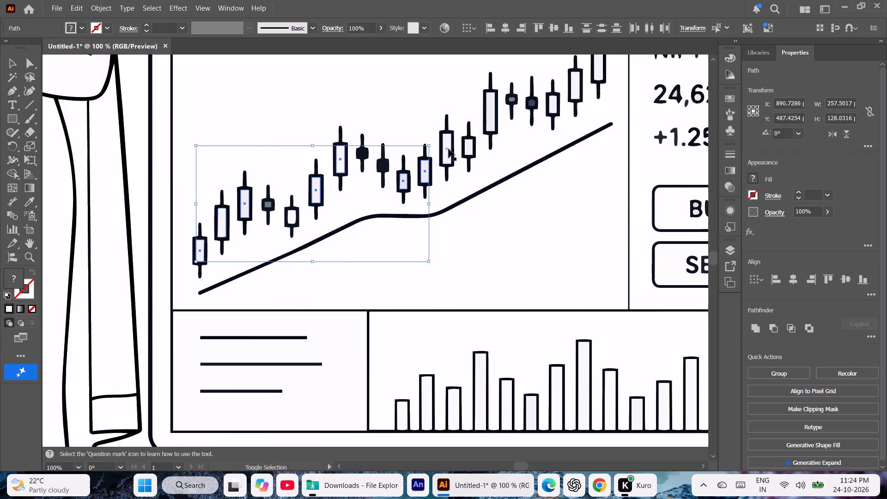
{"action": "left_click", "coordinate": [448, 147], "text": "shift"}
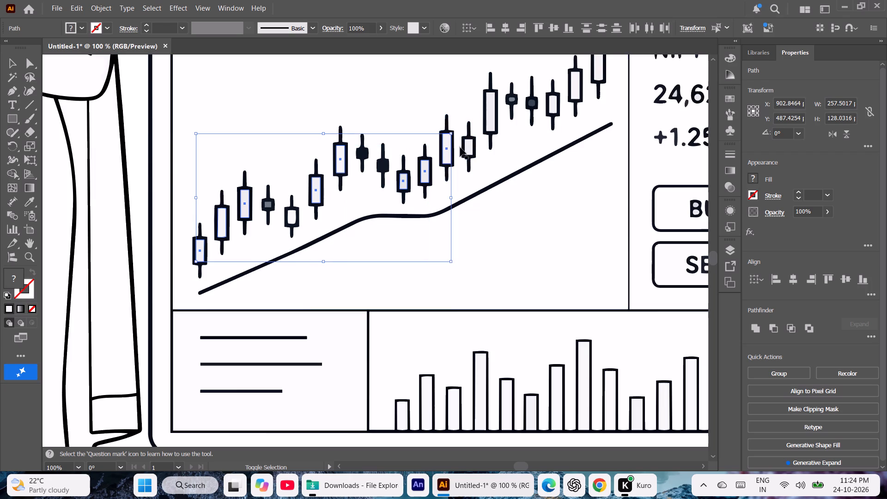
{"action": "left_click", "coordinate": [468, 151], "text": "shift"}
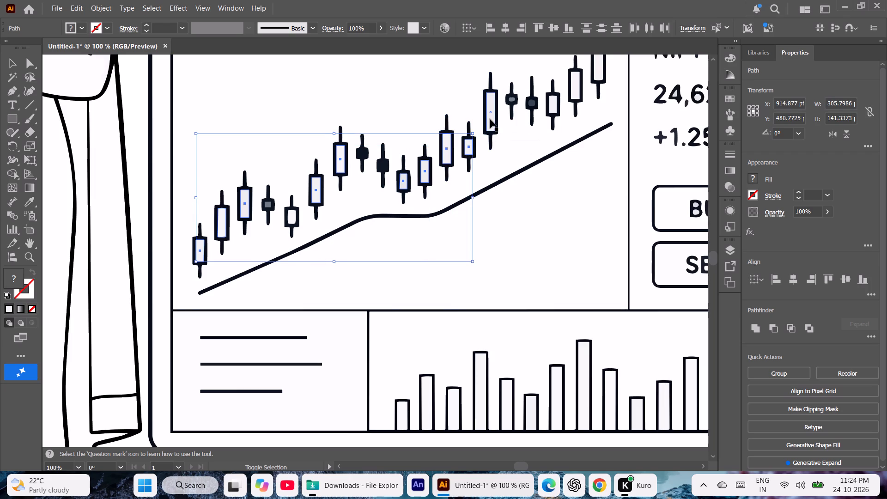
{"action": "left_click", "coordinate": [490, 119], "text": "shift"}
{"action": "left_click", "coordinate": [552, 106], "text": "shift"}
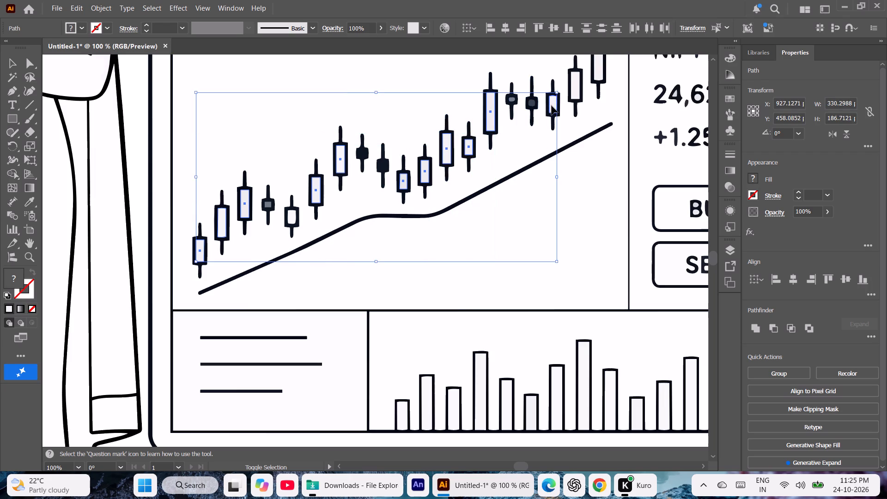
{"action": "left_click", "coordinate": [575, 92], "text": "shift"}
{"action": "left_click", "coordinate": [602, 69], "text": "shift"}
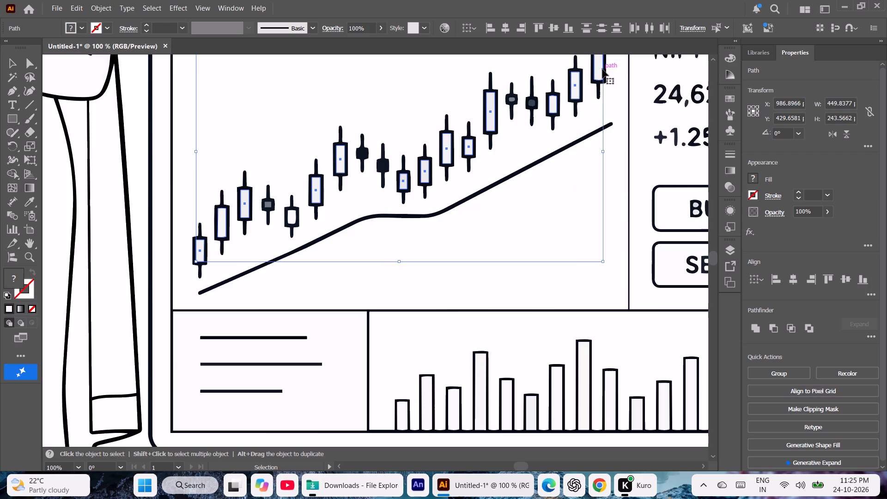
{"action": "key", "text": "i"}
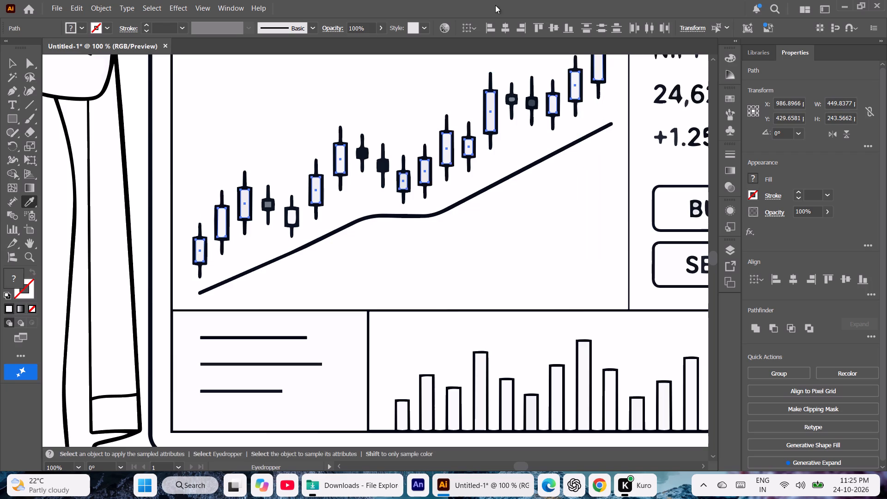
{"action": "left_click", "coordinate": [394, 96]}
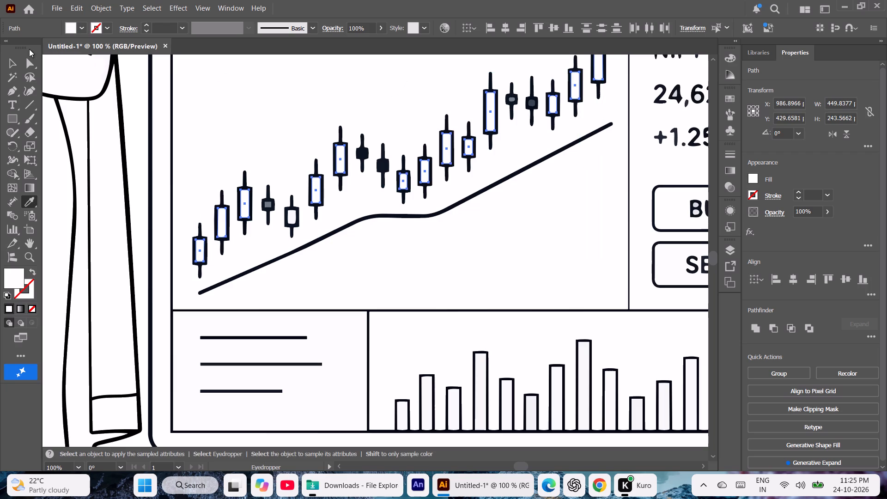
{"action": "left_click", "coordinate": [14, 61]}
{"action": "left_click", "coordinate": [184, 108]}
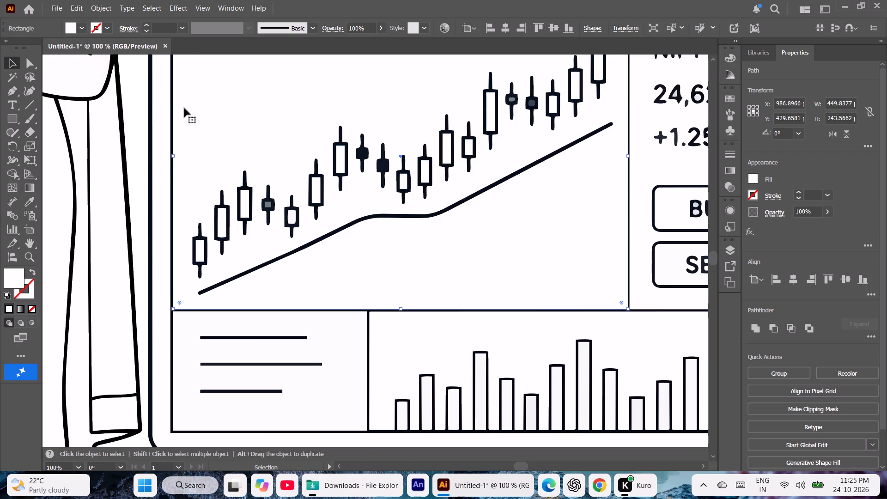
Fill the grey centres of the solid candlesticks and the dark solid candlestick beside the tall hollow one with the black swatch.
{"action": "left_click", "coordinate": [270, 202]}
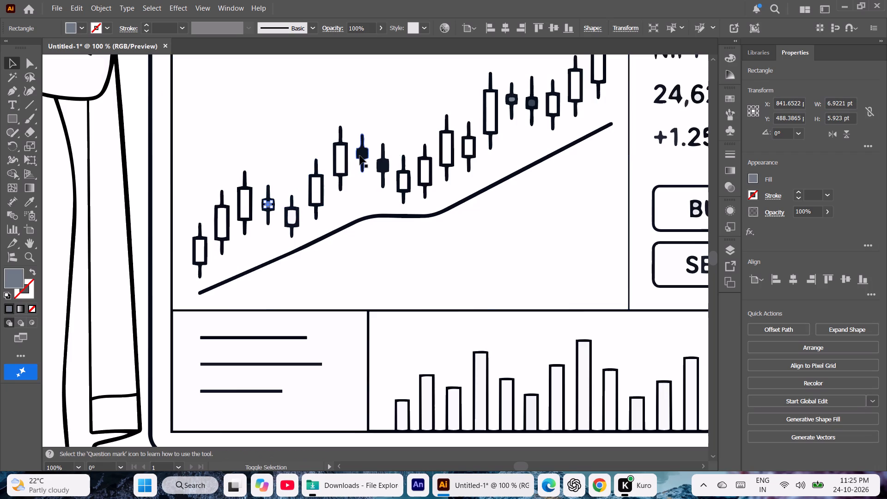
{"action": "left_click", "coordinate": [360, 156], "text": "shift"}
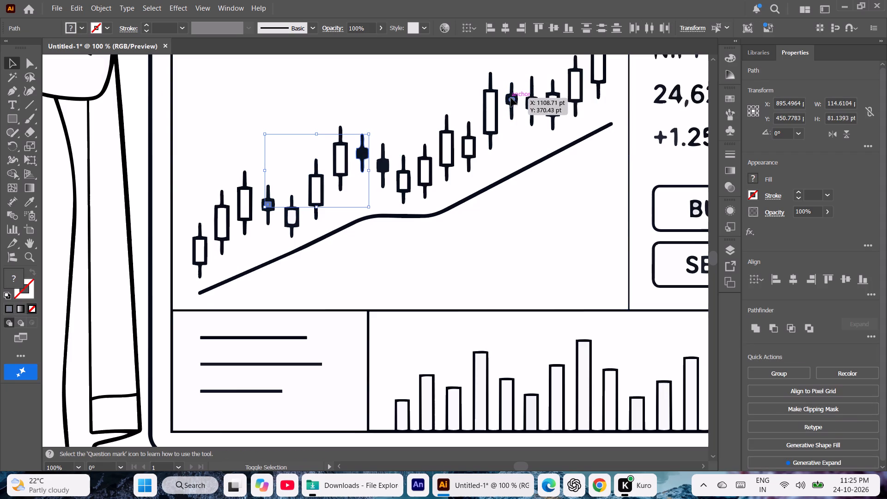
{"action": "left_click", "coordinate": [511, 98], "text": "shift"}
{"action": "left_click", "coordinate": [532, 103], "text": "shift"}
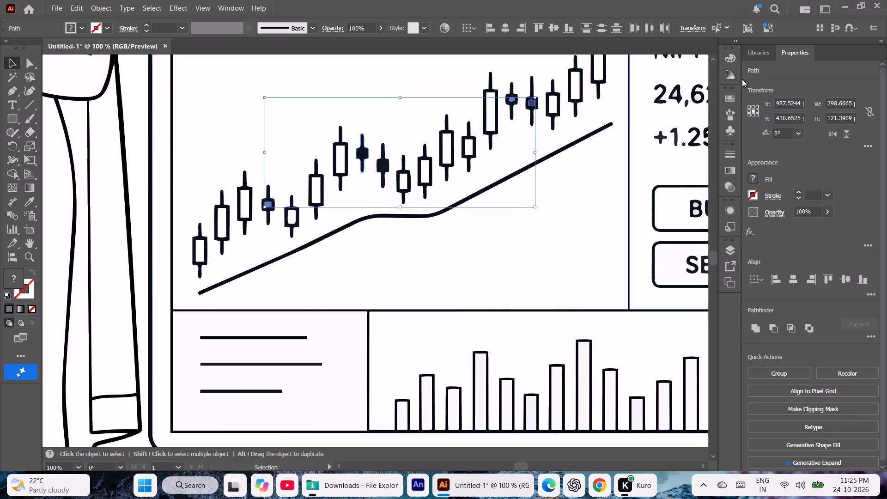
{"action": "left_click", "coordinate": [754, 181]}
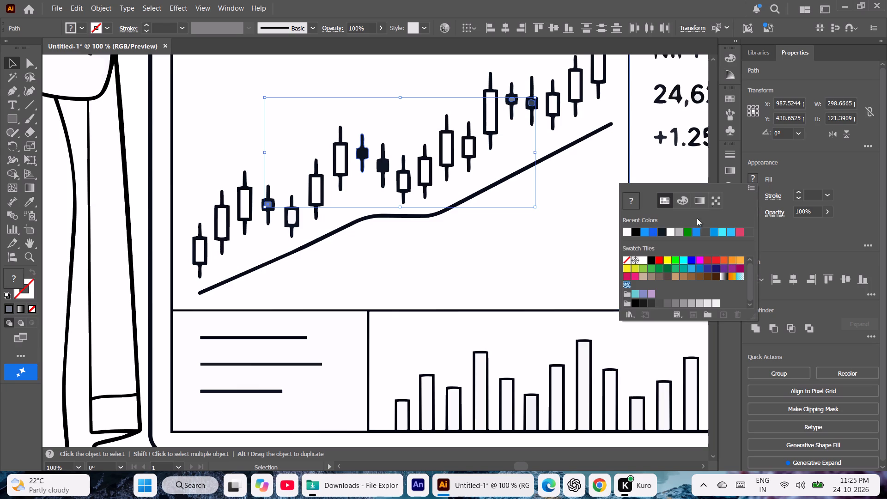
{"action": "left_click", "coordinate": [652, 260]}
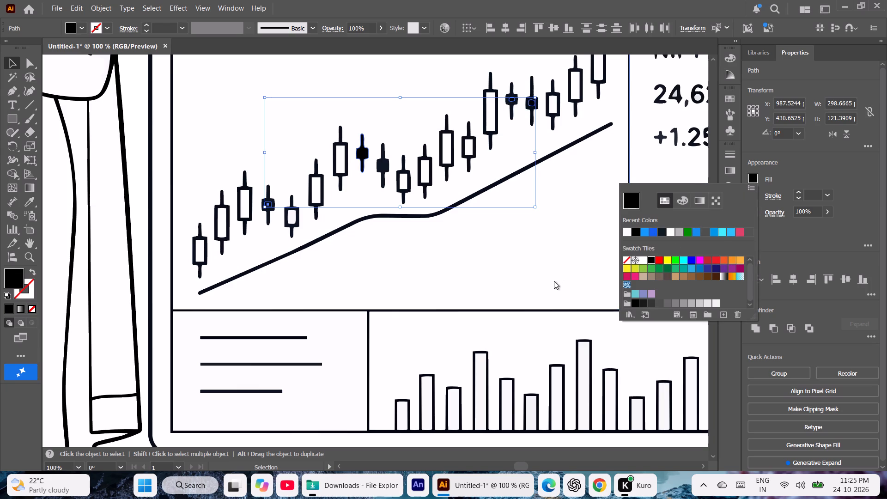
{"action": "left_click", "coordinate": [554, 281]}
{"action": "left_click", "coordinate": [540, 263]}
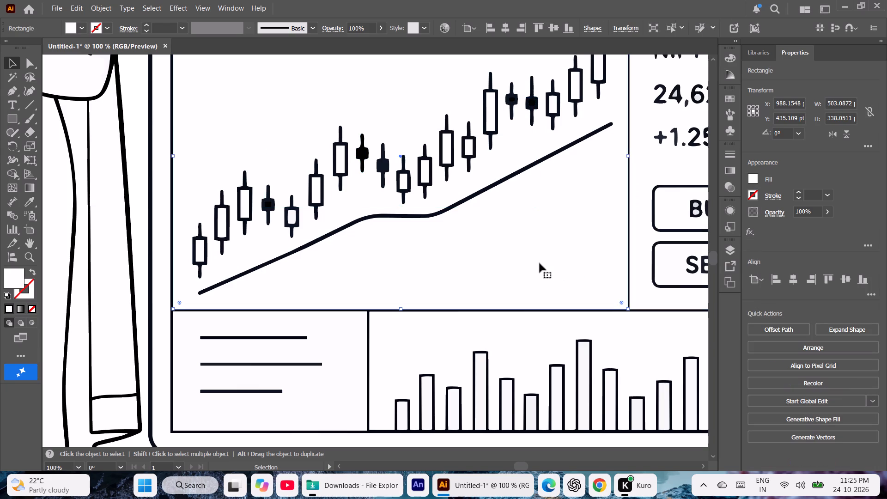
Recolour the light-grey counters in the 24,620.35, NIFTY 50 and BUY lettering with white sampled from the chart background using the Eyedropper.
{"action": "key", "text": "ctrl+minus"}
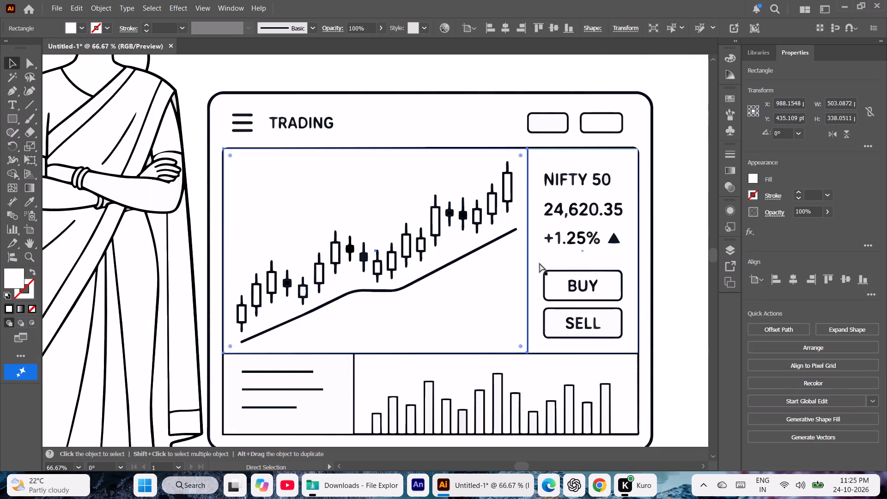
{"action": "left_click", "coordinate": [559, 210]}
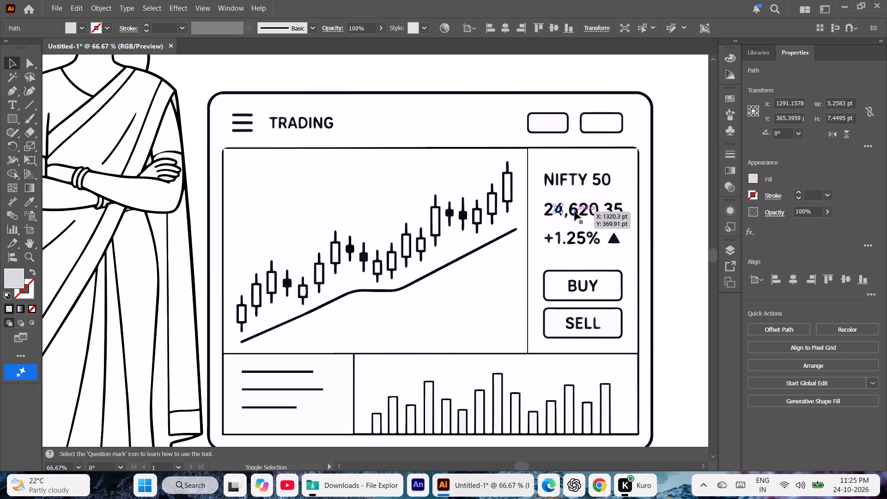
{"action": "left_click", "coordinate": [575, 212], "text": "shift"}
{"action": "left_click", "coordinate": [595, 209], "text": "shift"}
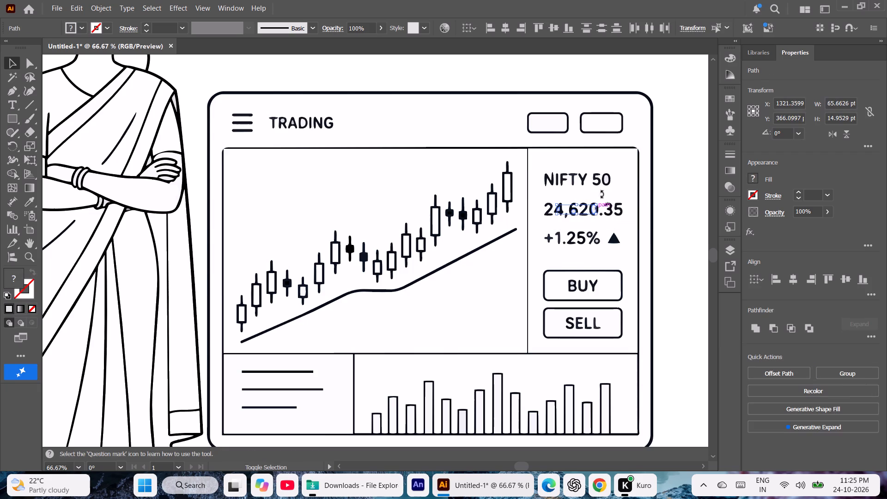
{"action": "left_click", "coordinate": [607, 179], "text": "shift"}
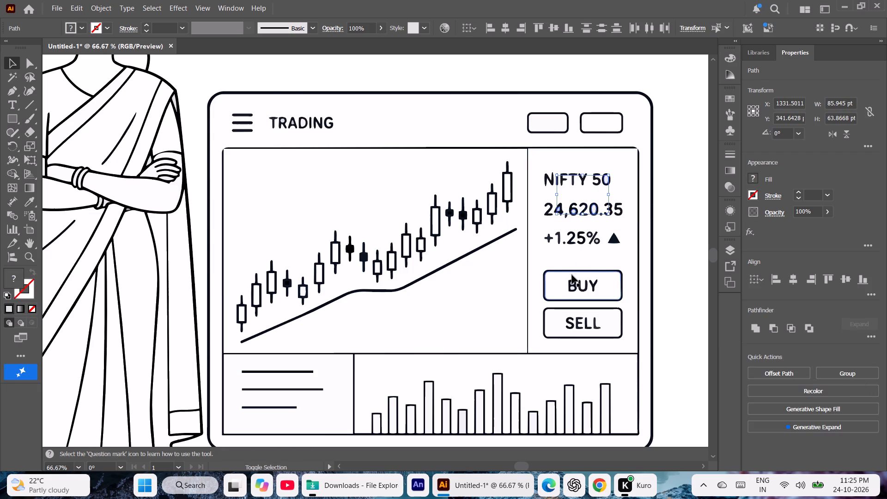
{"action": "left_click", "coordinate": [573, 283], "text": "shift"}
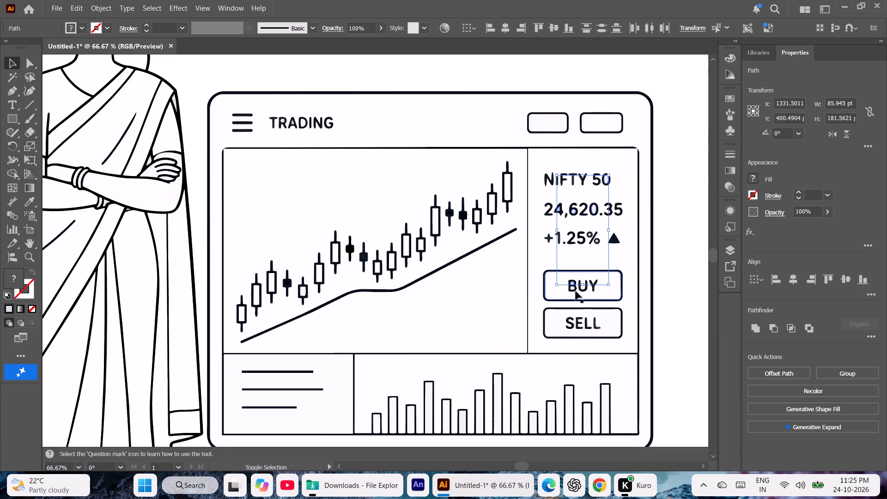
{"action": "left_click", "coordinate": [572, 287], "text": "shift"}
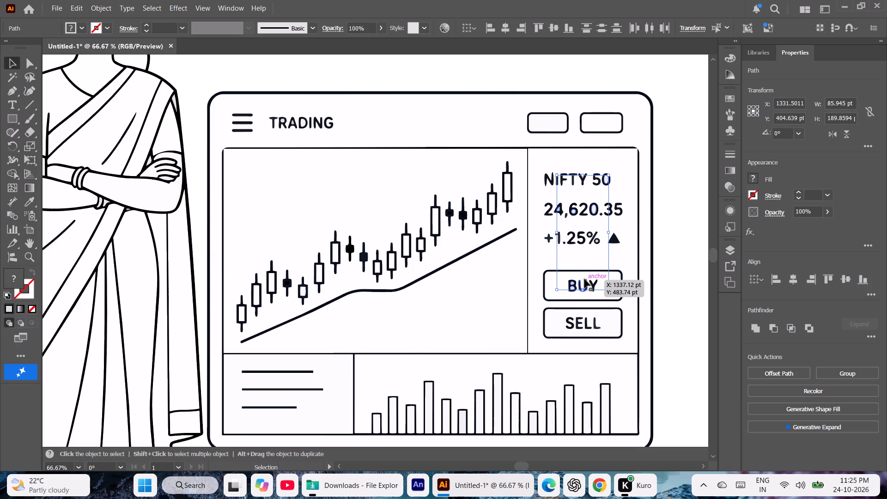
{"action": "key", "text": "i"}
{"action": "left_click", "coordinate": [474, 323]}
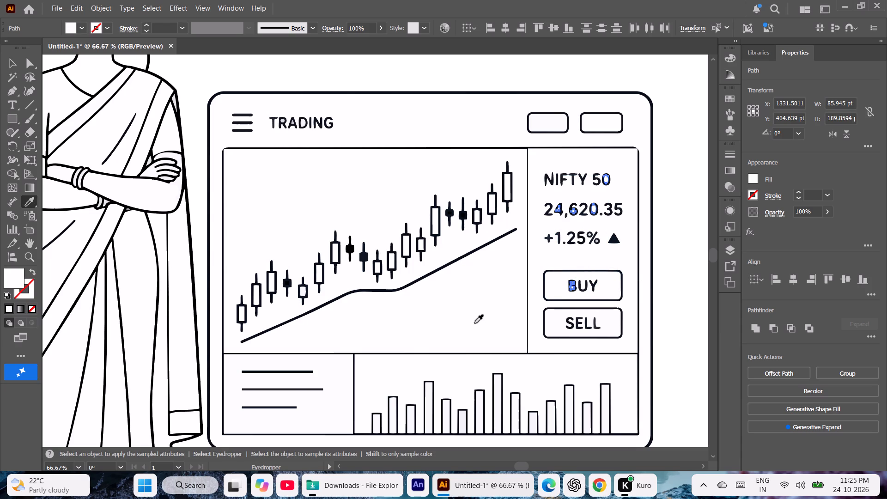
{"action": "left_click", "coordinate": [14, 68]}
{"action": "left_click", "coordinate": [194, 67]}
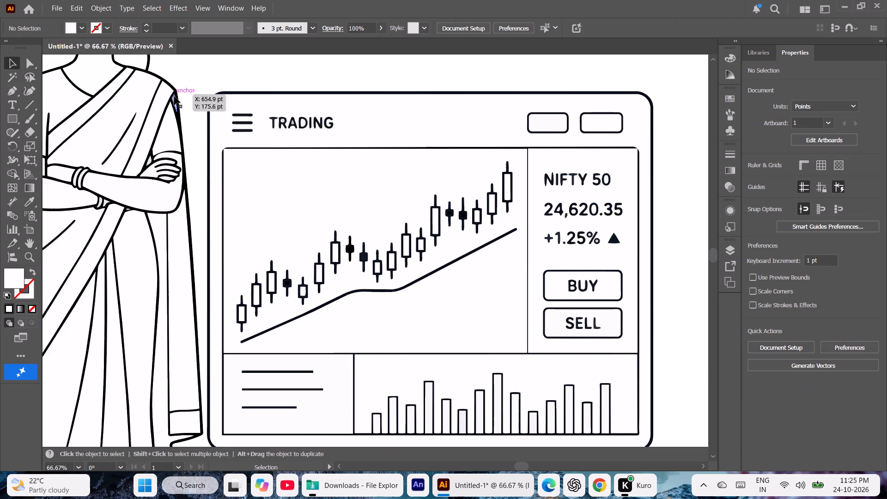
Recolour the light-grey sliver at the woman's shoulder beside the monitor with white sampled from the area outside the monitor.
{"action": "left_click", "coordinate": [174, 97]}
{"action": "key", "text": "i"}
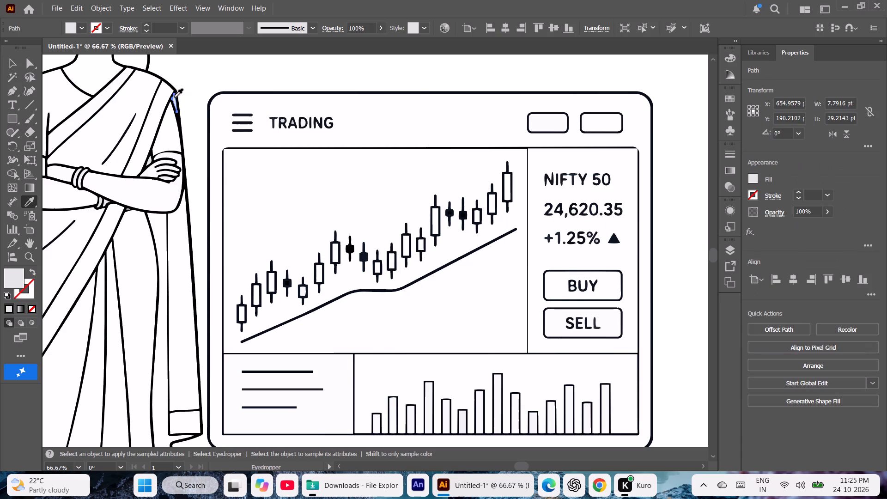
{"action": "left_click", "coordinate": [202, 79]}
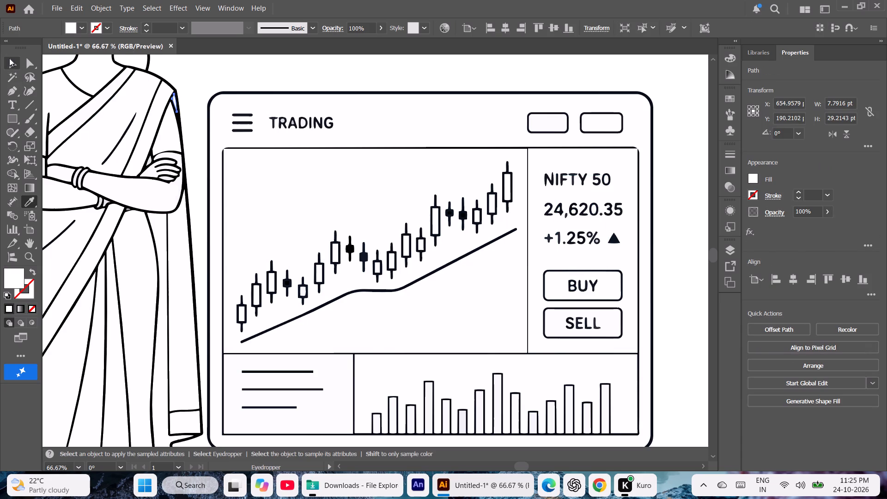
{"action": "left_click", "coordinate": [10, 60]}
{"action": "left_click", "coordinate": [187, 52]}
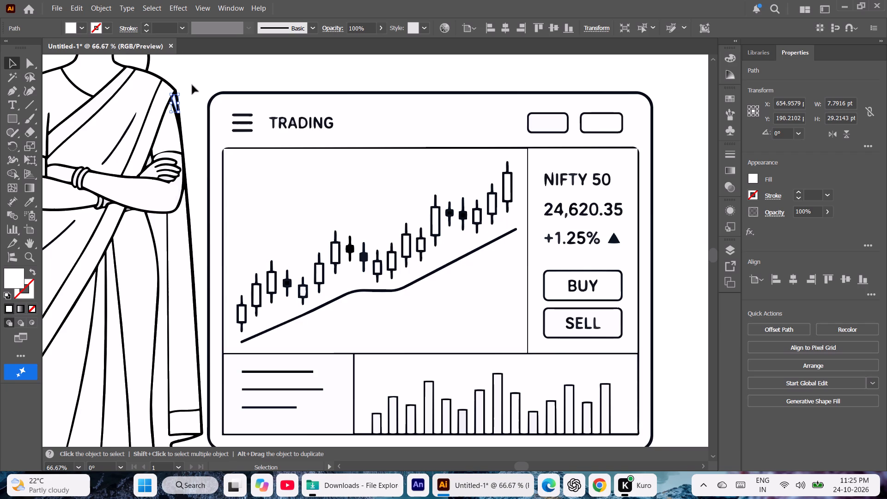
{"action": "left_click", "coordinate": [192, 85]}
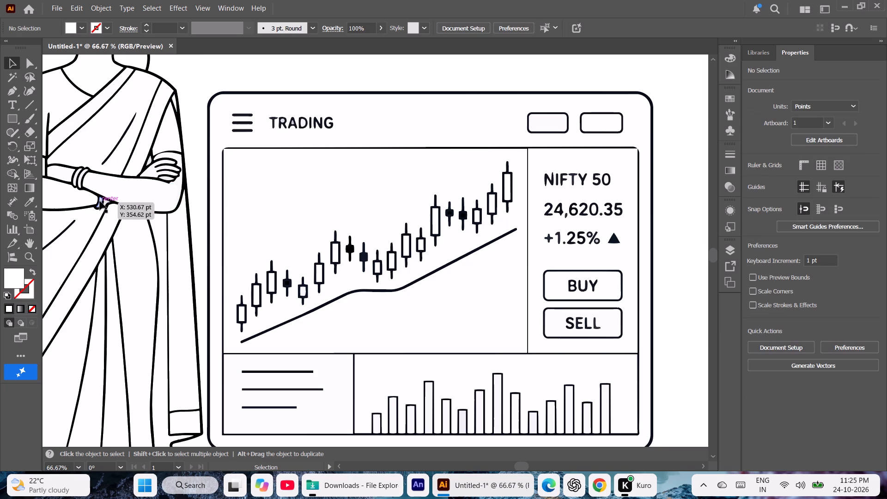
Recolour the light-grey bangle pieces at the lower wrist and the area around the hand on the folded arms with sampled background white.
{"action": "left_click", "coordinate": [100, 202]}
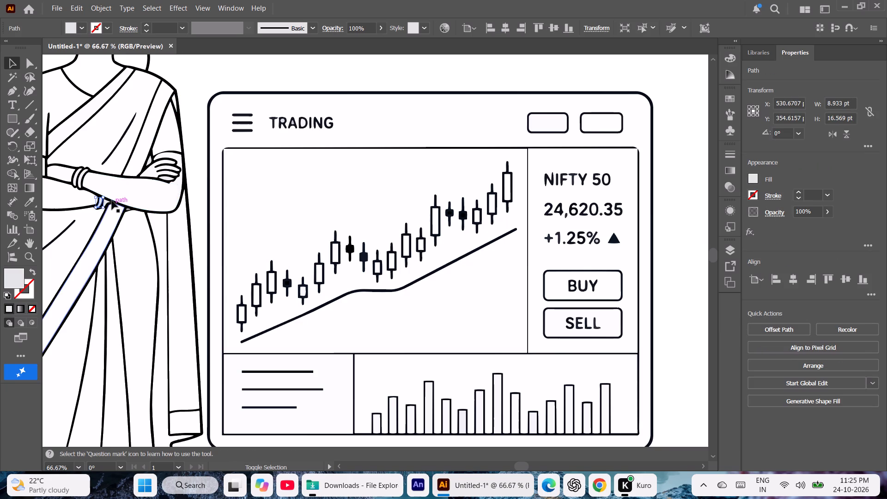
{"action": "left_click", "coordinate": [108, 201], "text": "shift"}
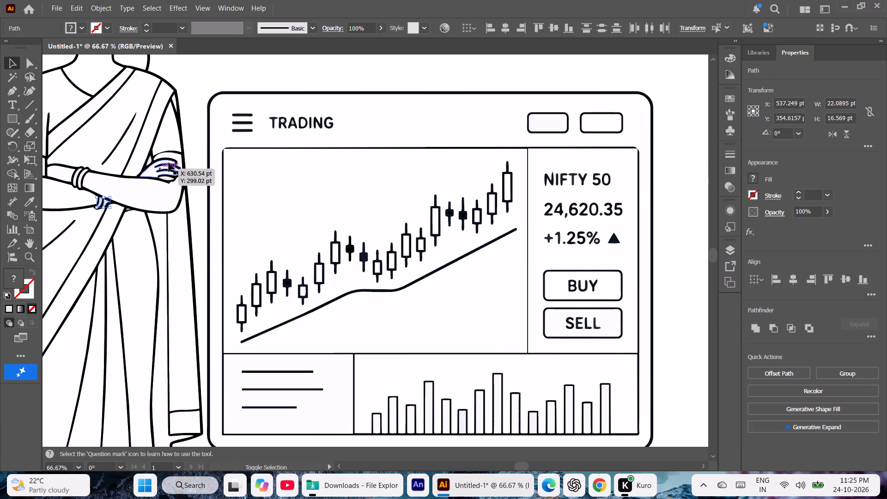
{"action": "left_click", "coordinate": [176, 157], "text": "shift"}
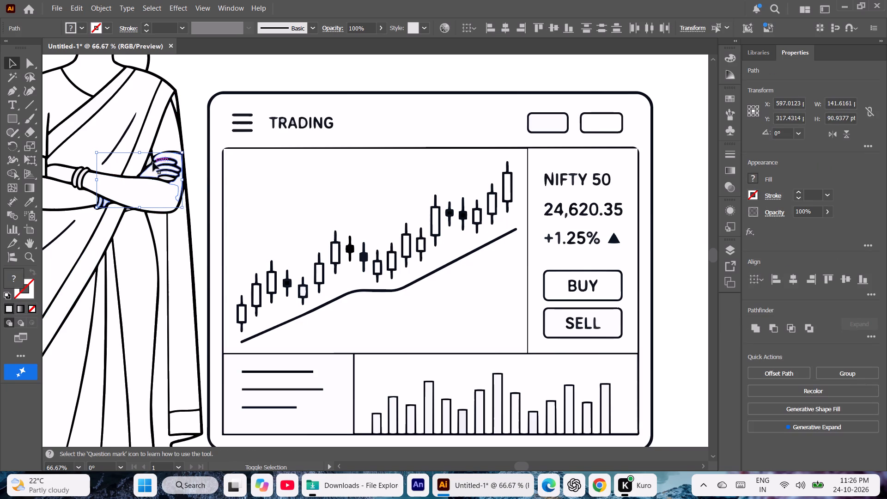
{"action": "left_click", "coordinate": [148, 162], "text": "shift"}
{"action": "key", "text": "i"}
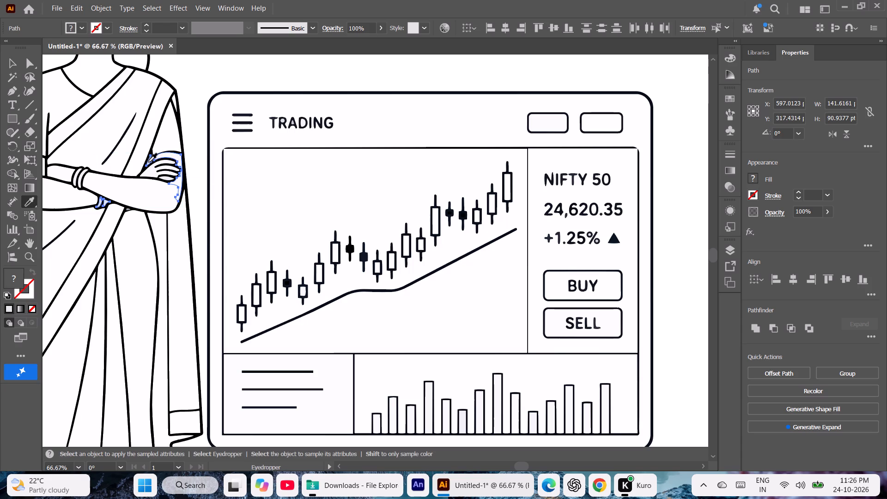
{"action": "left_click", "coordinate": [286, 76]}
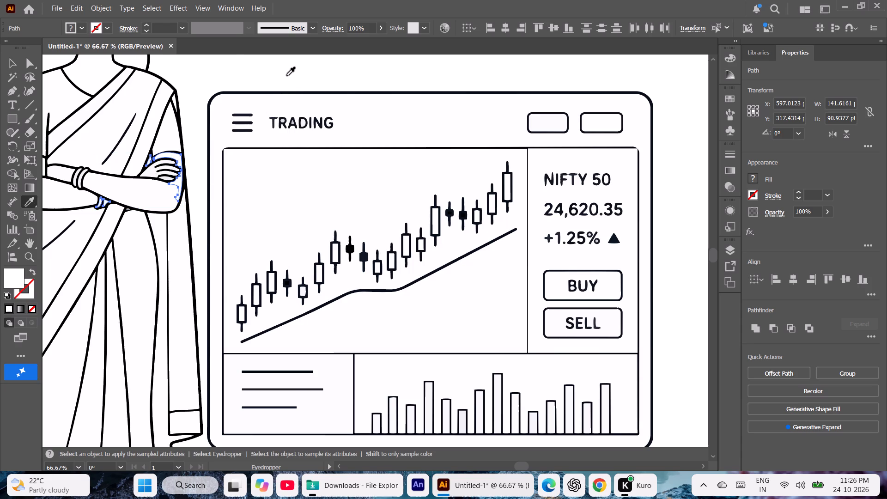
{"action": "left_click", "coordinate": [13, 60]}
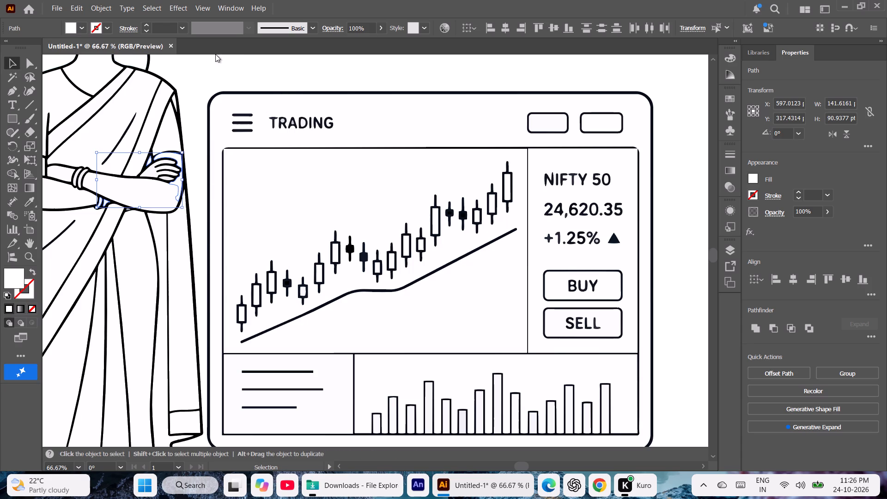
{"action": "left_click", "coordinate": [231, 54]}
{"action": "left_click", "coordinate": [243, 64]}
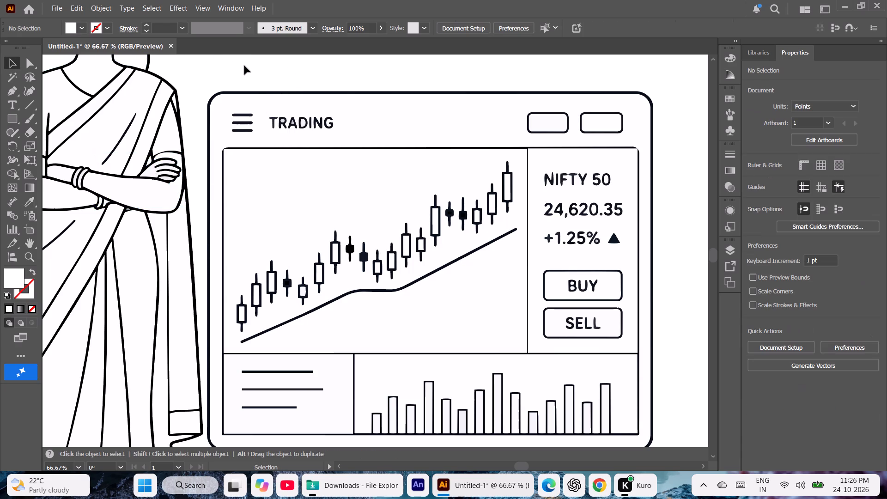
Recolour the light-grey counters of the R, A and D in the TRADING heading with white sampled from above the monitor.
{"action": "left_click", "coordinate": [282, 121]}
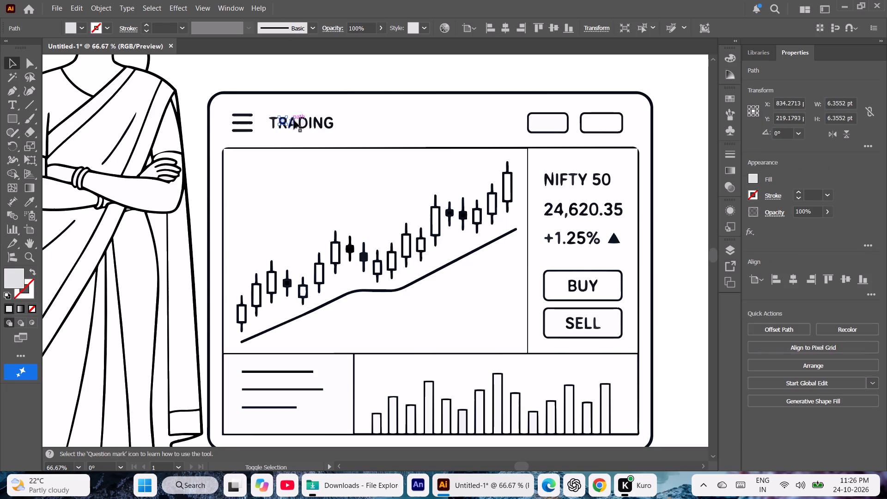
{"action": "left_click", "coordinate": [294, 122], "text": "shift"}
{"action": "left_click", "coordinate": [302, 122], "text": "shift"}
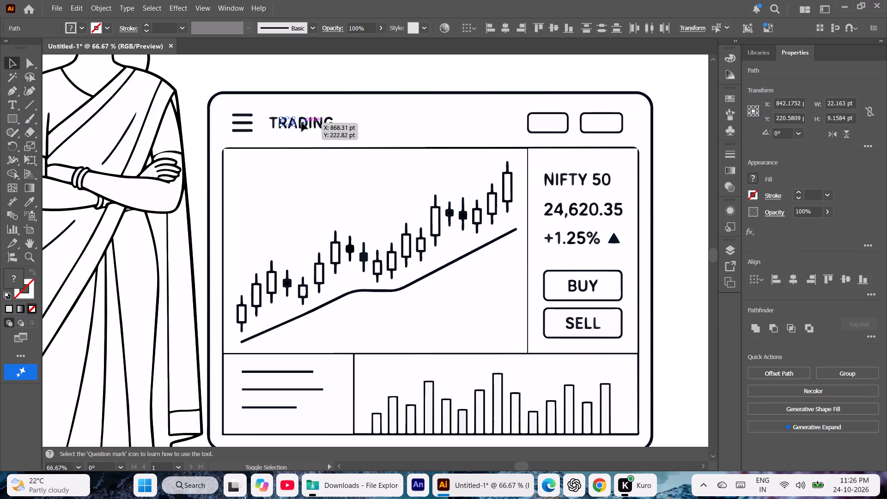
{"action": "key", "text": "i"}
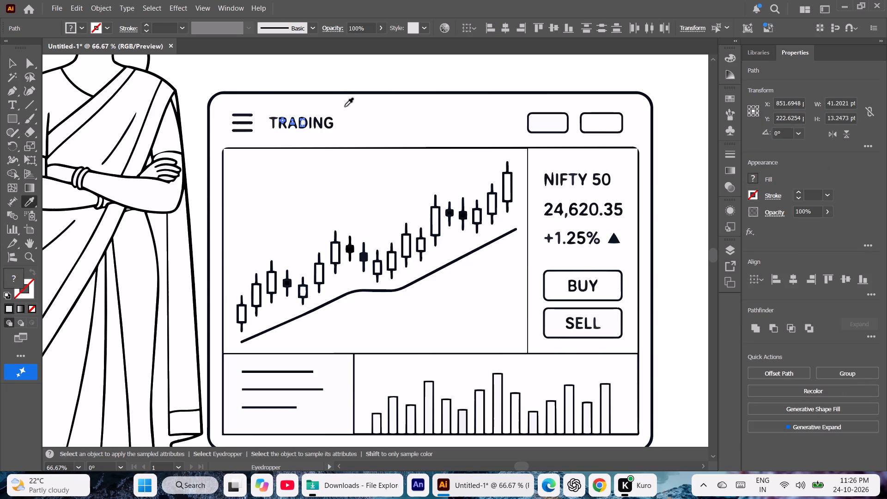
{"action": "left_click", "coordinate": [337, 77]}
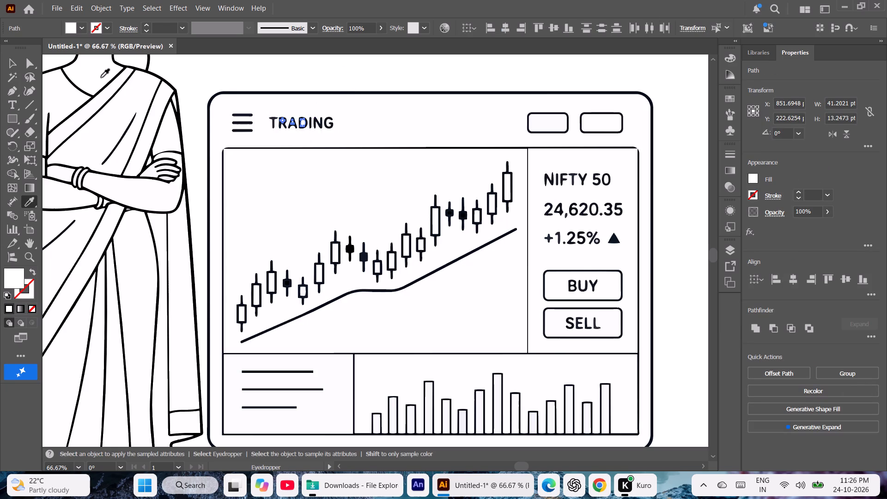
{"action": "left_click", "coordinate": [14, 65]}
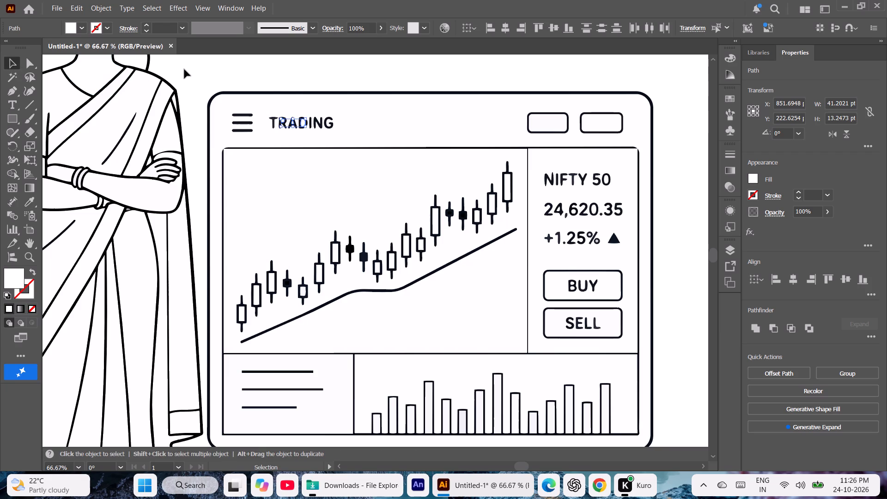
{"action": "left_click", "coordinate": [184, 69]}
Fill the dark navy outline of the small hollow candlestick, fifth in the chart, with the black swatch.
{"action": "left_click", "coordinate": [302, 301]}
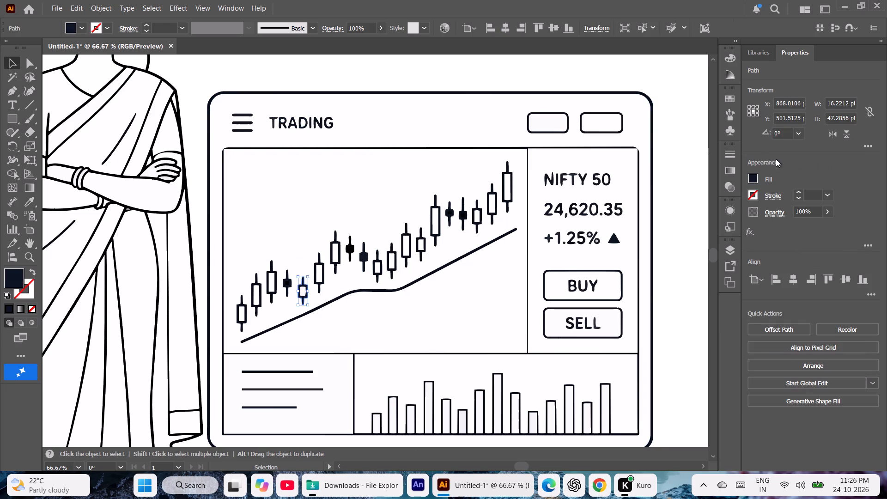
{"action": "left_click", "coordinate": [752, 177]}
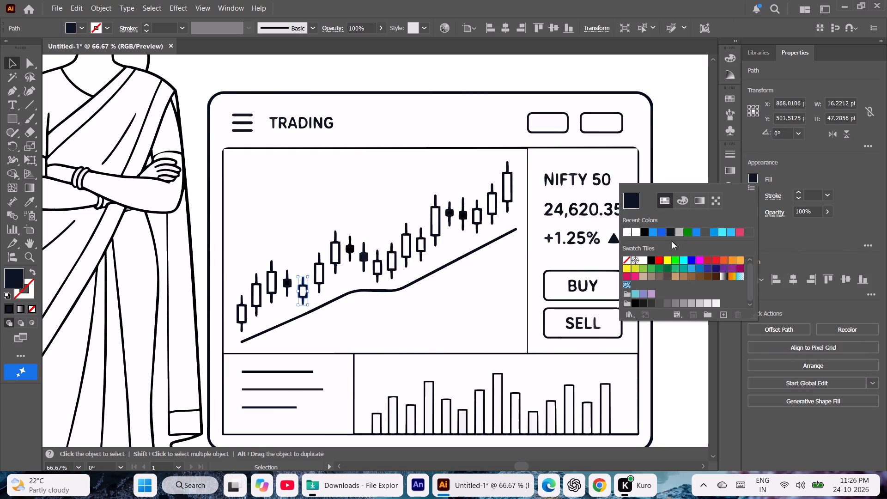
{"action": "left_click", "coordinate": [653, 259]}
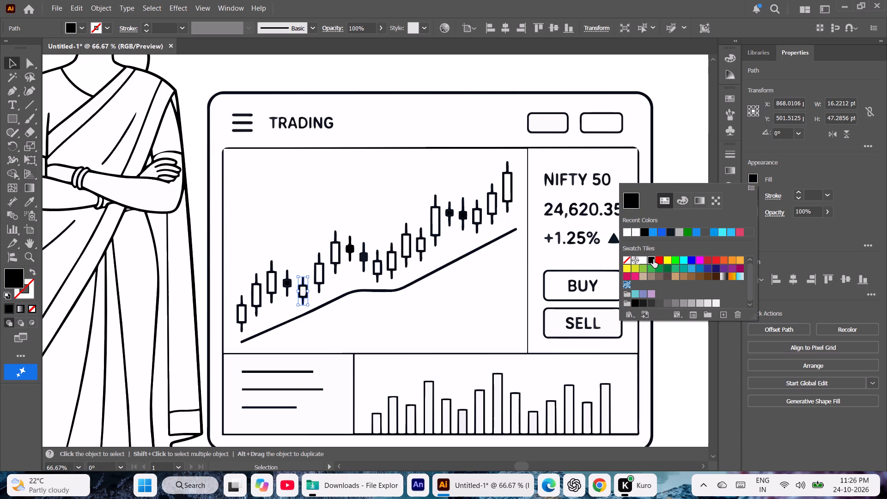
{"action": "left_click", "coordinate": [379, 86]}
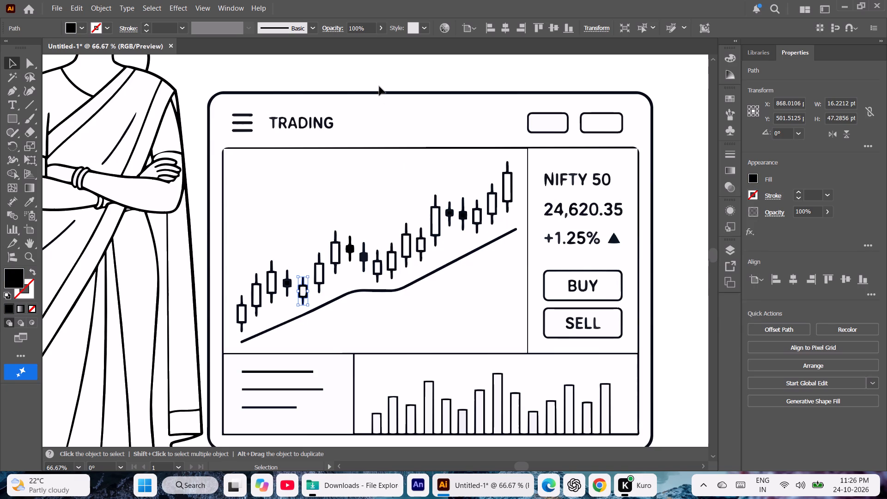
{"action": "left_click", "coordinate": [371, 72]}
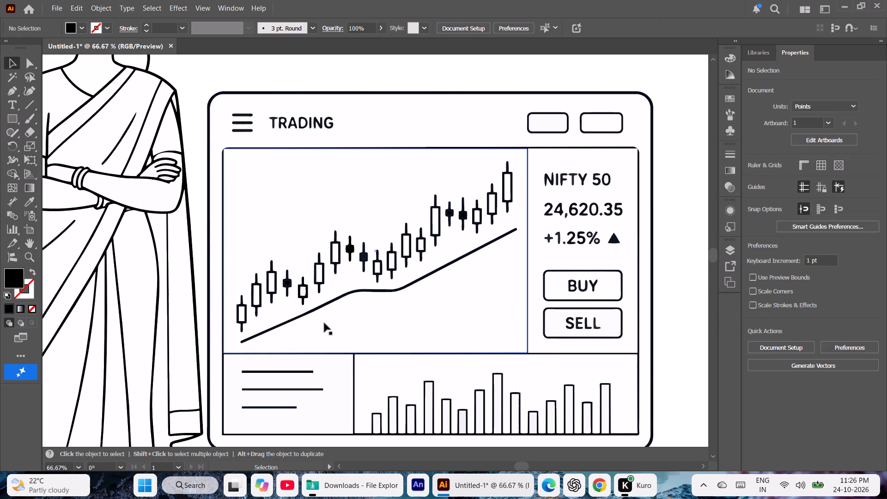
Recolour the dark navy outline of the sixth candlestick with black sampled from the solid candlestick near the chart's upper end.
{"action": "left_click", "coordinate": [320, 292]}
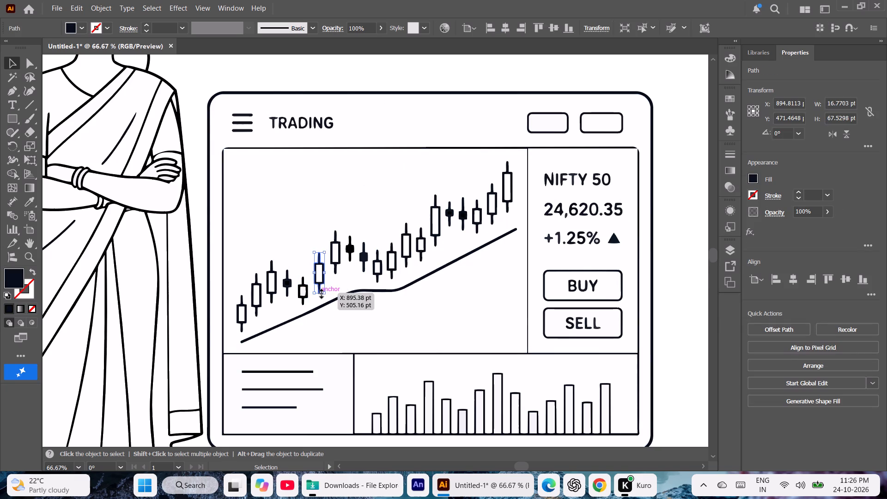
{"action": "key", "text": "i"}
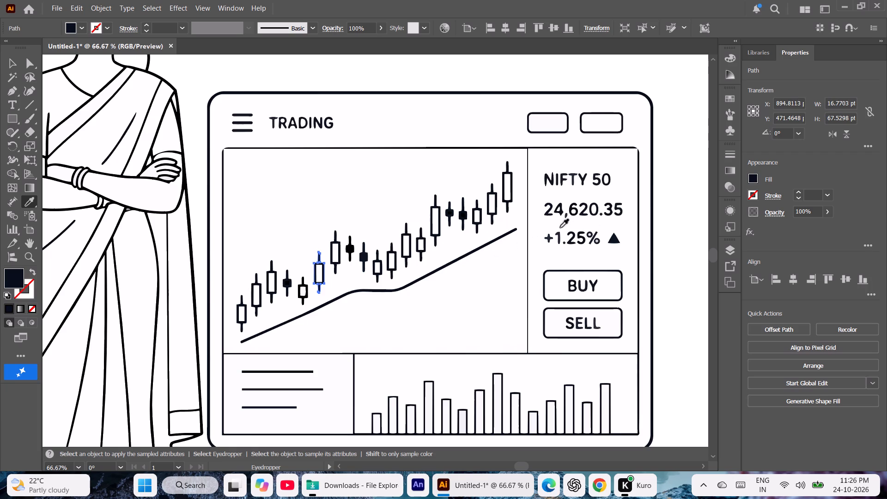
{"action": "left_click", "coordinate": [463, 216]}
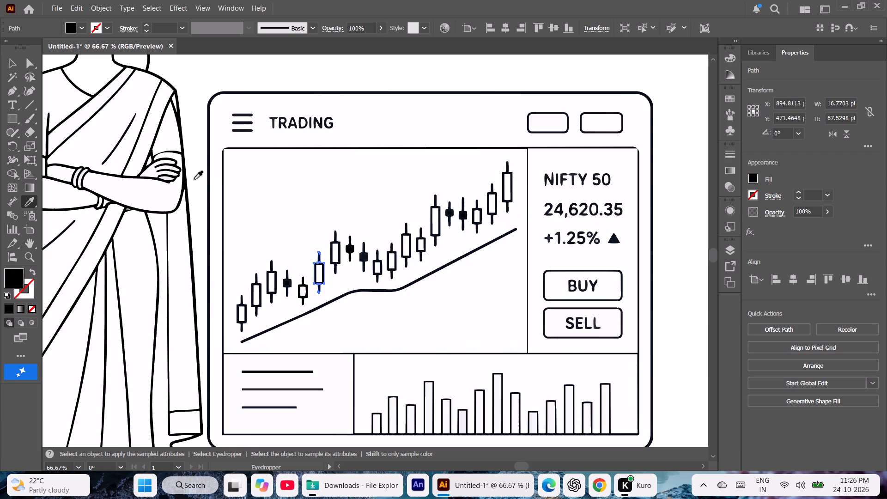
{"action": "left_click", "coordinate": [11, 66]}
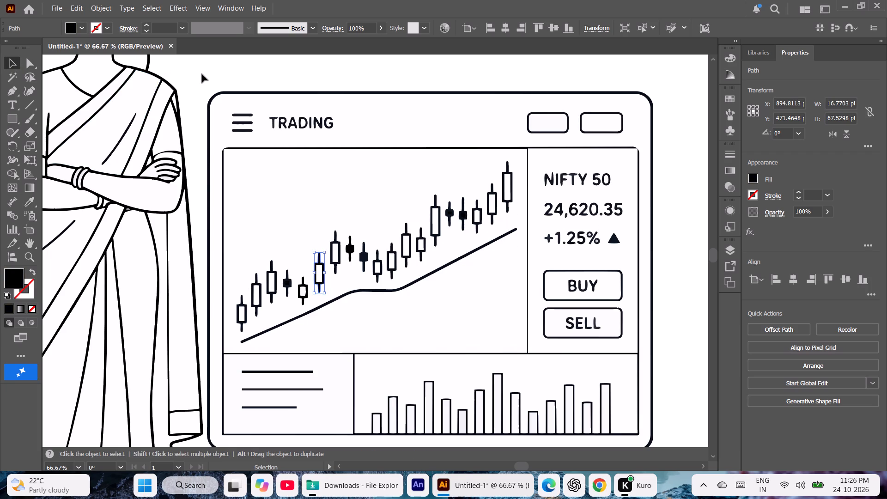
{"action": "left_click", "coordinate": [202, 74]}
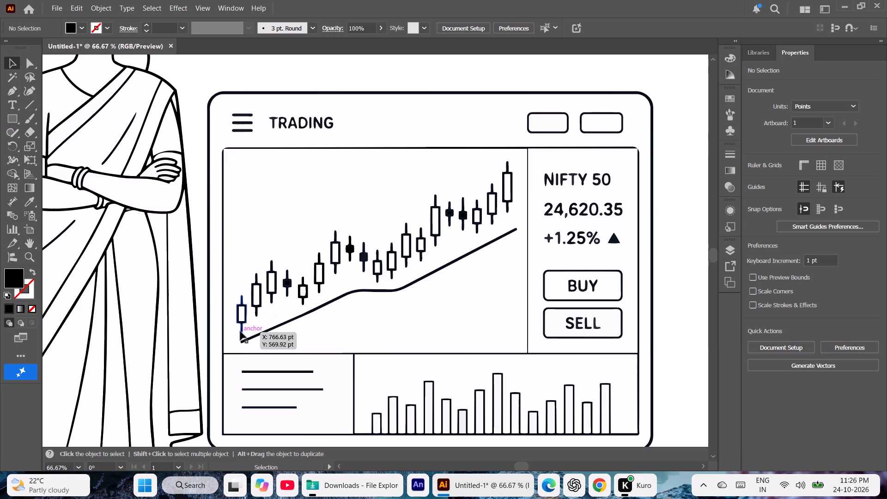
Fill all the candlesticks, the trend line, the three text lines, the monitor frame and the BUY and SELL letters with the black swatch.
{"action": "left_click", "coordinate": [241, 331]}
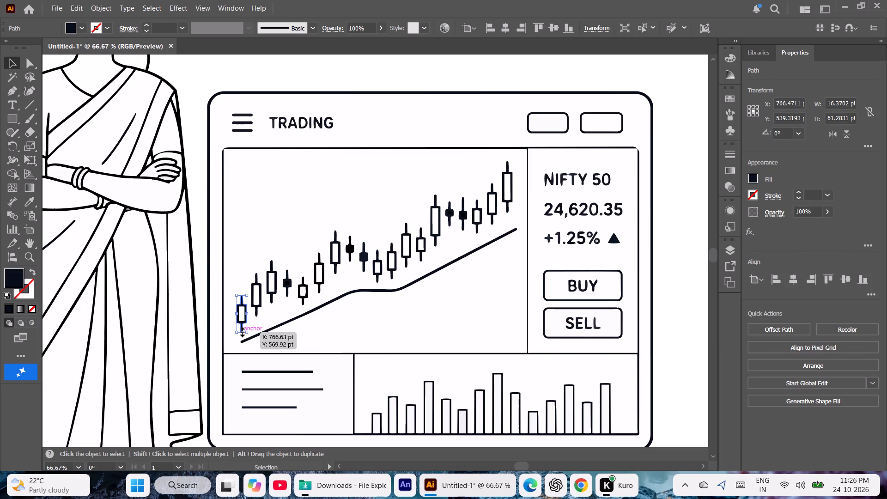
{"action": "left_click", "coordinate": [255, 314], "text": "shift"}
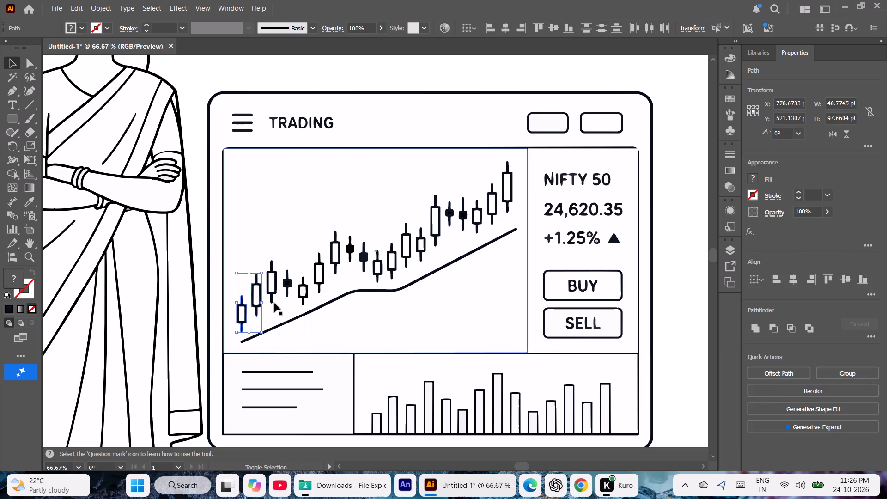
{"action": "left_click", "coordinate": [272, 301], "text": "shift"}
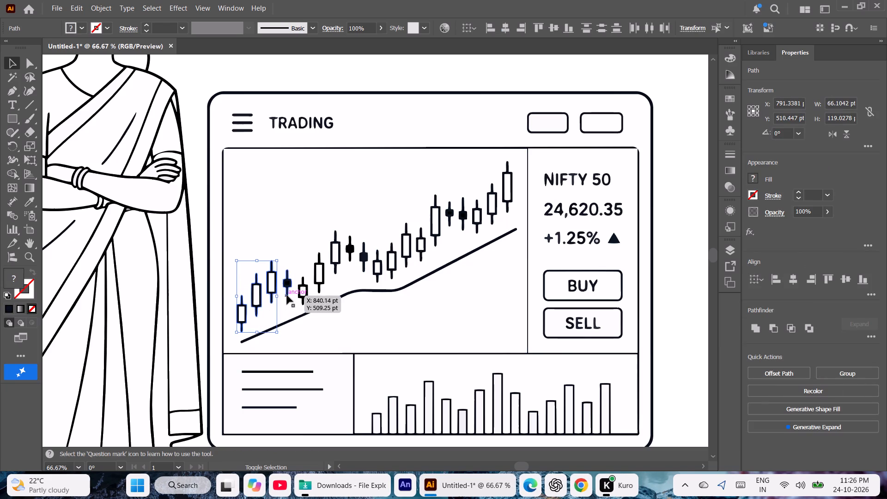
{"action": "left_click", "coordinate": [287, 295], "text": "shift"}
{"action": "left_click", "coordinate": [304, 302], "text": "shift"}
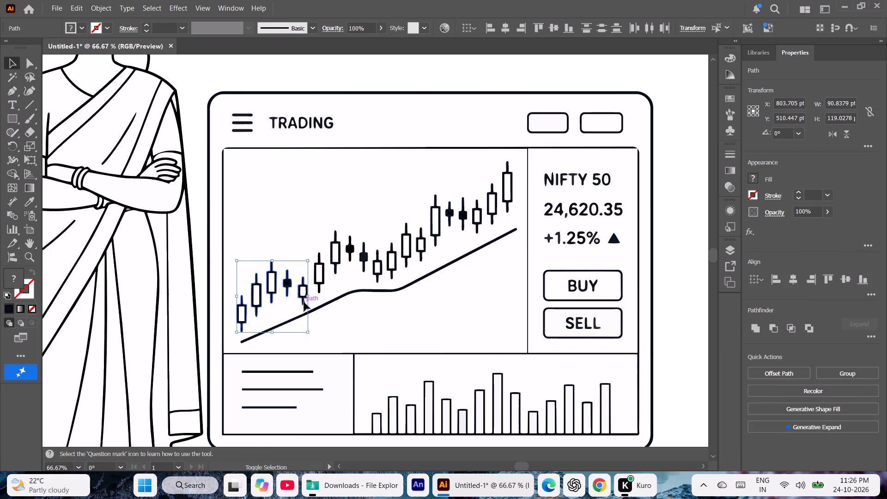
{"action": "left_click", "coordinate": [319, 294], "text": "shift"}
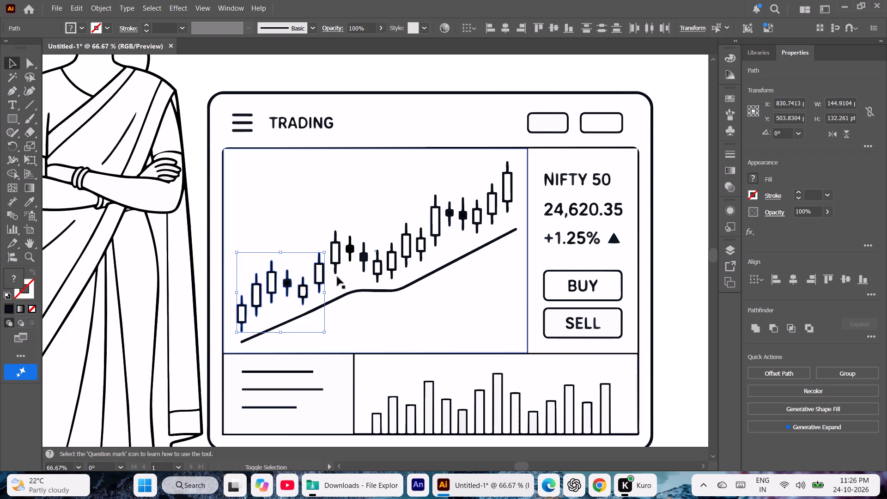
{"action": "left_click", "coordinate": [334, 272], "text": "shift"}
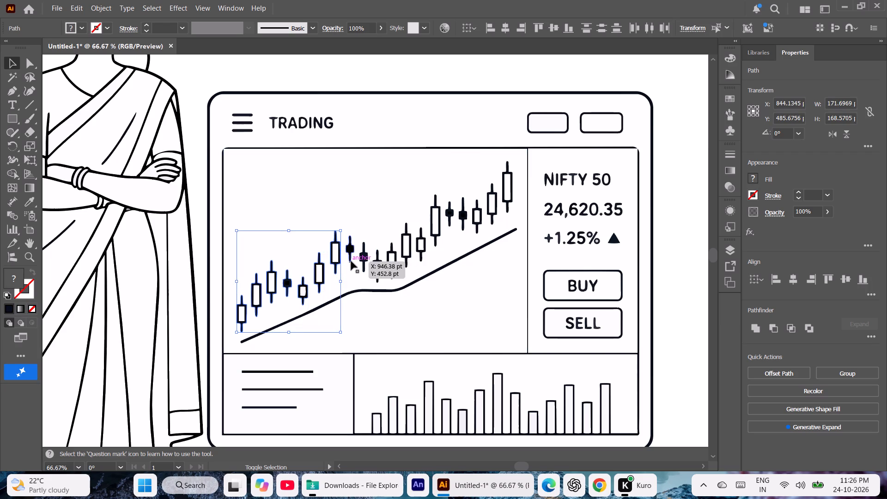
{"action": "left_click", "coordinate": [351, 261], "text": "shift"}
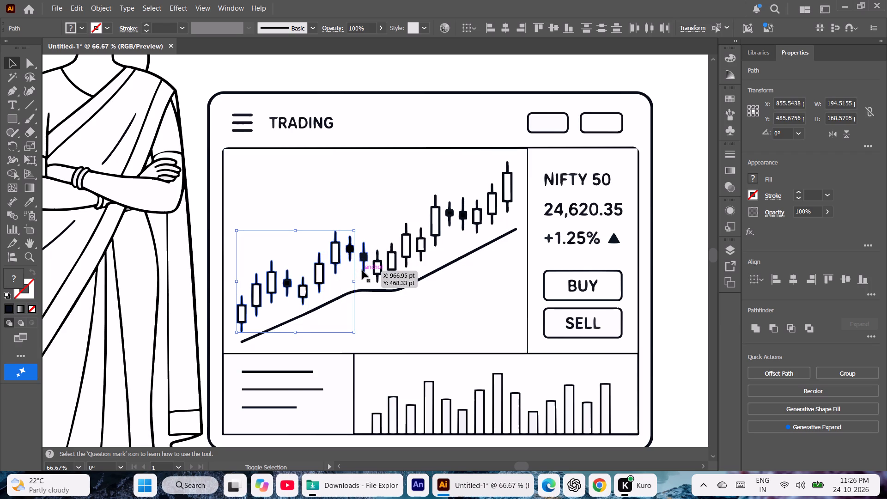
{"action": "left_click", "coordinate": [362, 270], "text": "shift"}
{"action": "left_click", "coordinate": [378, 277], "text": "shift"}
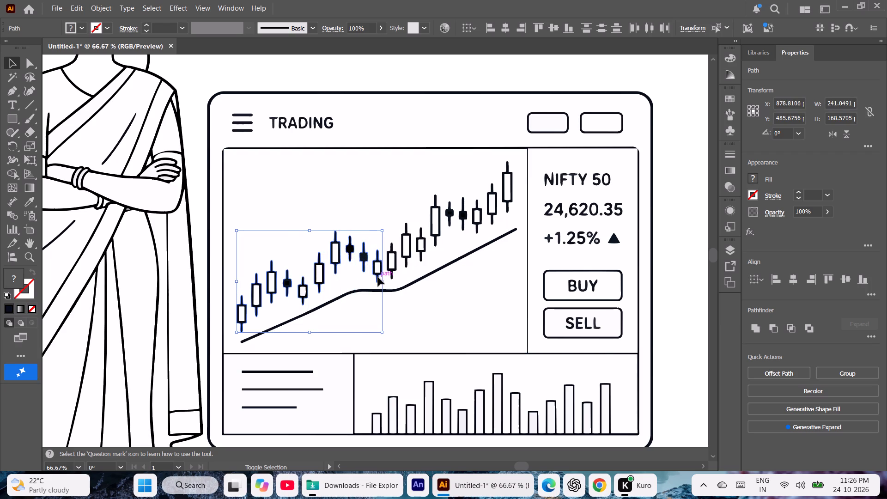
{"action": "left_click", "coordinate": [394, 275], "text": "shift"}
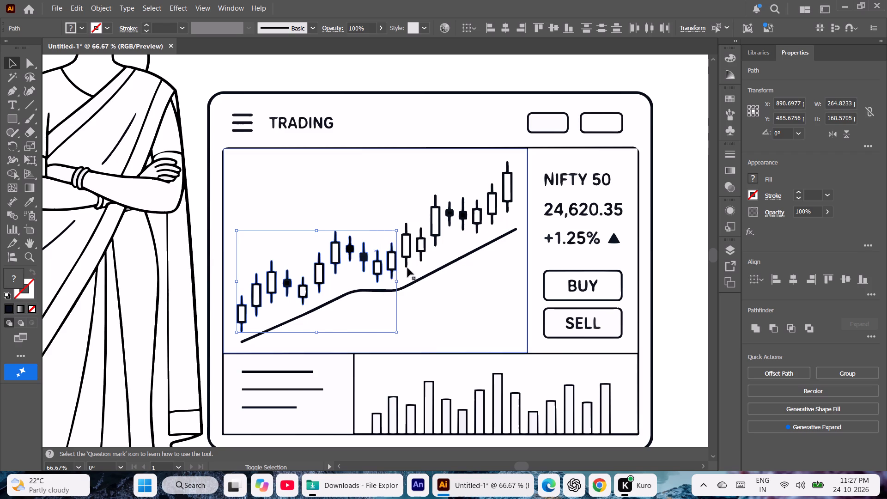
{"action": "left_click", "coordinate": [406, 267], "text": "shift"}
{"action": "left_click", "coordinate": [423, 259], "text": "shift"}
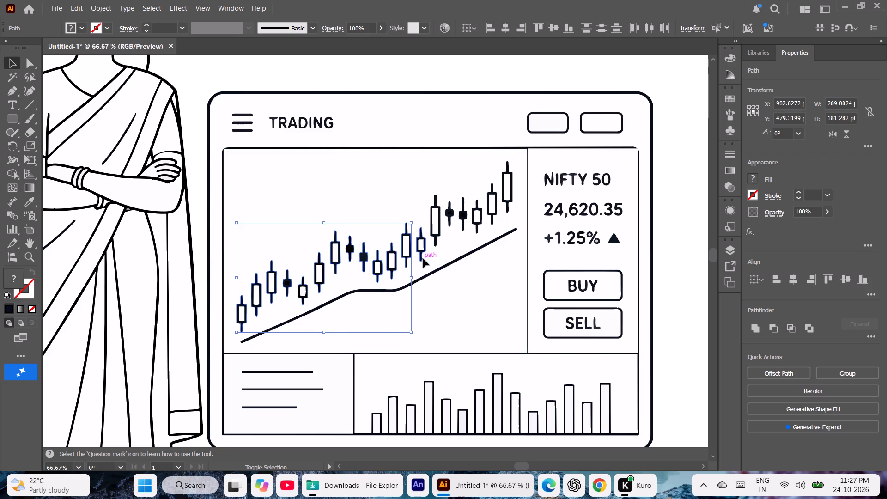
{"action": "left_click", "coordinate": [437, 246], "text": "shift"}
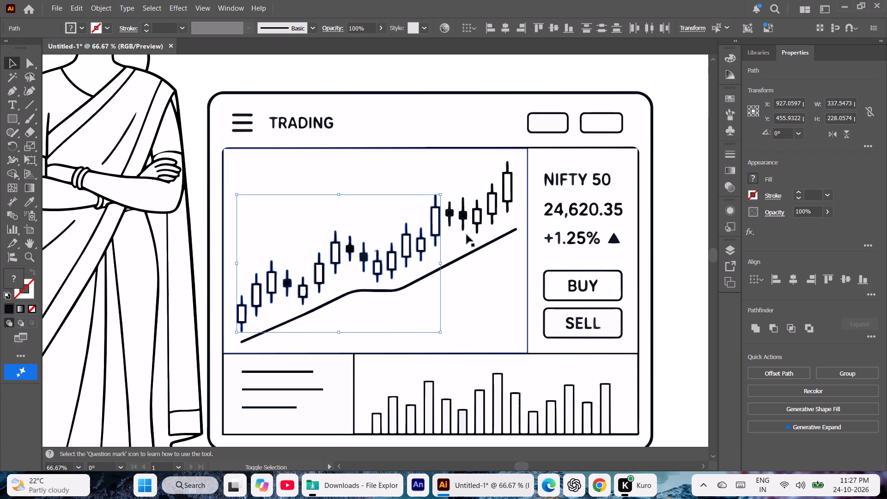
{"action": "left_click", "coordinate": [451, 225], "text": "shift"}
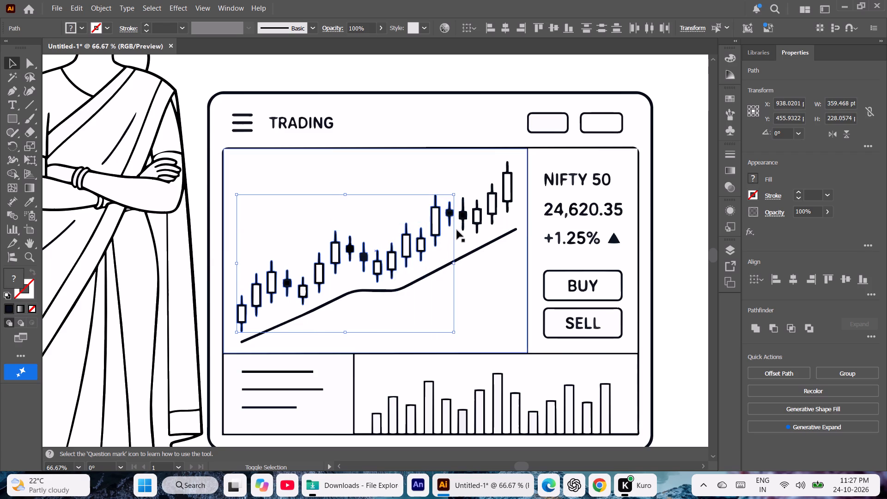
{"action": "left_click", "coordinate": [464, 228], "text": "shift"}
{"action": "left_click", "coordinate": [479, 230], "text": "shift"}
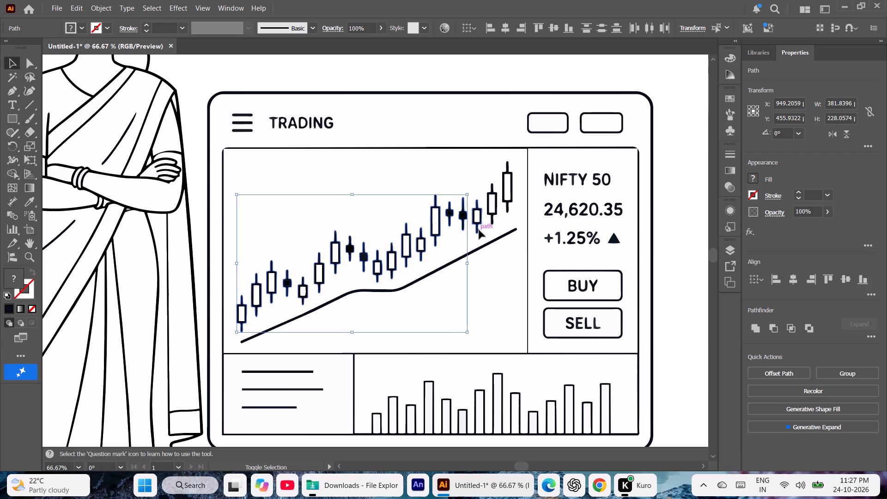
{"action": "left_click", "coordinate": [494, 222], "text": "shift"}
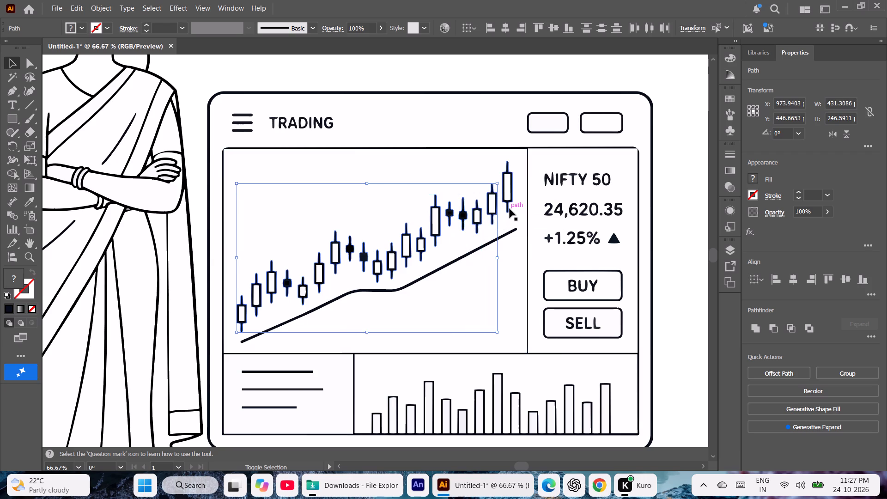
{"action": "left_click", "coordinate": [510, 210], "text": "shift"}
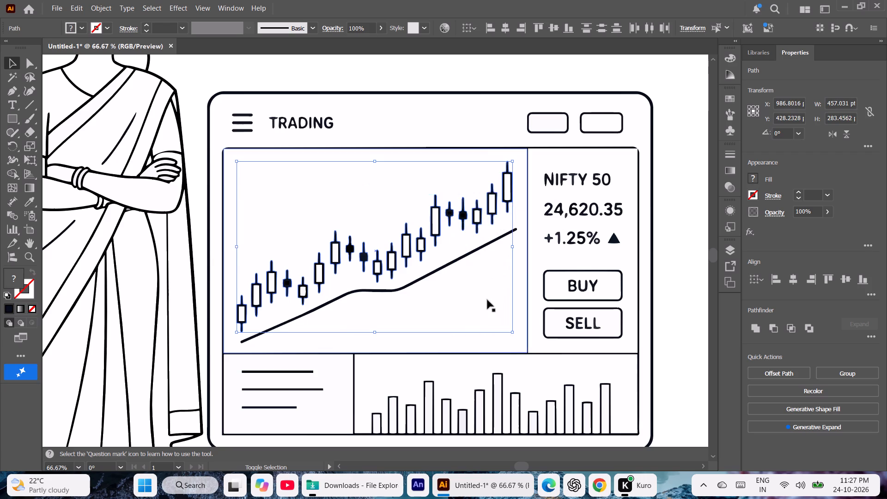
{"action": "left_click", "coordinate": [441, 269], "text": "shift"}
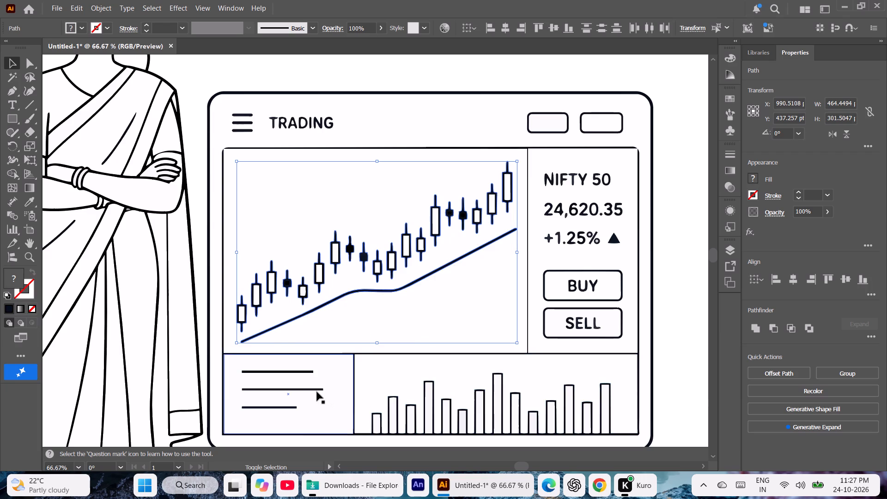
{"action": "left_click", "coordinate": [316, 389], "text": "shift"}
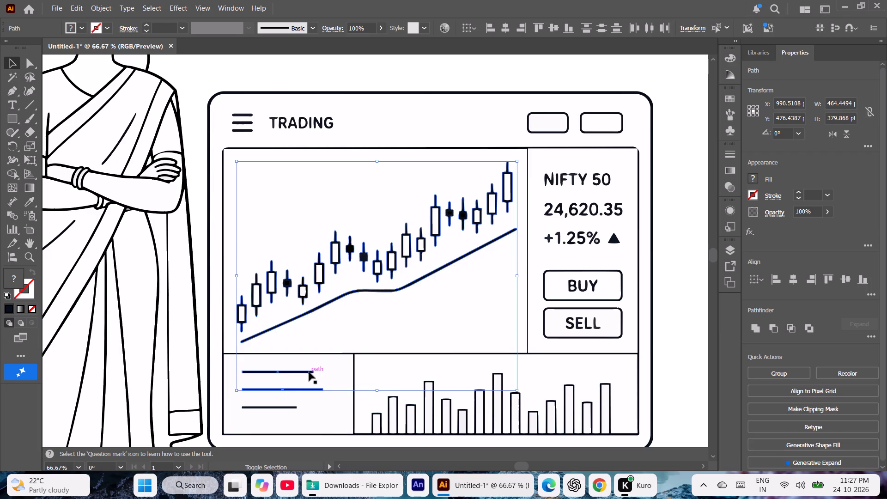
{"action": "left_click", "coordinate": [309, 372], "text": "shift"}
{"action": "left_click", "coordinate": [289, 406], "text": "shift"}
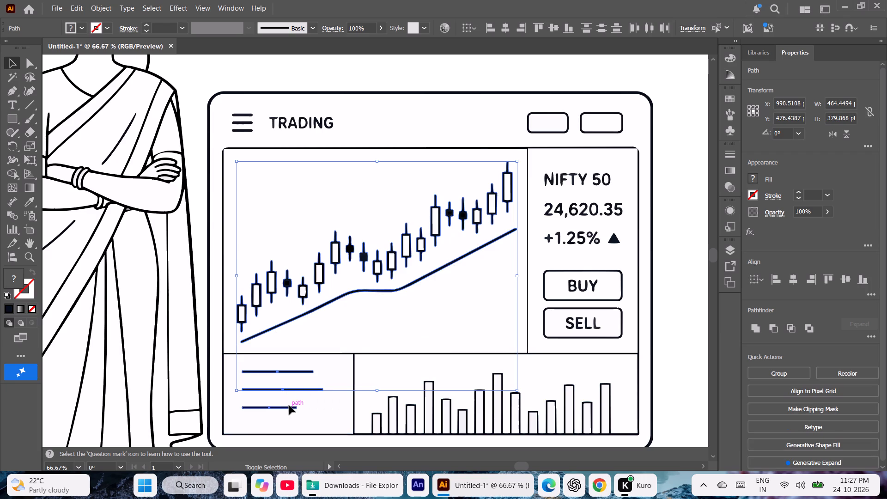
{"action": "left_click", "coordinate": [209, 397], "text": "shift"}
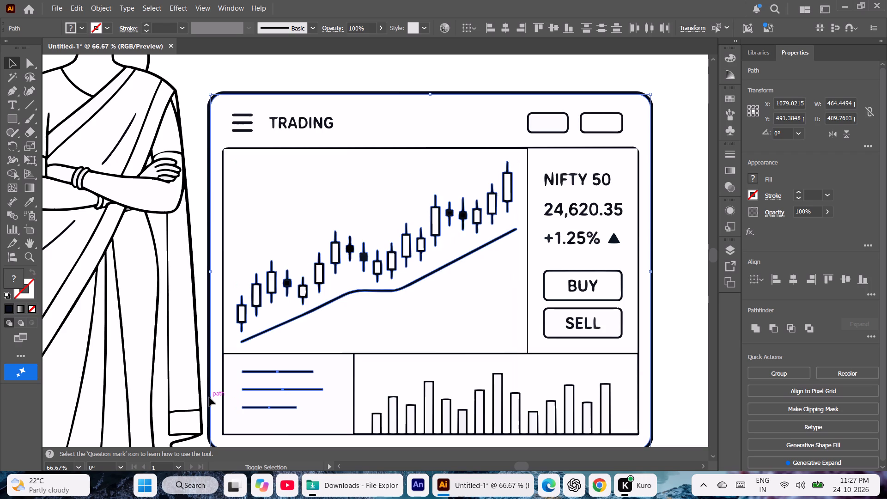
{"action": "left_click", "coordinate": [207, 393], "text": "shift"}
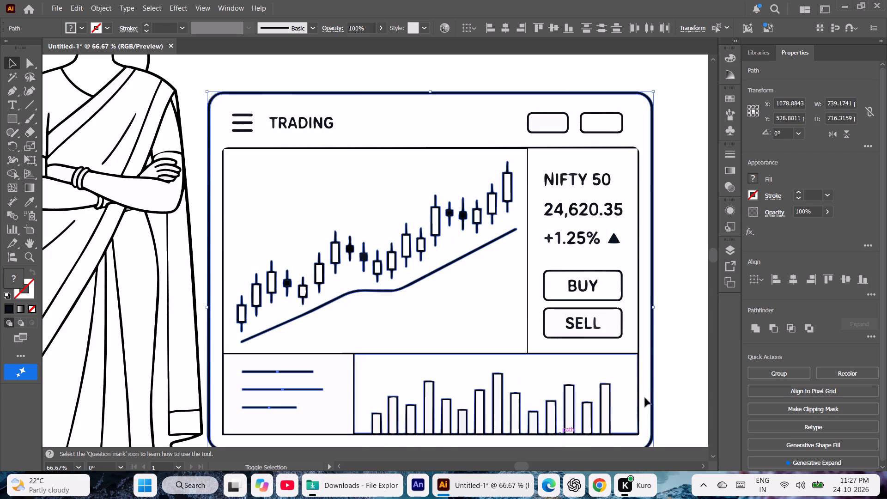
{"action": "left_click", "coordinate": [594, 291], "text": "shift"}
{"action": "left_click", "coordinate": [586, 291], "text": "shift"}
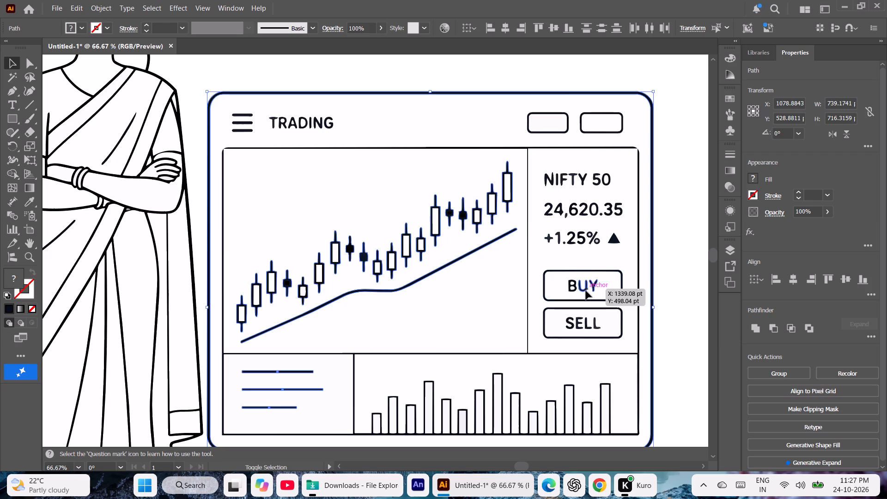
{"action": "left_click", "coordinate": [575, 292], "text": "shift"}
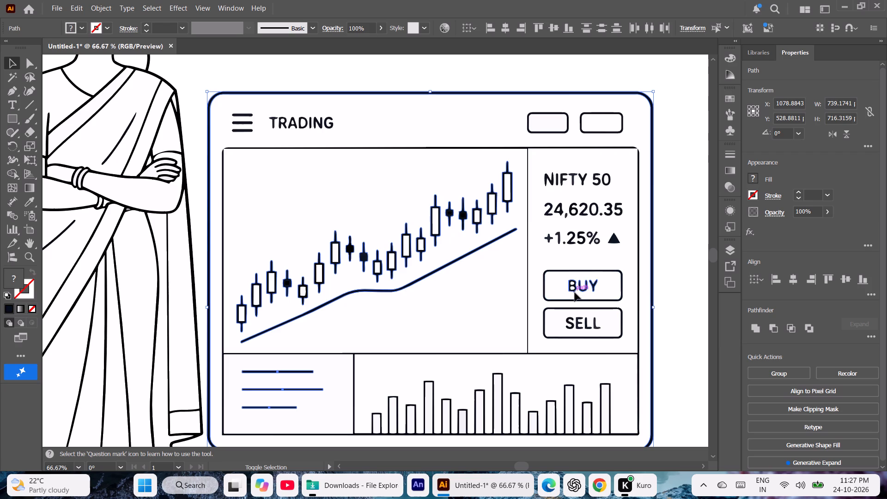
{"action": "left_click", "coordinate": [572, 325], "text": "shift"}
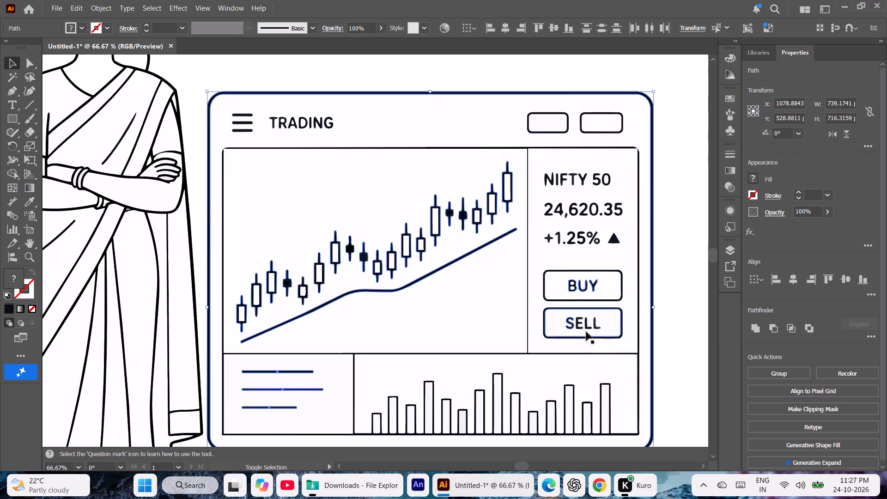
{"action": "left_click", "coordinate": [581, 326], "text": "shift"}
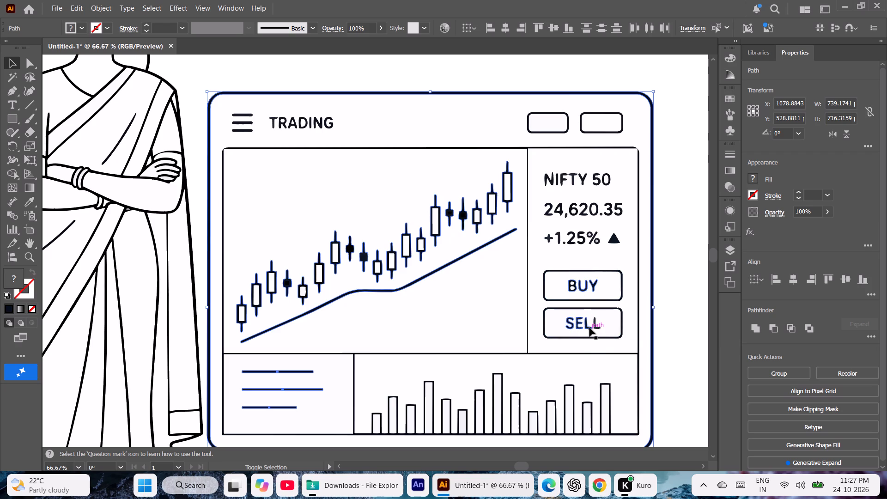
{"action": "left_click", "coordinate": [589, 328], "text": "shift"}
{"action": "left_click", "coordinate": [599, 328], "text": "shift"}
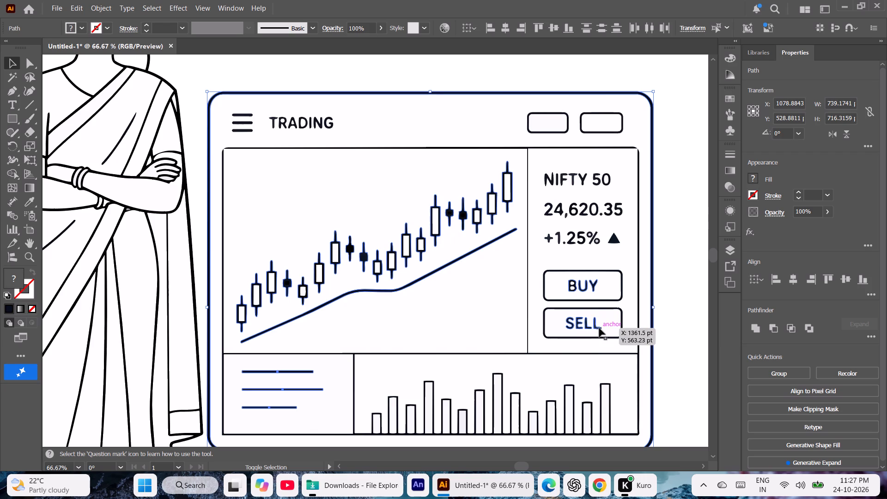
{"action": "left_click", "coordinate": [751, 181]}
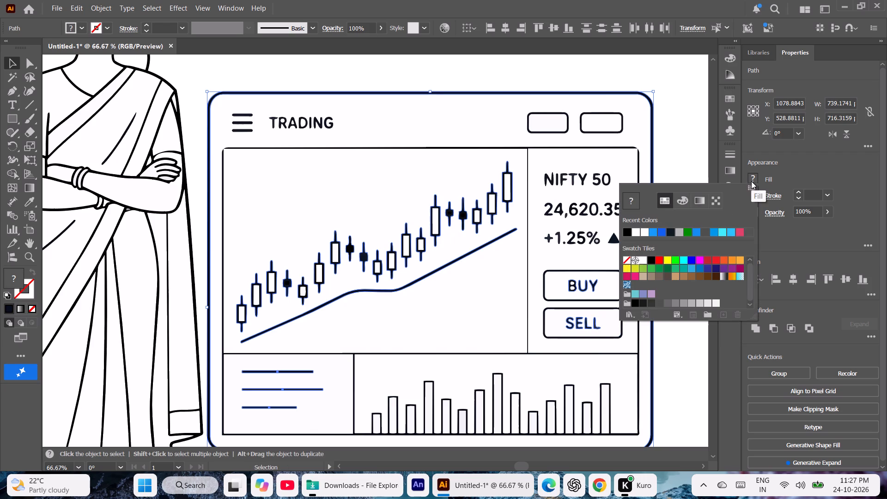
{"action": "left_click", "coordinate": [651, 260]}
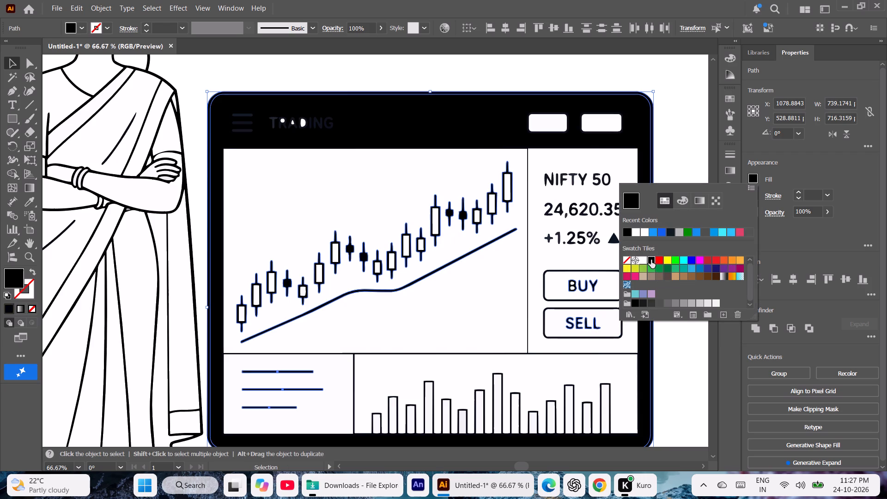
{"action": "left_click", "coordinate": [702, 124]}
{"action": "left_click", "coordinate": [702, 124]}
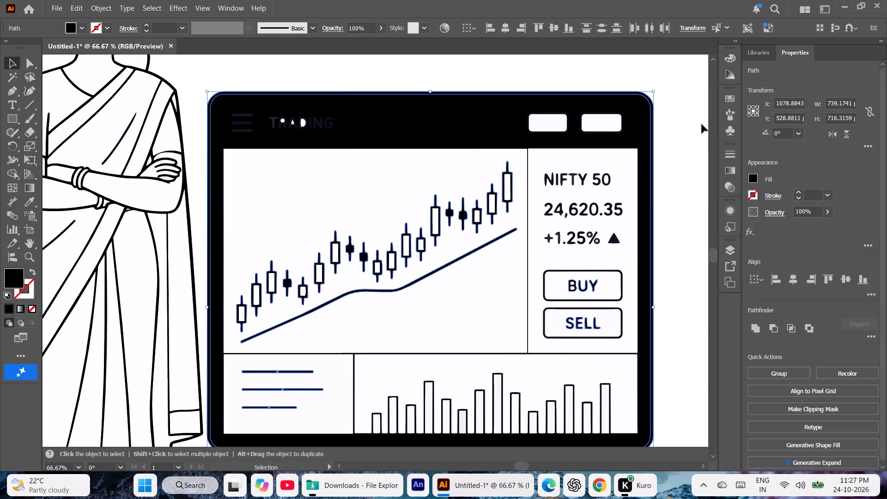
Recolour the black inner panel behind the TRADING header with white sampled from the background above the monitor.
{"action": "left_click", "coordinate": [506, 125]}
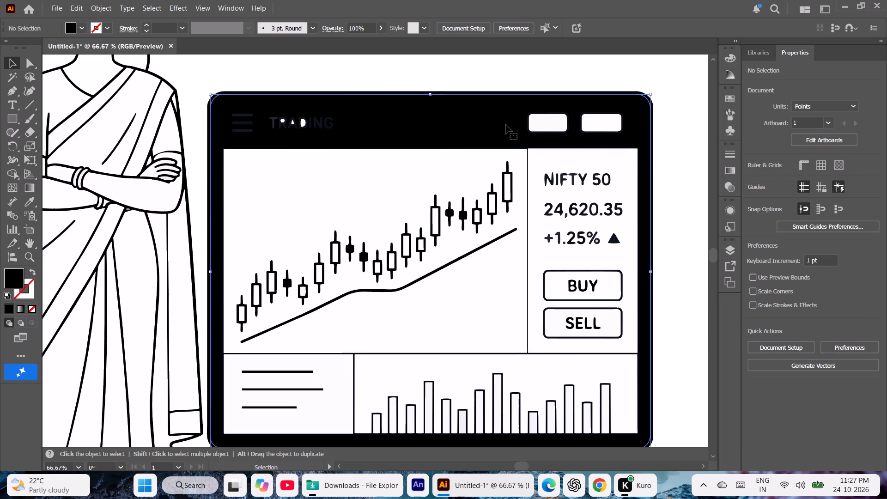
{"action": "key", "text": "i"}
{"action": "left_click", "coordinate": [499, 75]}
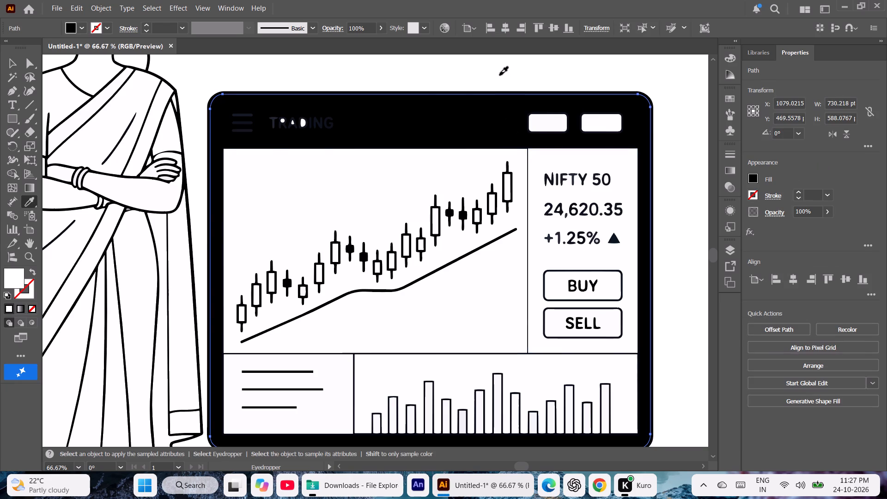
Deselect the recoloured header panel and review the whole illustration of the woman and trading monitor on the artboard.
{"action": "left_click", "coordinate": [12, 69]}
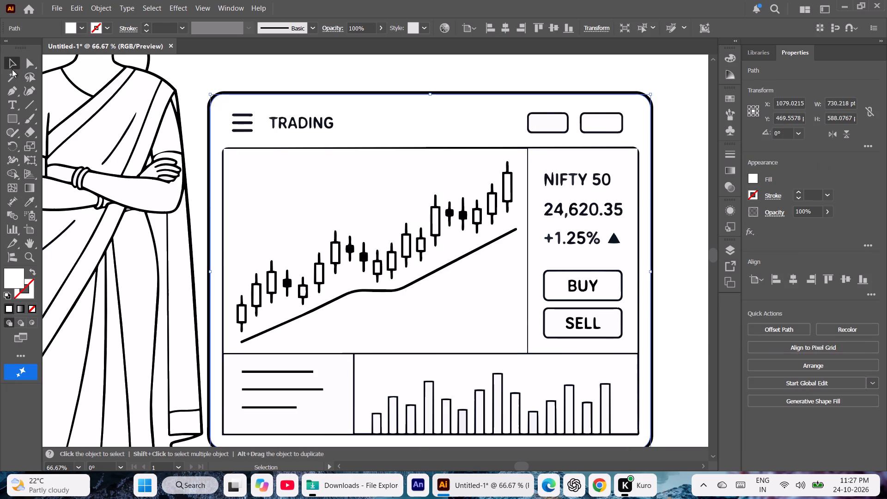
{"action": "left_click", "coordinate": [173, 57]}
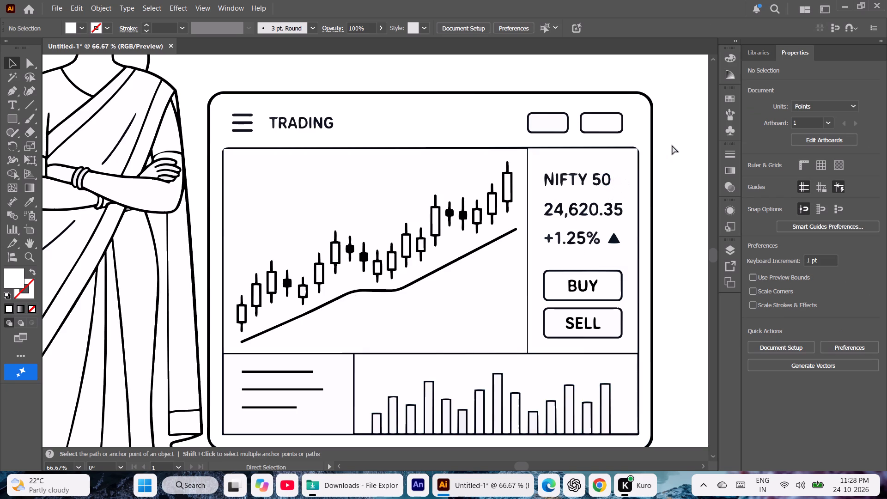
{"action": "key", "text": "ctrl+asterisk"}
{"action": "key", "text": "ctrl+minus"}
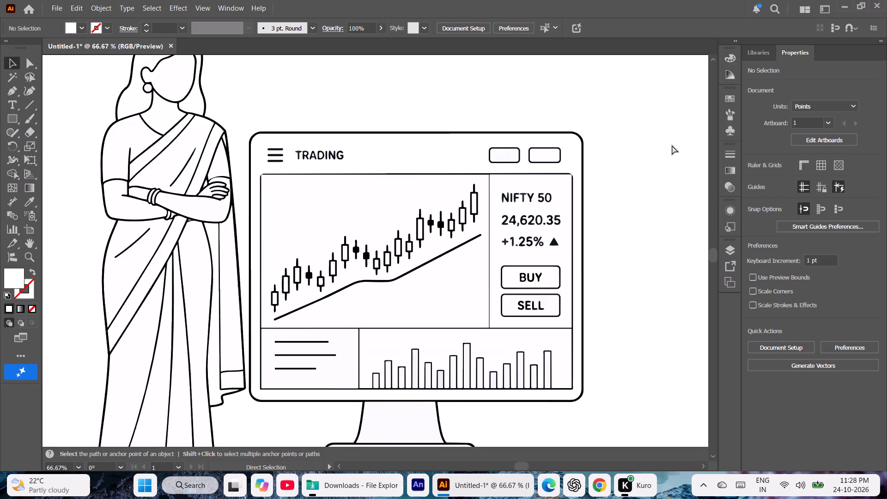
{"action": "key", "text": "ctrl+minus"}
{"action": "key", "text": "ctrl+minus"}
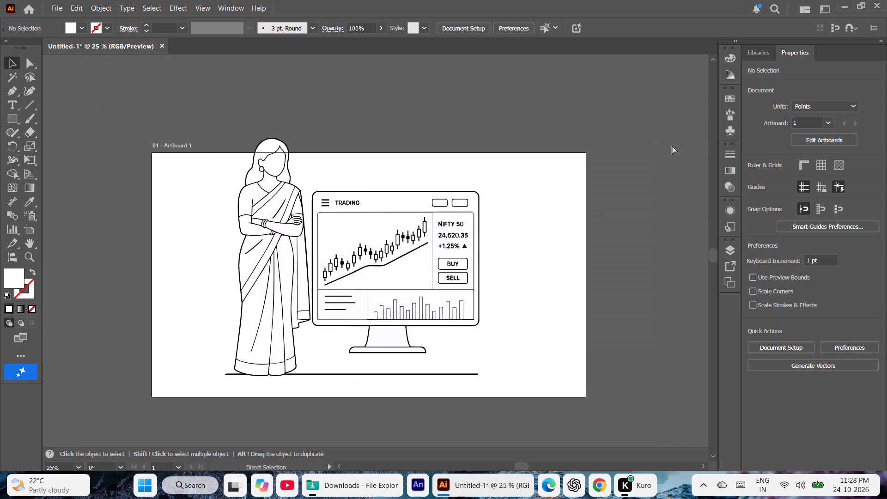
{"action": "key", "text": "ctrl+plus"}
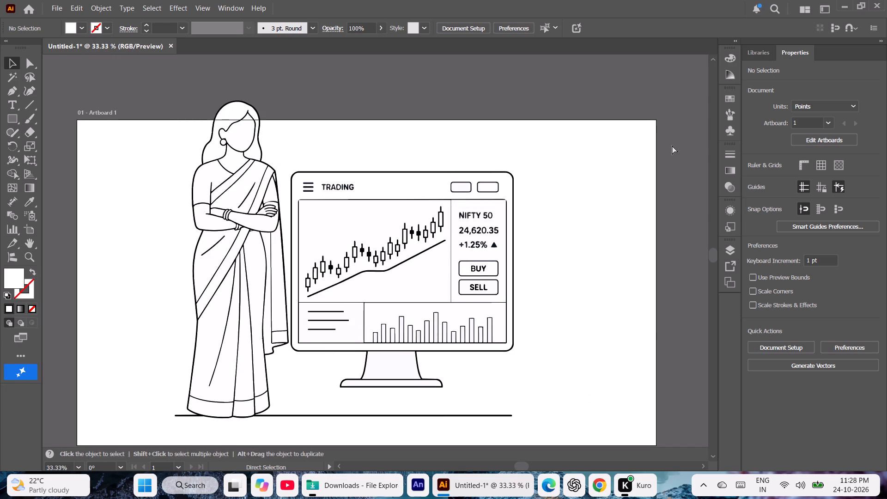
{"action": "left_click", "coordinate": [512, 414]}
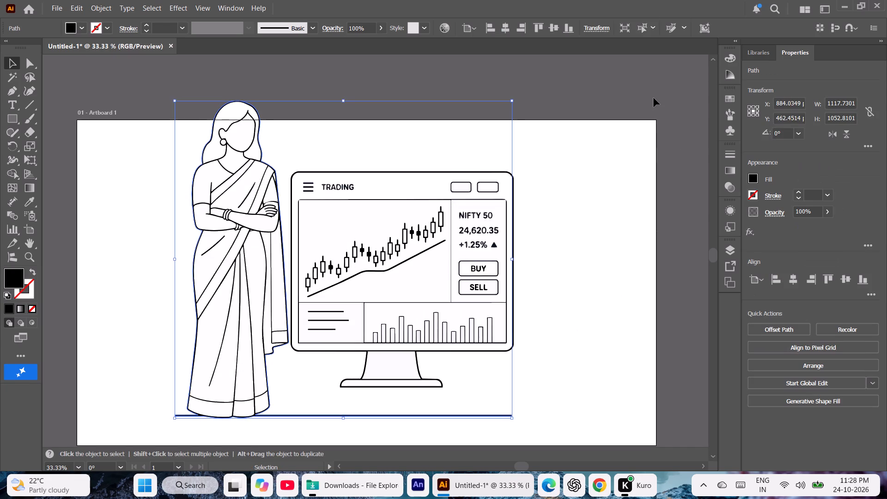
{"action": "left_click", "coordinate": [654, 98]}
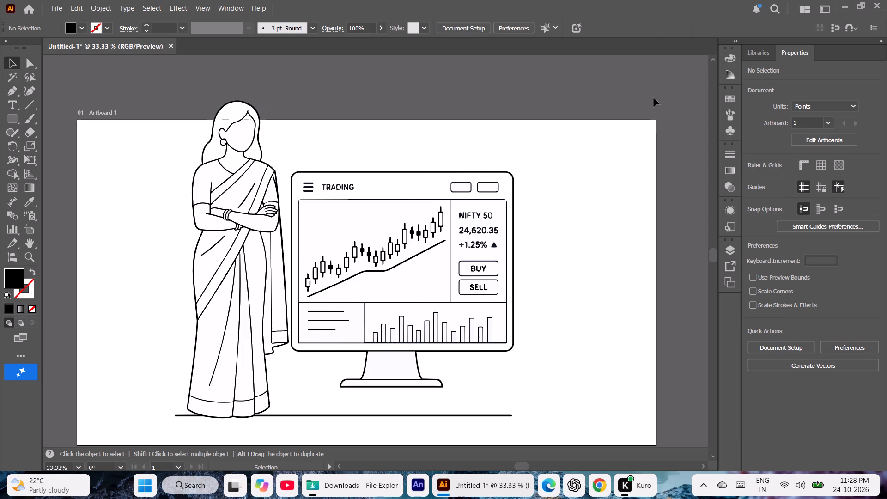
Enlarge Artboard 1 to about 8676 × 4880 pt, keeping its upper-left corner in place.
{"action": "key", "text": "ctrl+minus"}
{"action": "key", "text": "ctrl+minus"}
{"action": "key", "text": "ctrl+minus"}
{"action": "key", "text": "ctrl+minus"}
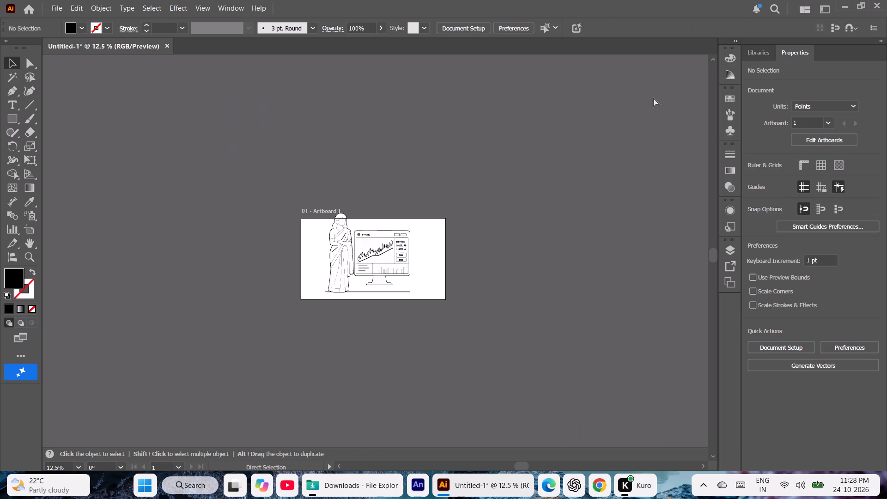
{"action": "left_click", "coordinate": [28, 225]}
{"action": "left_click", "coordinate": [34, 241]}
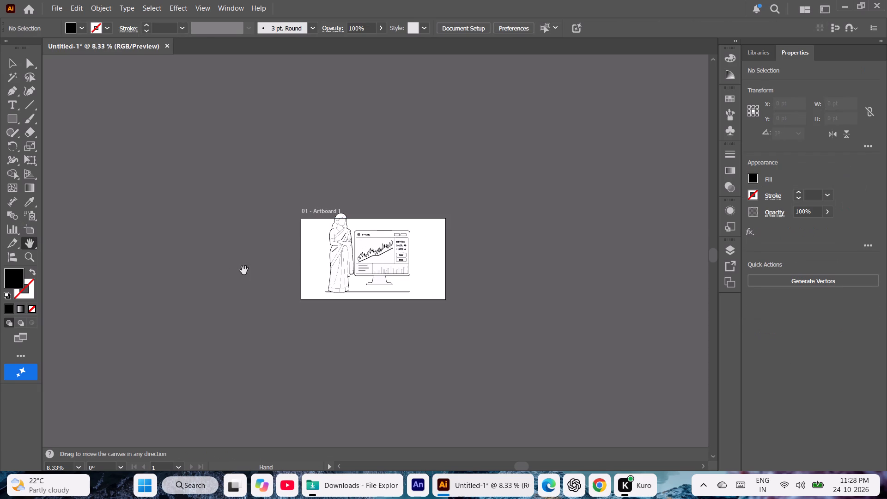
{"action": "left_click_drag", "start_coordinate": [319, 262], "coordinate": [82, 116]}
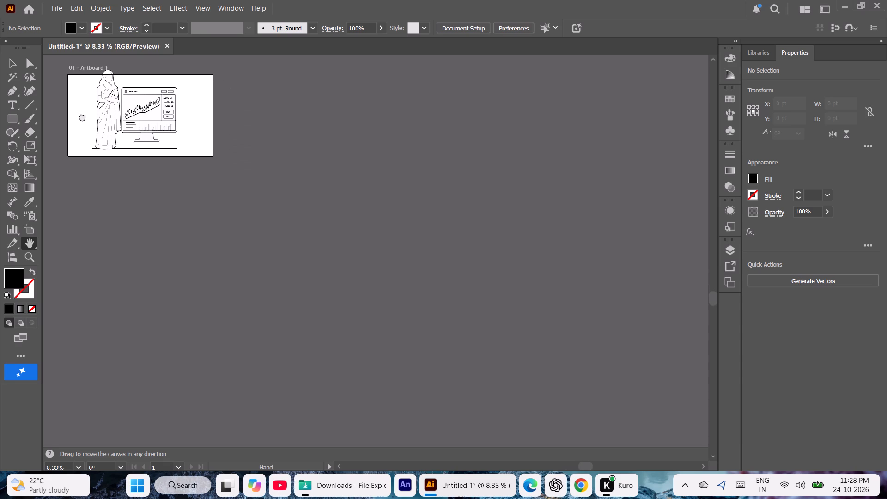
{"action": "left_click_drag", "start_coordinate": [82, 116], "coordinate": [67, 104]}
{"action": "left_click", "coordinate": [24, 233]}
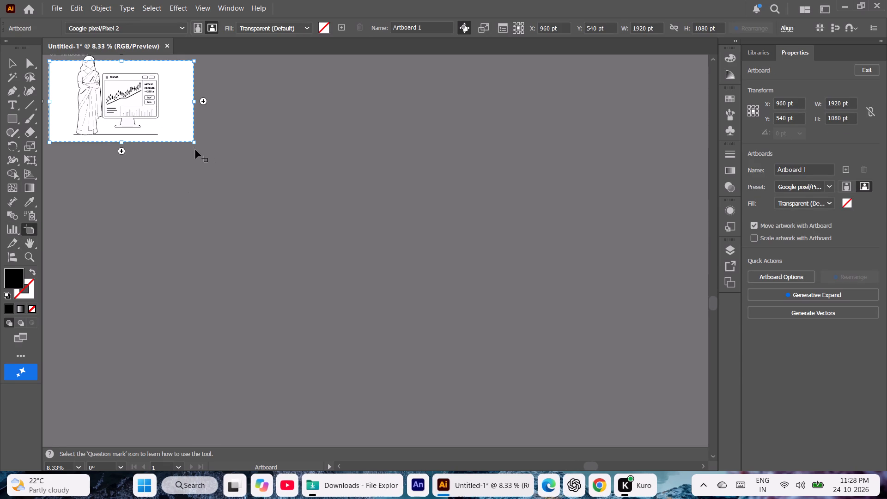
{"action": "left_click_drag", "start_coordinate": [193, 142], "coordinate": [195, 143], "text": "shift"}
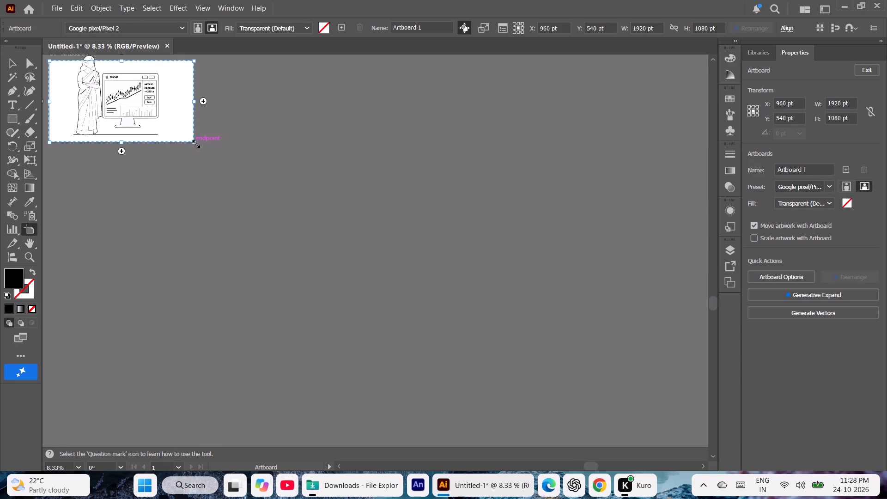
{"action": "left_click_drag", "start_coordinate": [195, 143], "coordinate": [689, 377], "text": "shift"}
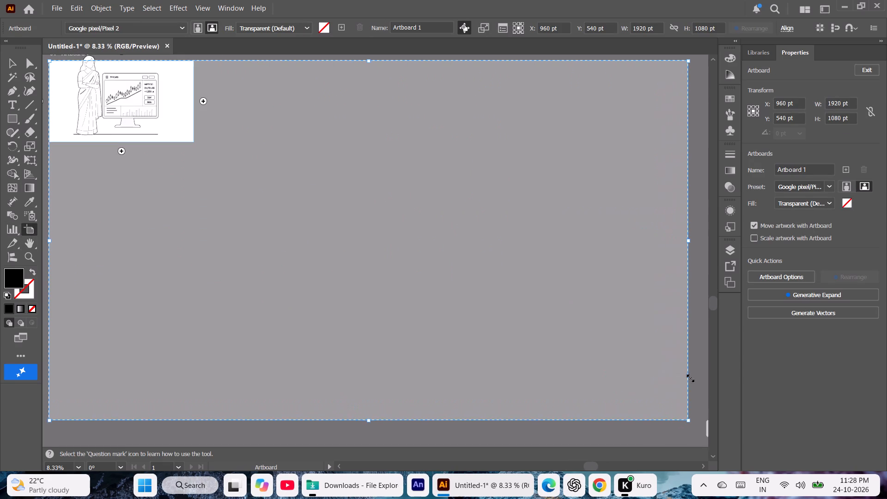
{"action": "left_click_drag", "start_coordinate": [689, 377], "coordinate": [703, 399], "text": "shift"}
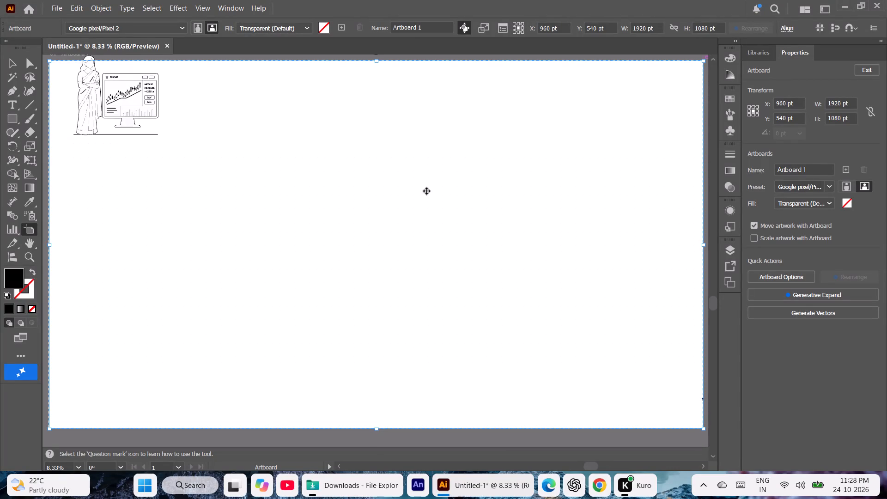
Scale all the artwork up to about 4497 × 4215 pt and move it near the centre of the enlarged artboard.
{"action": "left_click", "coordinate": [7, 61]}
{"action": "key", "text": "ctrl+a"}
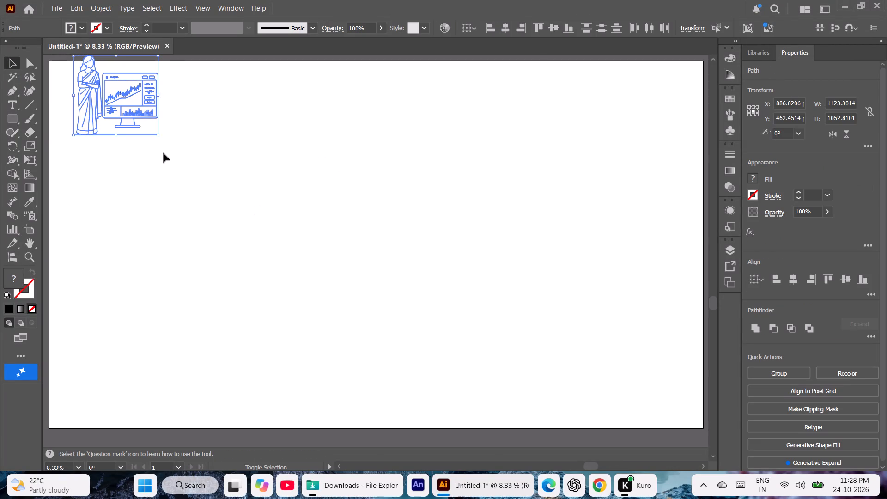
{"action": "left_click_drag", "start_coordinate": [158, 134], "coordinate": [523, 373], "text": "shift"}
{"action": "left_click_drag", "start_coordinate": [282, 240], "coordinate": [397, 260]}
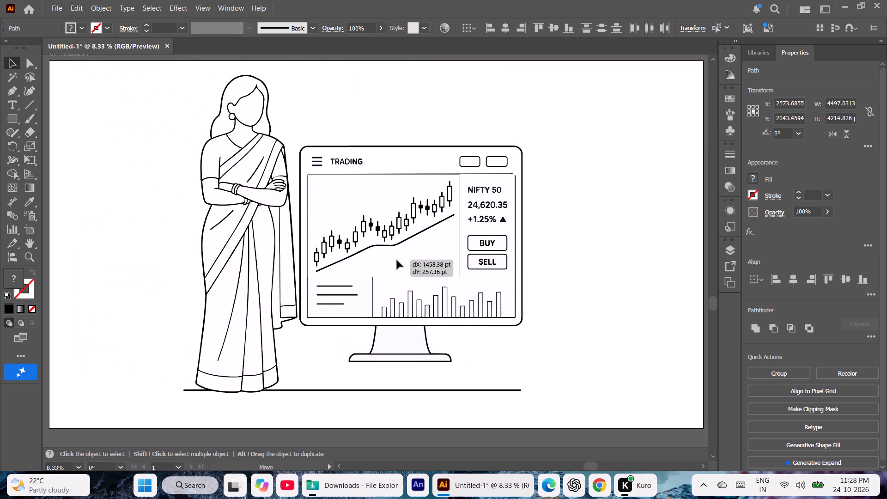
{"action": "left_click_drag", "start_coordinate": [397, 260], "coordinate": [404, 263]}
{"action": "left_click", "coordinate": [614, 216]}
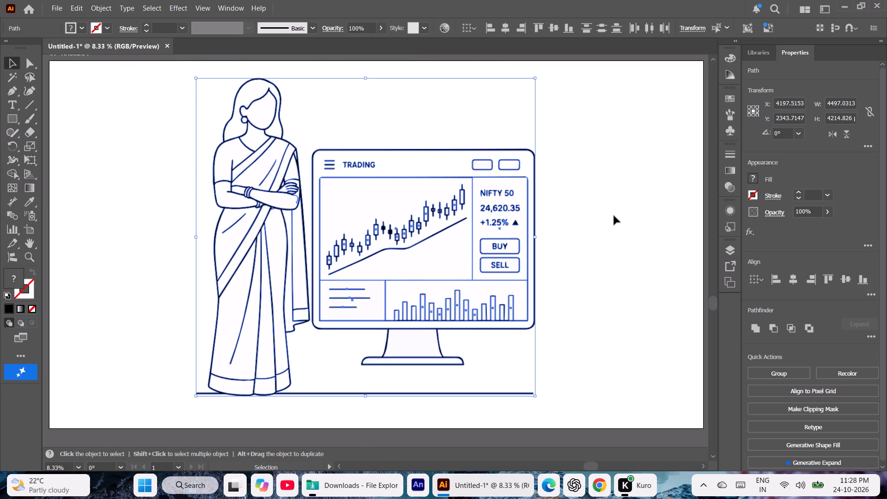
Save the document in the Downloads folder under the name "trading" in Illustrator EPS format.
{"action": "key", "text": "ctrl+s"}
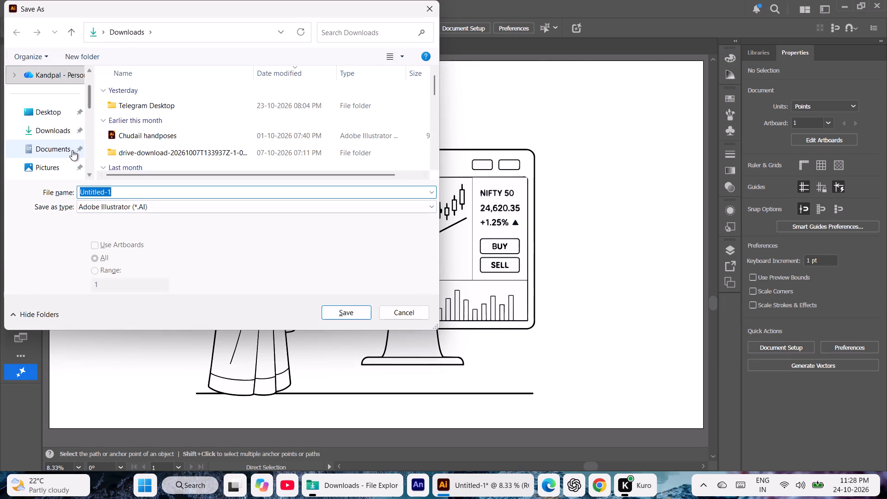
{"action": "left_click", "coordinate": [54, 136]}
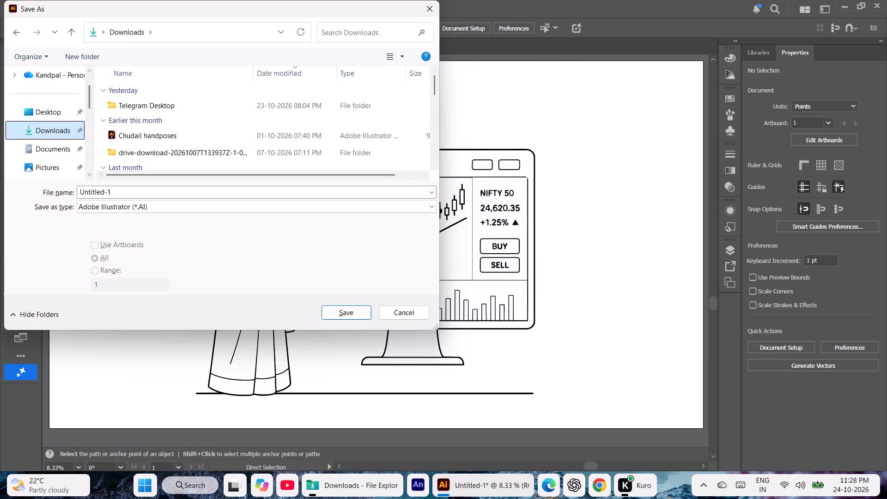
{"action": "left_click", "coordinate": [111, 194]}
{"action": "key", "text": "BackSpace"}
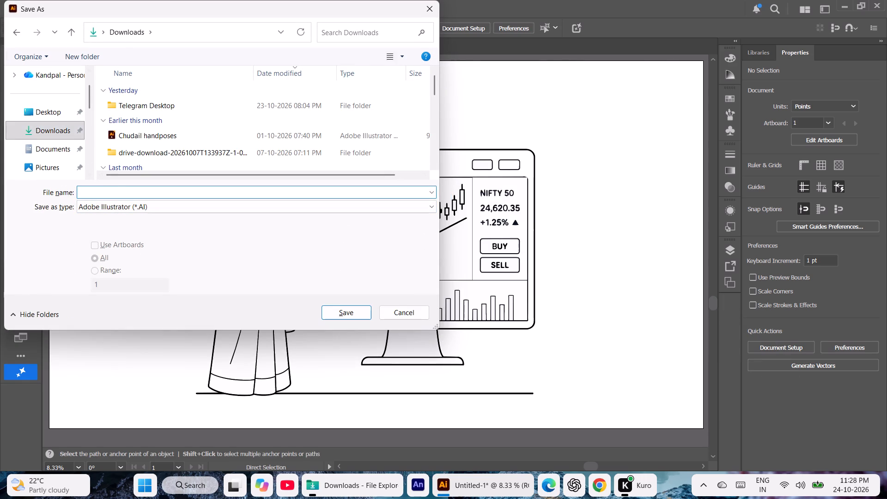
{"action": "type", "text": "trading"}
{"action": "key", "text": "space"}
{"action": "left_click", "coordinate": [150, 207]}
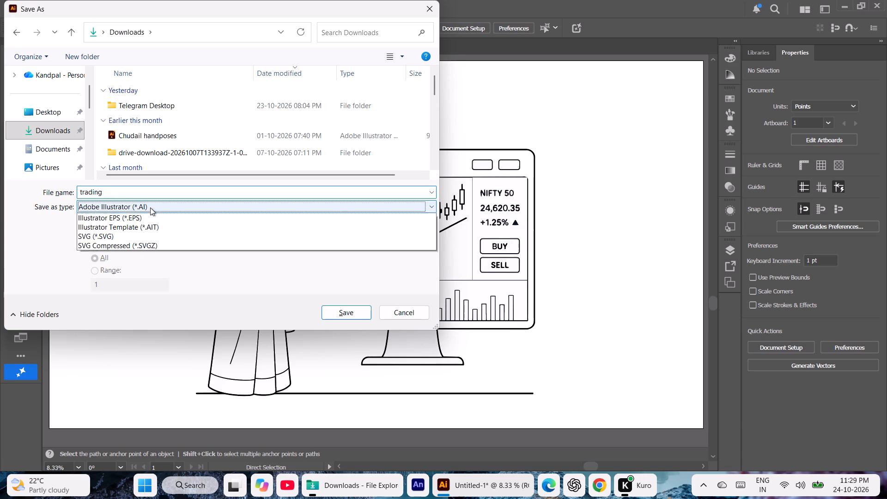
{"action": "left_click", "coordinate": [131, 236]}
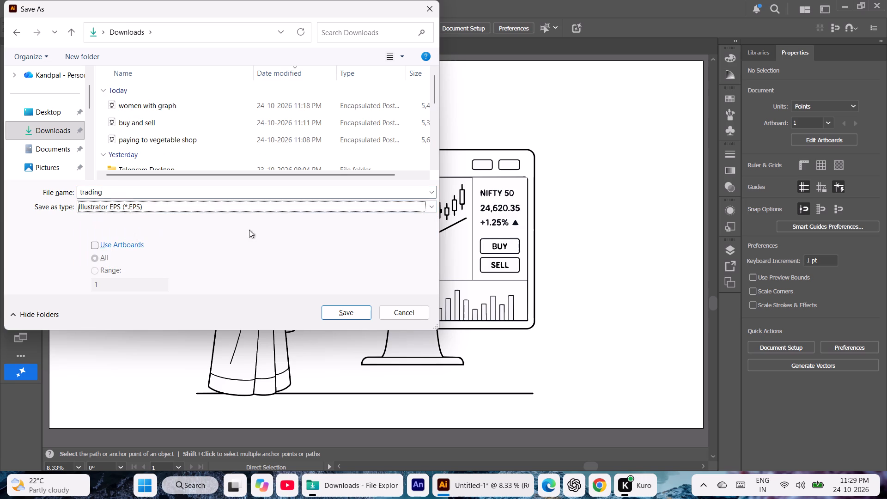
{"action": "left_click", "coordinate": [344, 315]}
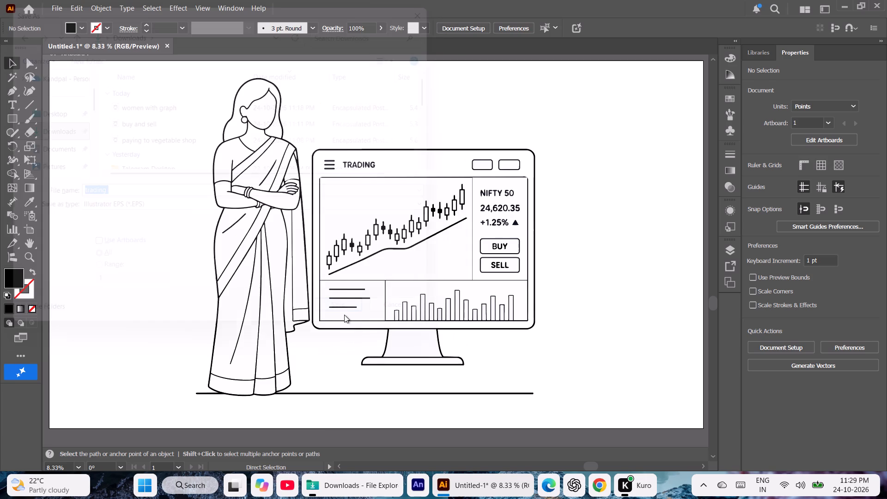
Set the EPS version to Illustrator 10 EPS and complete the save in the older format.
{"action": "left_click", "coordinate": [467, 73]}
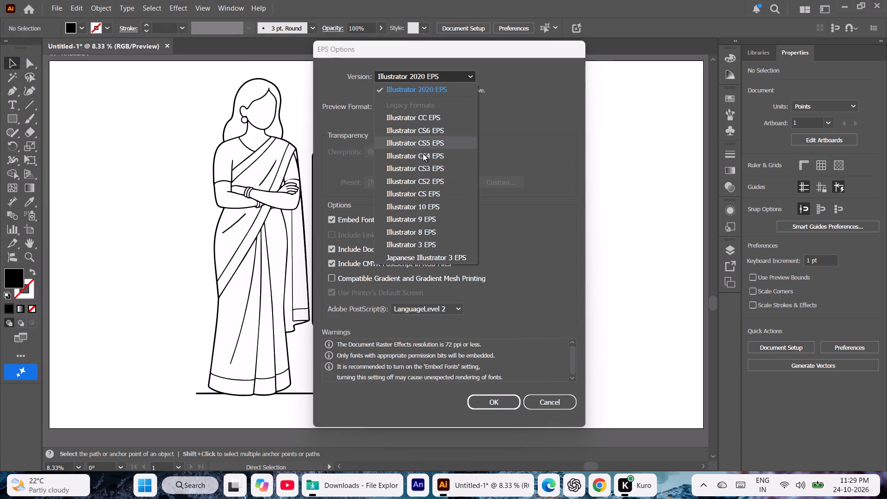
{"action": "left_click", "coordinate": [430, 204]}
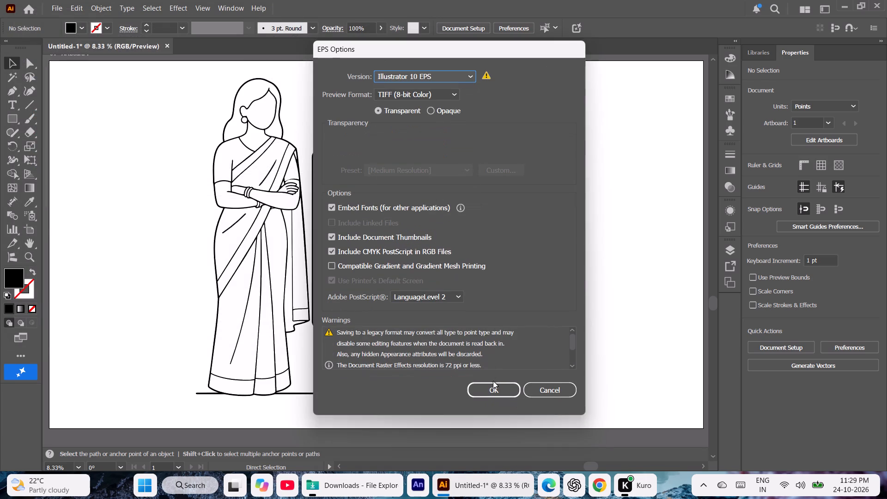
{"action": "left_click", "coordinate": [495, 391]}
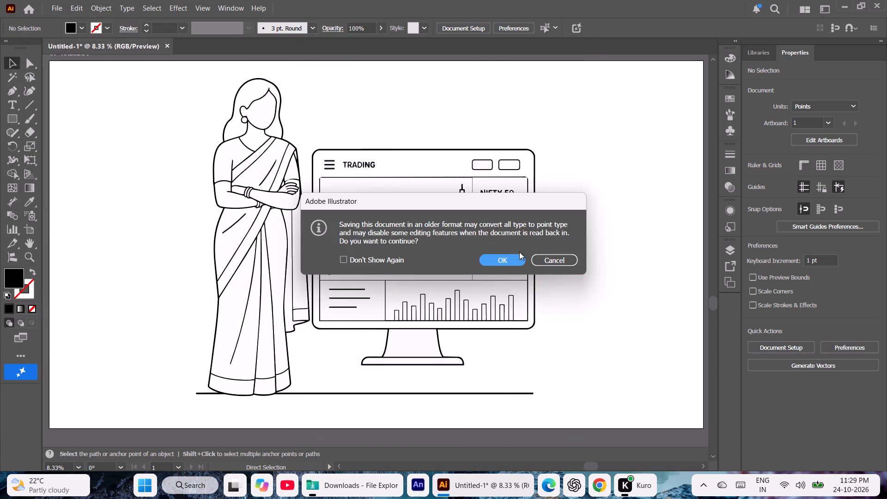
{"action": "left_click", "coordinate": [509, 259]}
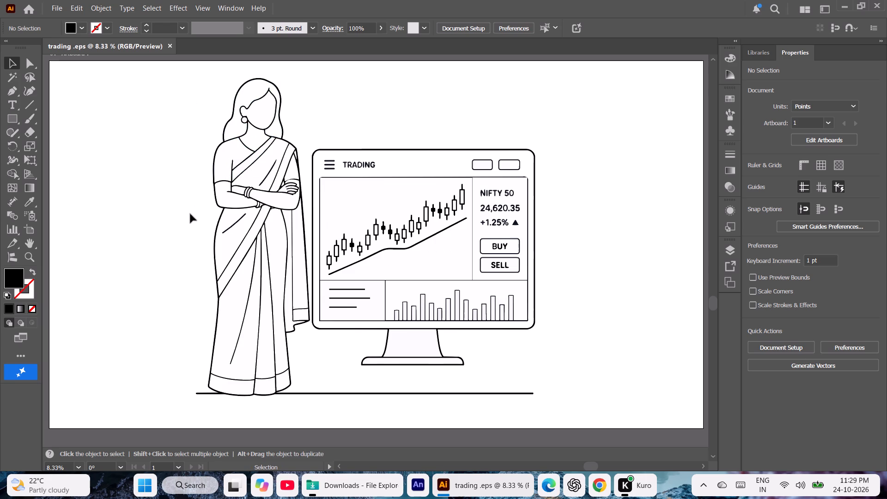
Switch to File Explorer and refresh the Downloads folder to check for the saved trading EPS file.
{"action": "left_click", "coordinate": [334, 489]}
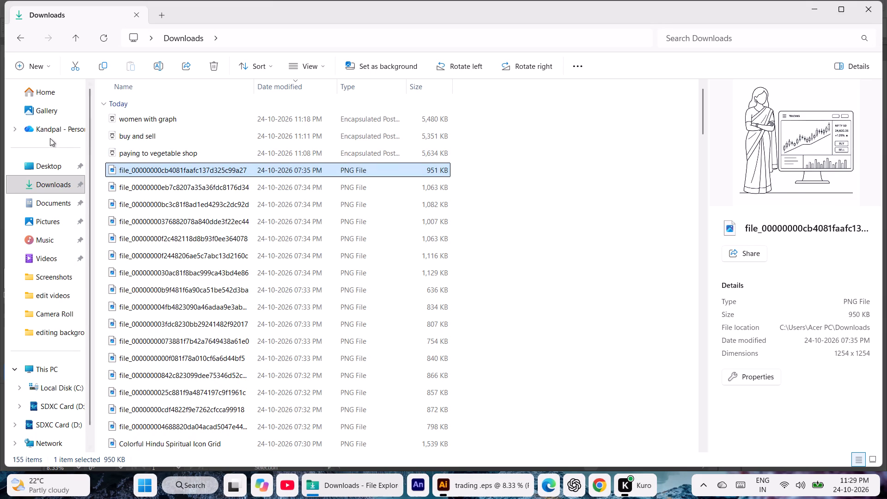
{"action": "left_click", "coordinate": [48, 134]}
{"action": "left_click", "coordinate": [55, 181]}
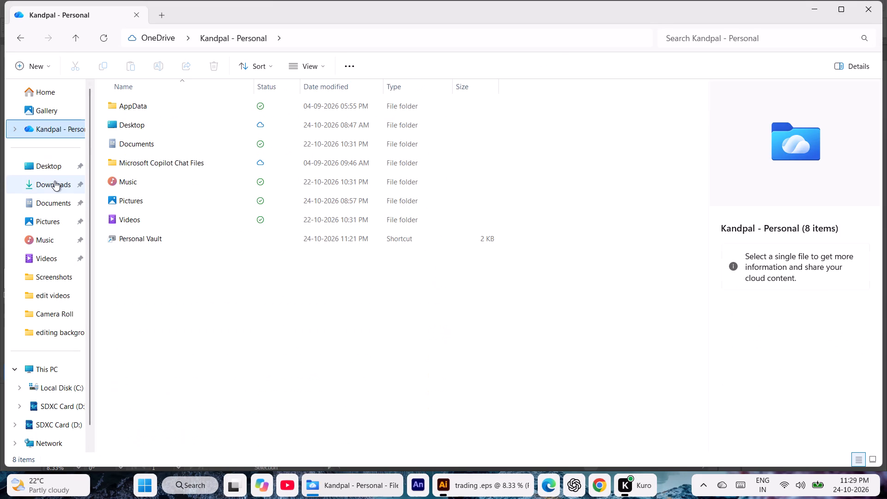
Return to Illustrator, save the trading EPS document again and delete all the artwork from the artboard.
{"action": "left_click", "coordinate": [452, 489]}
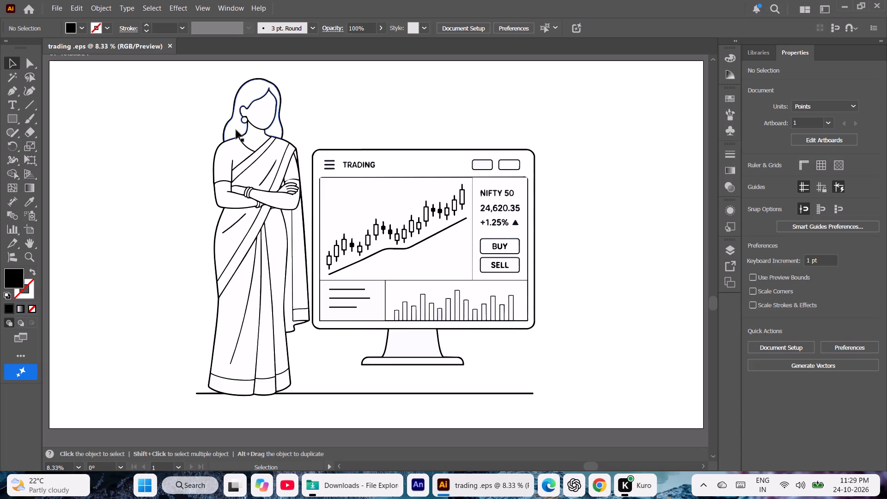
{"action": "key", "text": "ctrl+s"}
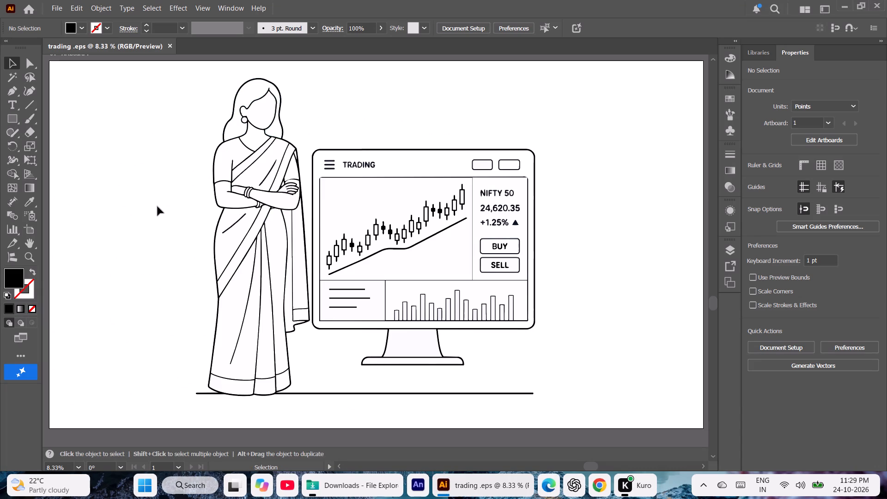
{"action": "key", "text": "ctrl+a"}
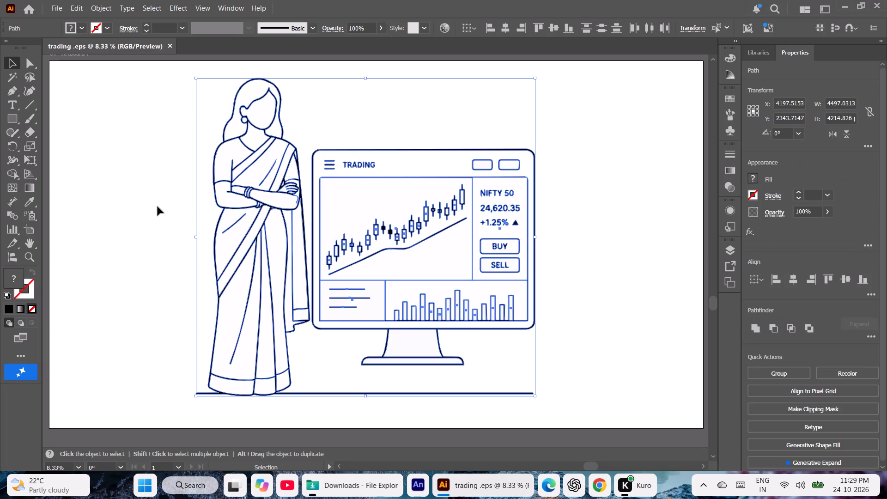
{"action": "key", "text": "Delete"}
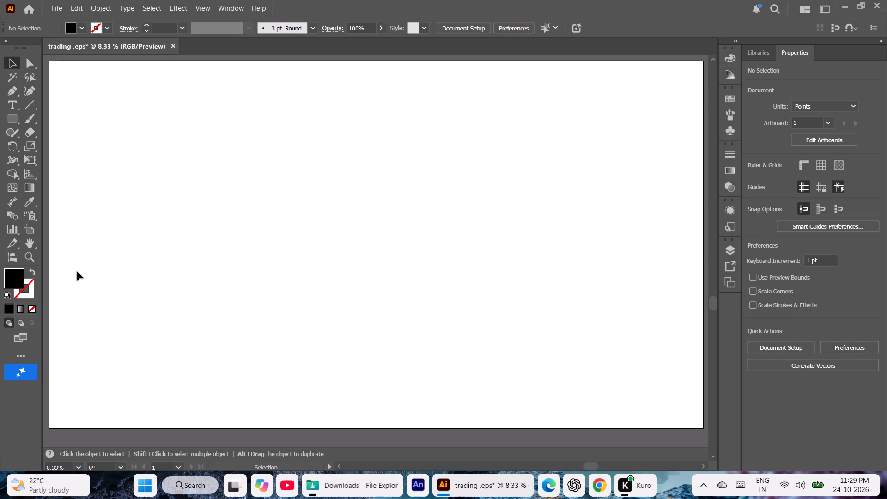
Switch to File Explorer and delete the already processed woman-and-trading-monitor PNG from the Downloads folder.
{"action": "left_click", "coordinate": [349, 482]}
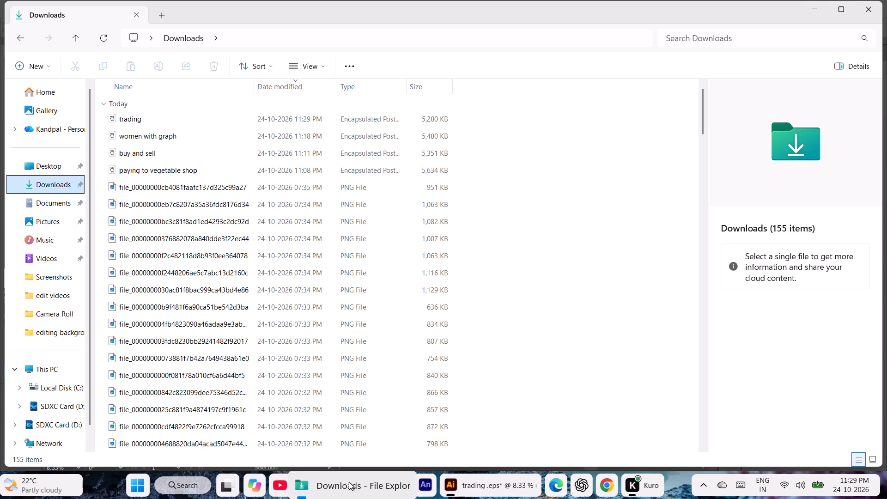
{"action": "left_click", "coordinate": [173, 188]}
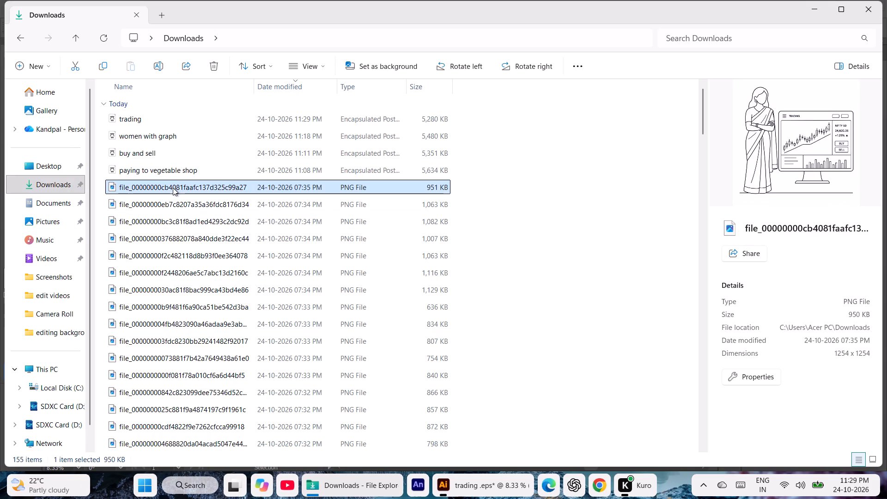
{"action": "left_click", "coordinate": [210, 63]}
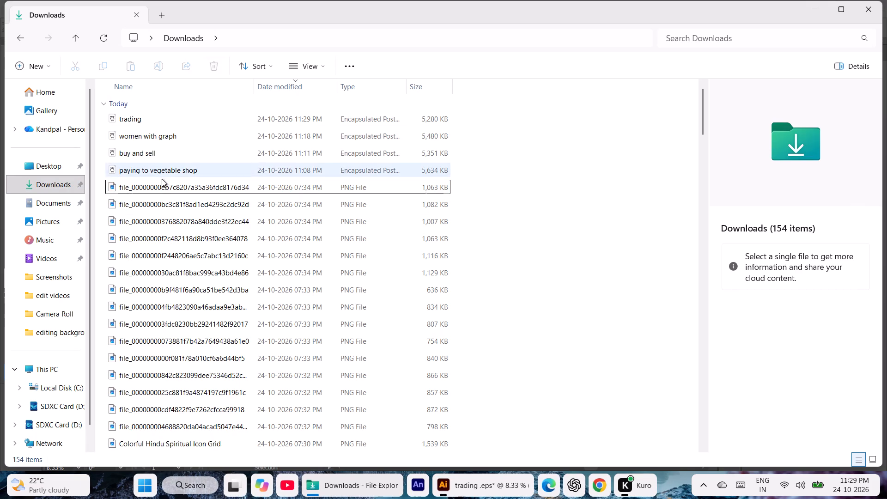
Place the PNG of the woman scanning a QR payment stand from Downloads onto the empty Illustrator artboard.
{"action": "left_click", "coordinate": [163, 188]}
{"action": "left_click_drag", "start_coordinate": [163, 188], "coordinate": [303, 211]}
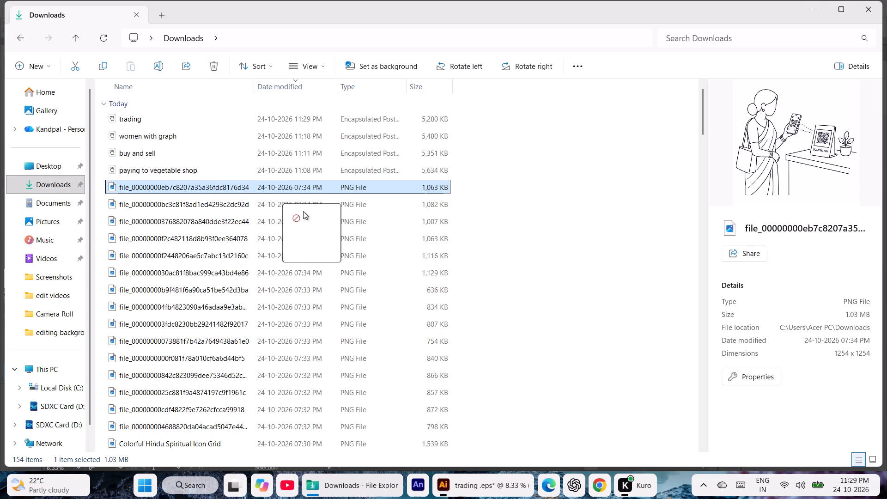
{"action": "left_click_drag", "start_coordinate": [303, 211], "coordinate": [316, 262]}
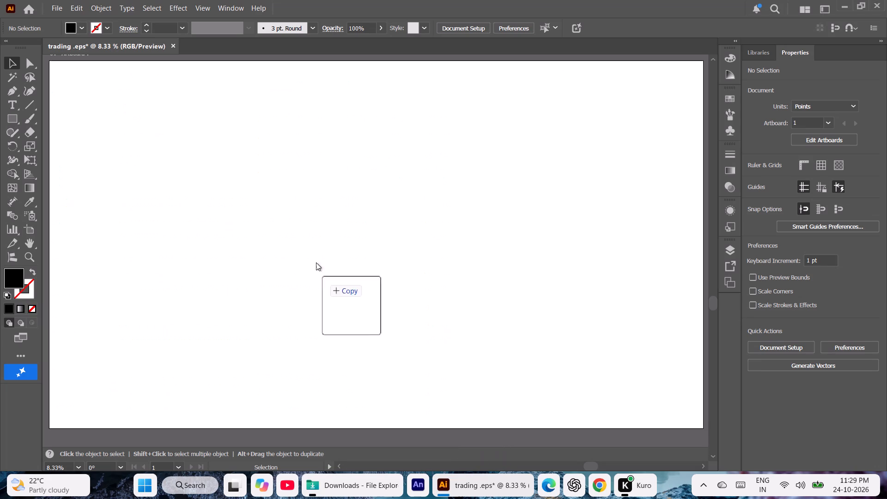
{"action": "left_click_drag", "start_coordinate": [316, 262], "coordinate": [289, 198]}
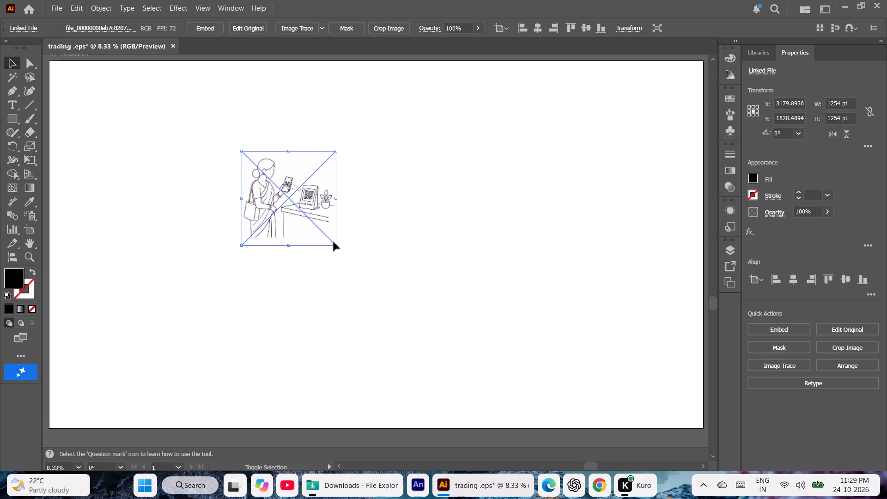
Enlarge the placed image proportionally to about 4487 pt square and move it near the middle of the artboard.
{"action": "left_click_drag", "start_coordinate": [337, 247], "coordinate": [342, 250], "text": "shift"}
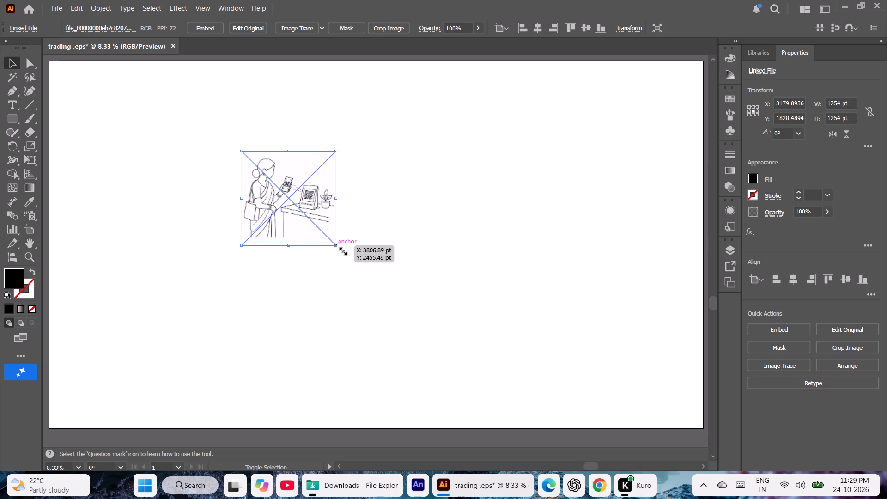
{"action": "left_click_drag", "start_coordinate": [342, 250], "coordinate": [550, 382], "text": "shift"}
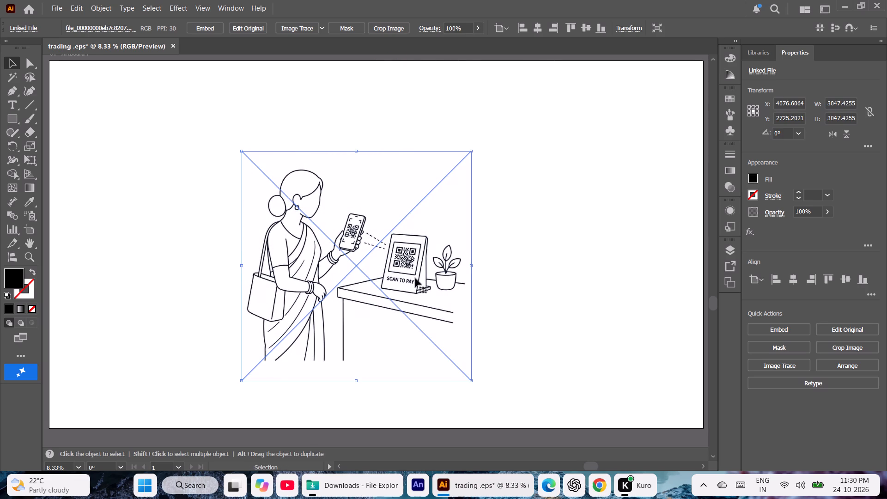
{"action": "left_click_drag", "start_coordinate": [415, 278], "coordinate": [314, 194]}
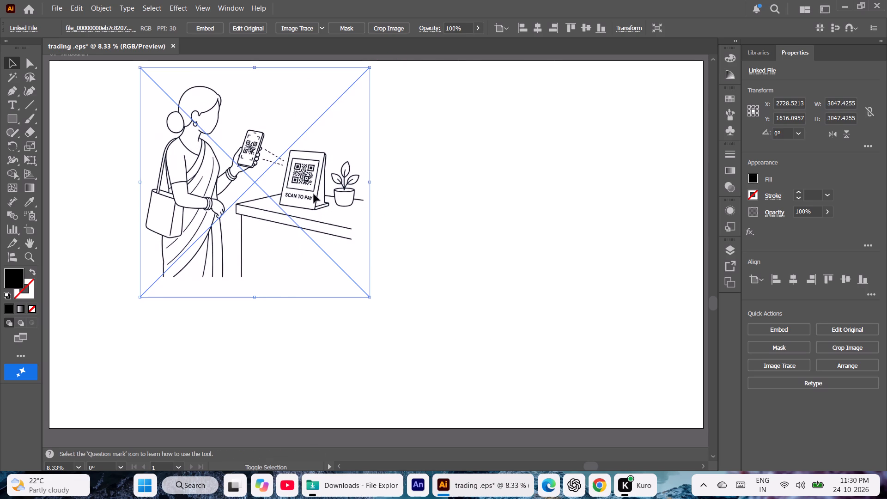
{"action": "left_click_drag", "start_coordinate": [370, 297], "coordinate": [401, 313], "text": "shift"}
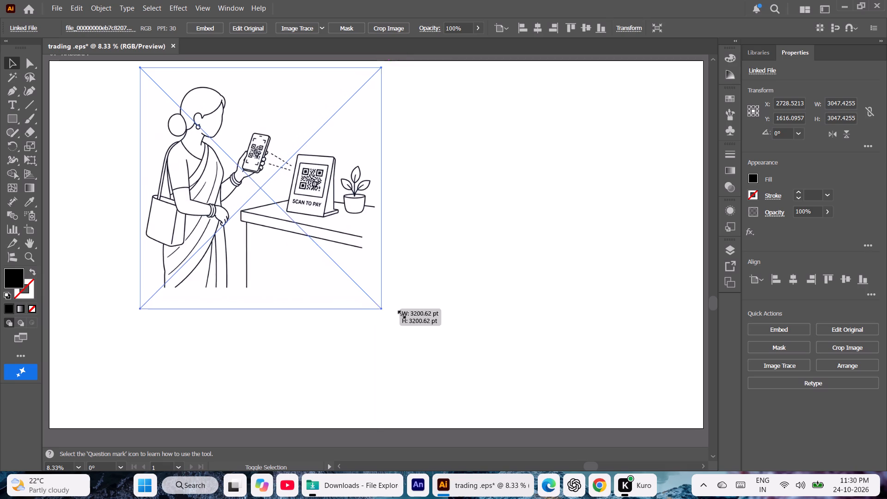
{"action": "left_click_drag", "start_coordinate": [401, 313], "coordinate": [534, 406], "text": "shift"}
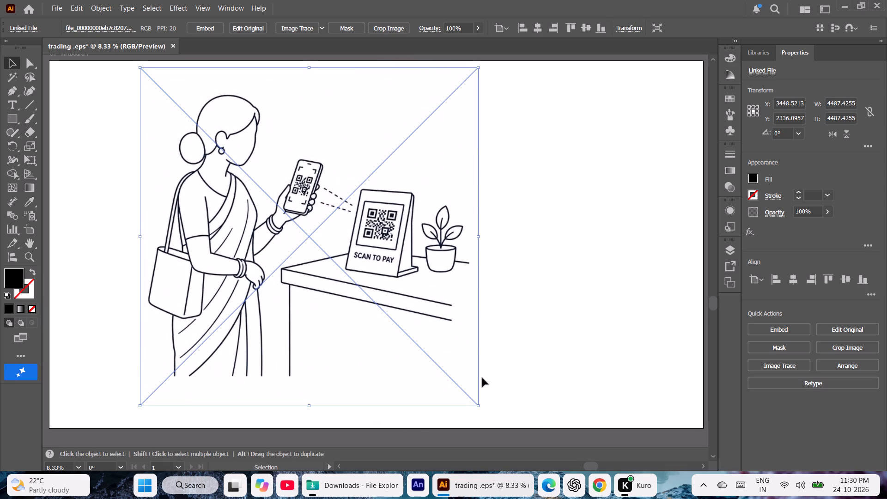
{"action": "left_click_drag", "start_coordinate": [369, 262], "coordinate": [427, 266]}
Image Trace the placed illustration with the Low Fidelity Photo preset and expand the result into vector paths.
{"action": "left_click", "coordinate": [230, 7]}
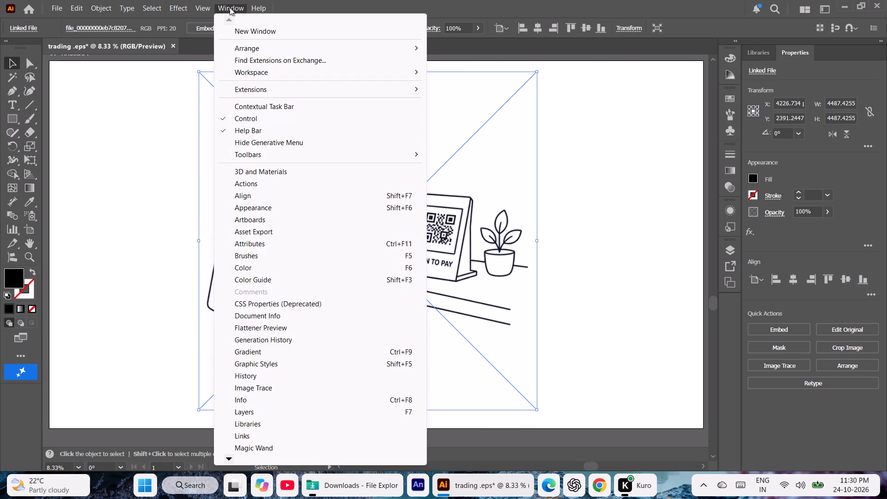
{"action": "left_click", "coordinate": [275, 390]}
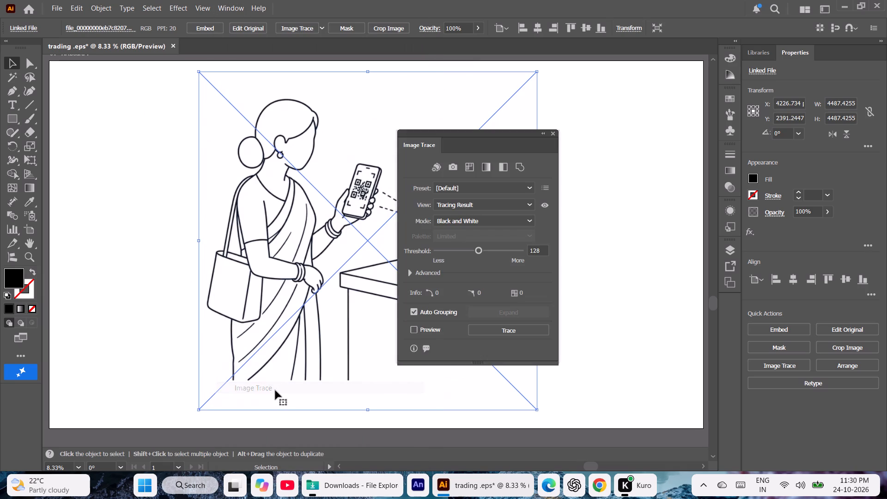
{"action": "left_click", "coordinate": [527, 190]}
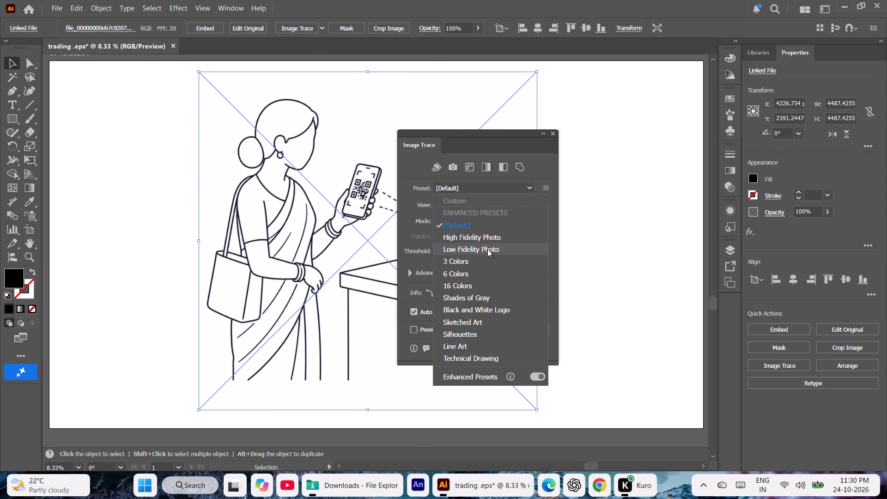
{"action": "left_click", "coordinate": [487, 249]}
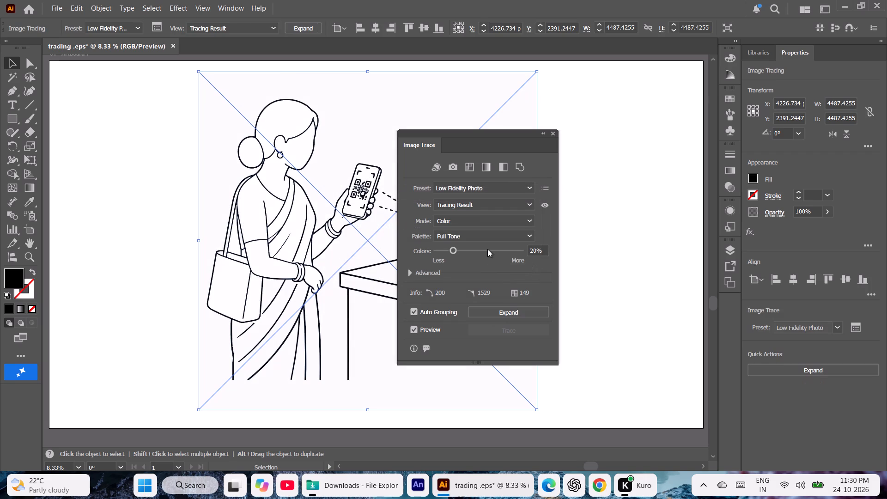
{"action": "left_click", "coordinate": [523, 315]}
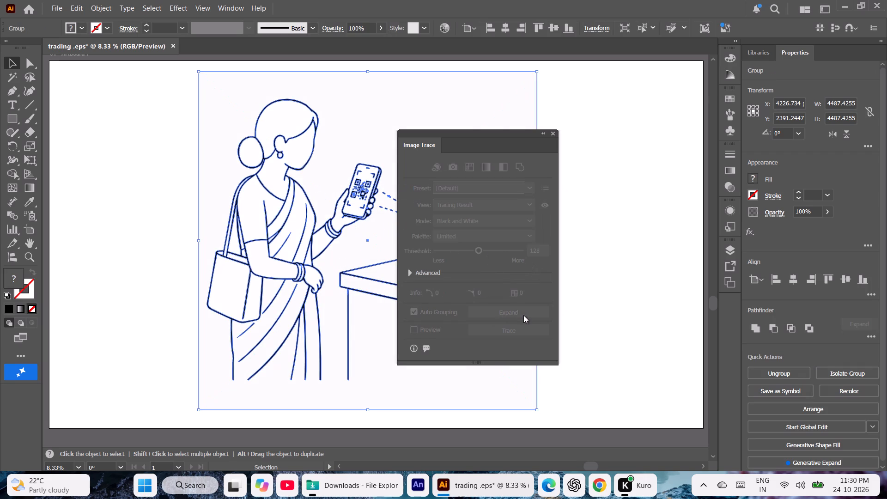
{"action": "left_click", "coordinate": [553, 133]}
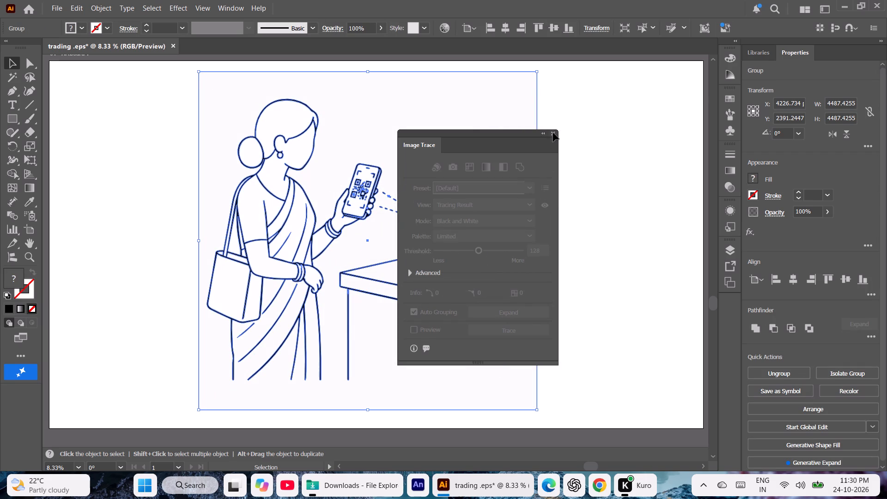
Ungroup all of the traced artwork and delete the off-white background rectangle behind the illustration.
{"action": "right_click", "coordinate": [487, 123]}
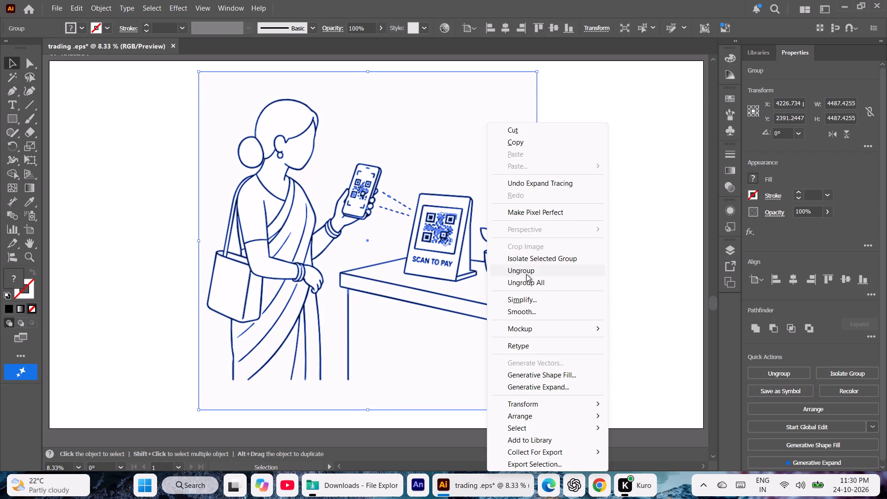
{"action": "left_click", "coordinate": [530, 285]}
{"action": "left_click", "coordinate": [601, 269]}
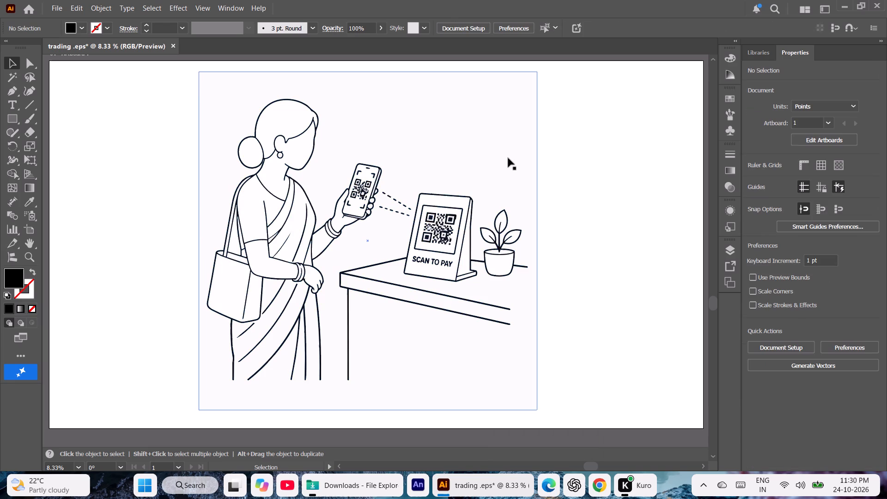
{"action": "left_click", "coordinate": [503, 155]}
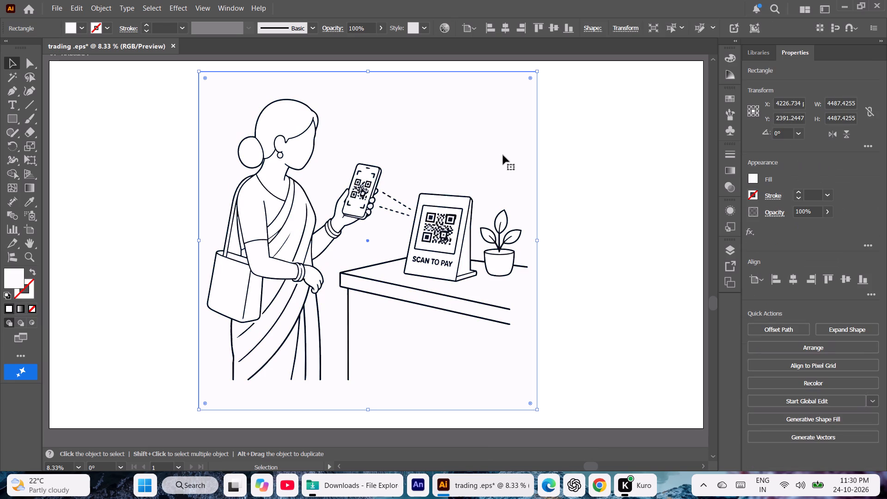
{"action": "key", "text": "Delete"}
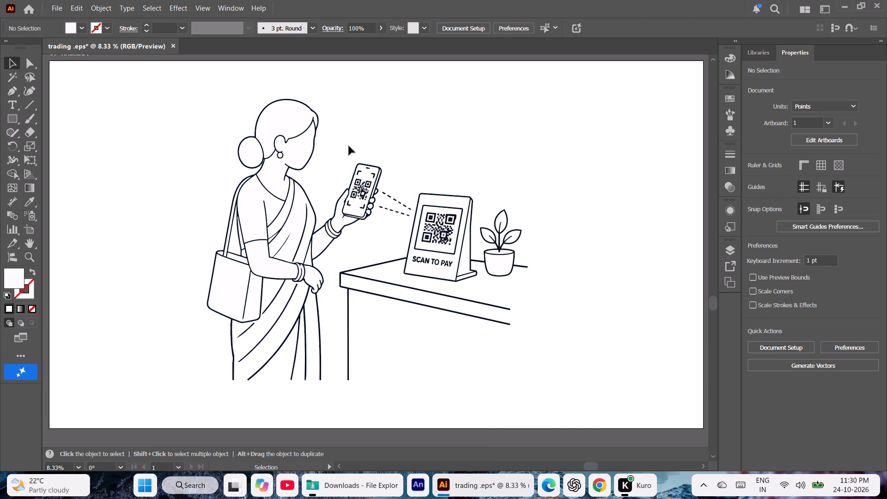
Set the fill of the woman's outline path to pure black.
{"action": "left_click", "coordinate": [319, 125]}
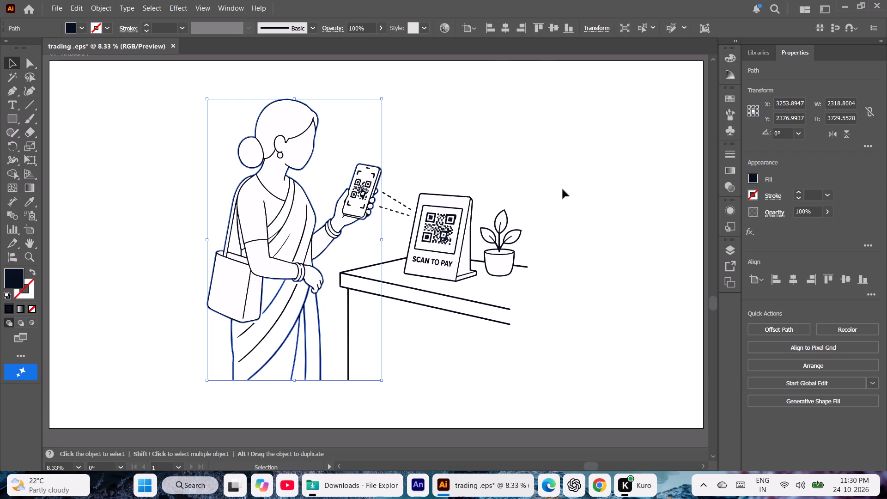
{"action": "left_click", "coordinate": [752, 181]}
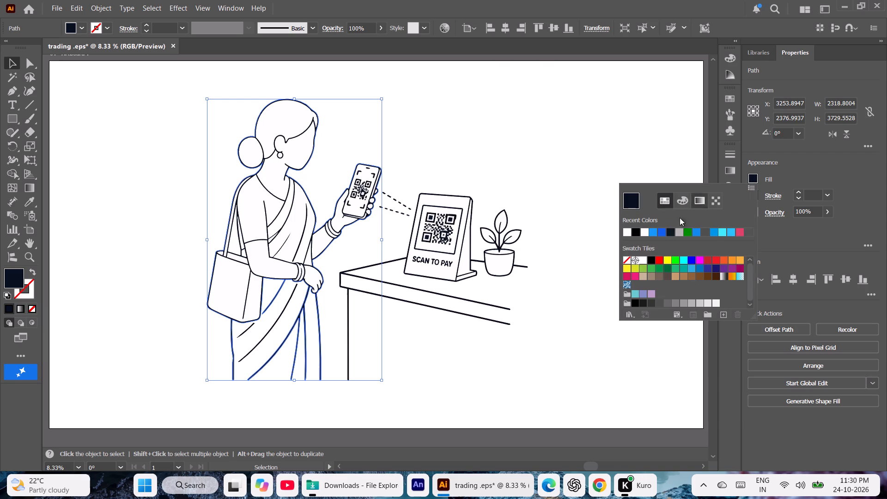
{"action": "left_click", "coordinate": [653, 262]}
{"action": "left_click", "coordinate": [540, 151]}
{"action": "left_click", "coordinate": [540, 151]}
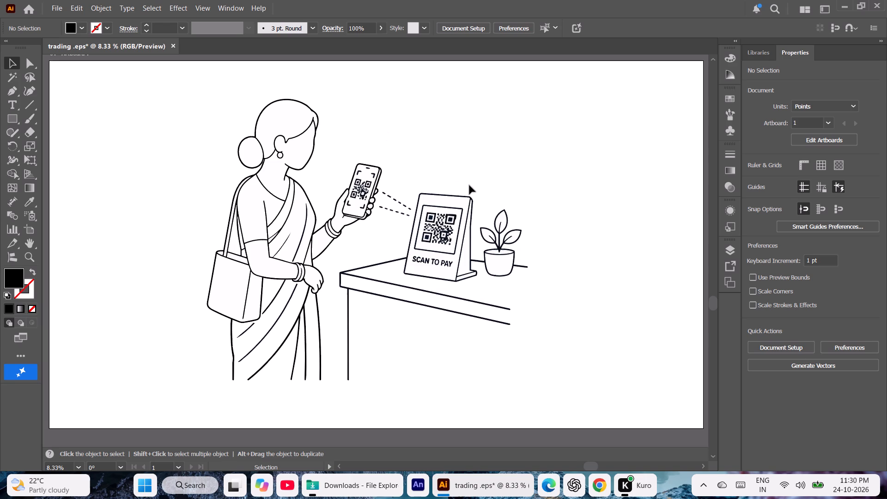
Set the fill of the table, QR stand and plant outline path to pure black.
{"action": "left_click", "coordinate": [511, 325]}
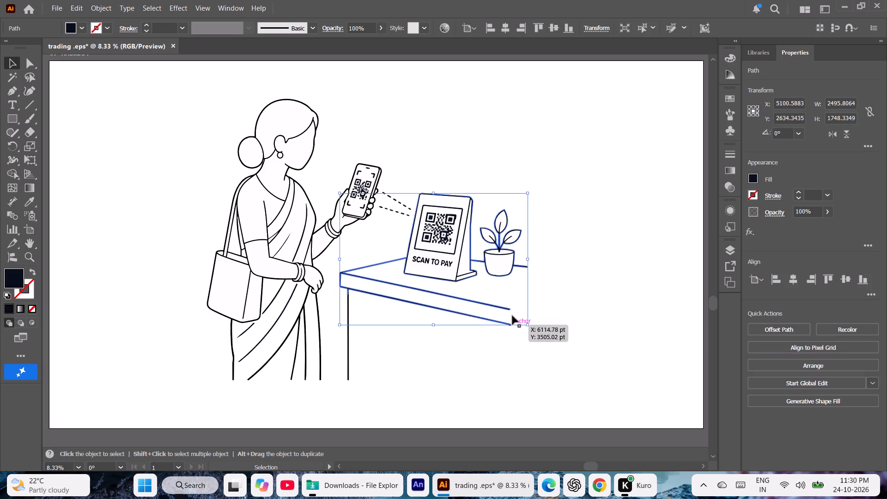
{"action": "left_click", "coordinate": [754, 180]}
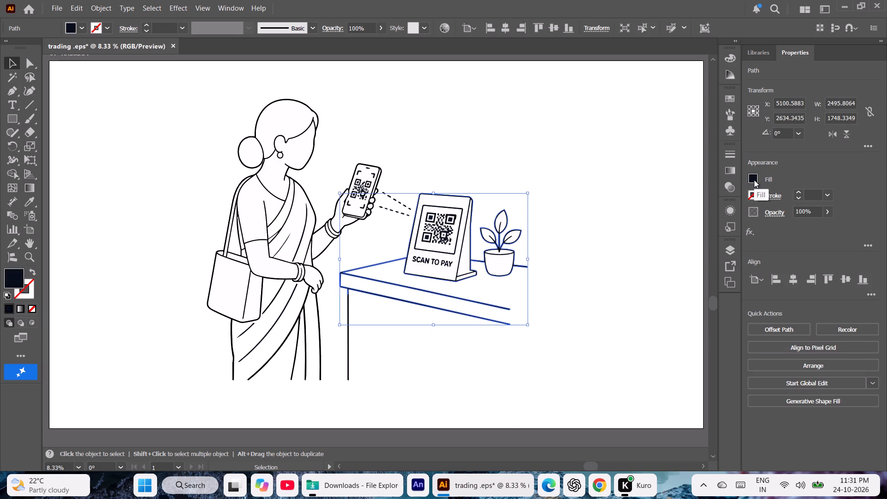
{"action": "left_click", "coordinate": [653, 258]}
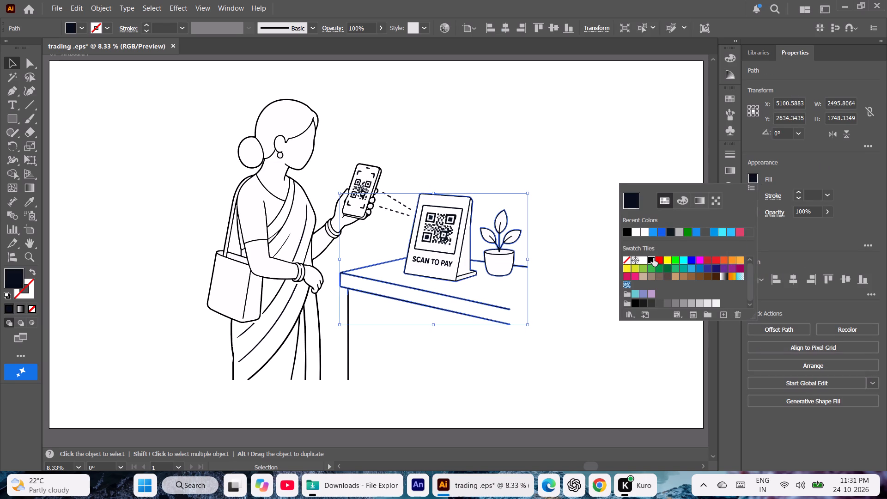
{"action": "left_click", "coordinate": [561, 208]}
{"action": "left_click", "coordinate": [561, 208]}
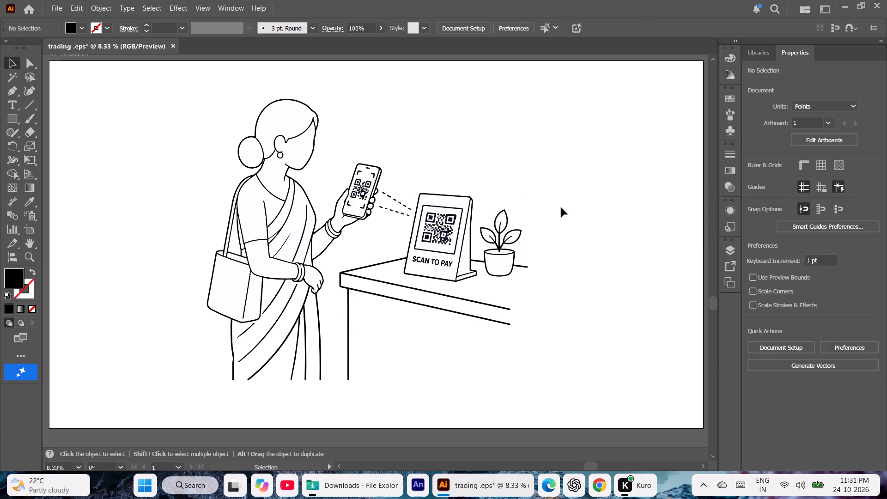
{"action": "left_click", "coordinate": [271, 303]}
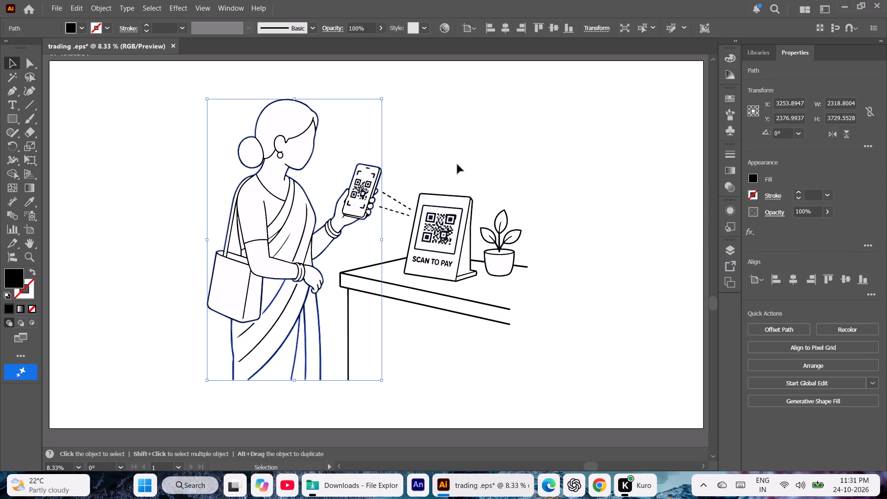
{"action": "left_click", "coordinate": [457, 164]}
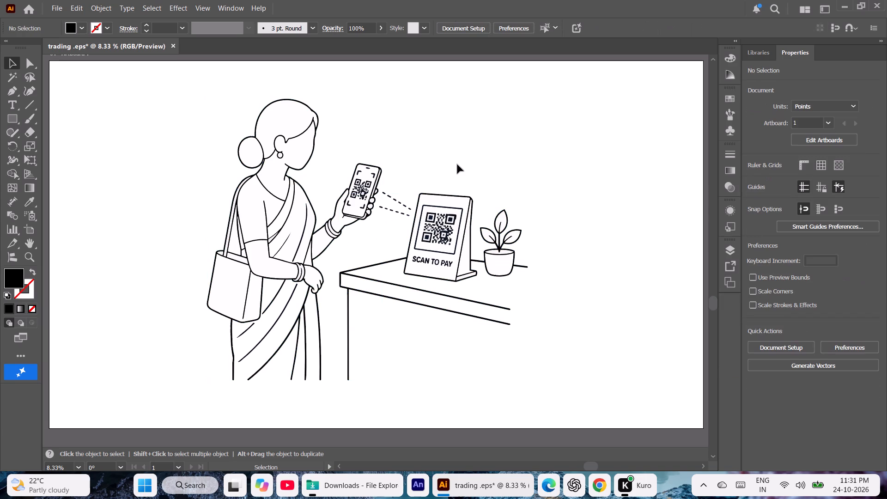
Fill the grey counter of the letter A in SCAN with the white sampled from the QR stand's front face.
{"action": "key", "text": "ctrl+plus"}
{"action": "key", "text": "ctrl+plus"}
{"action": "key", "text": "ctrl+plus"}
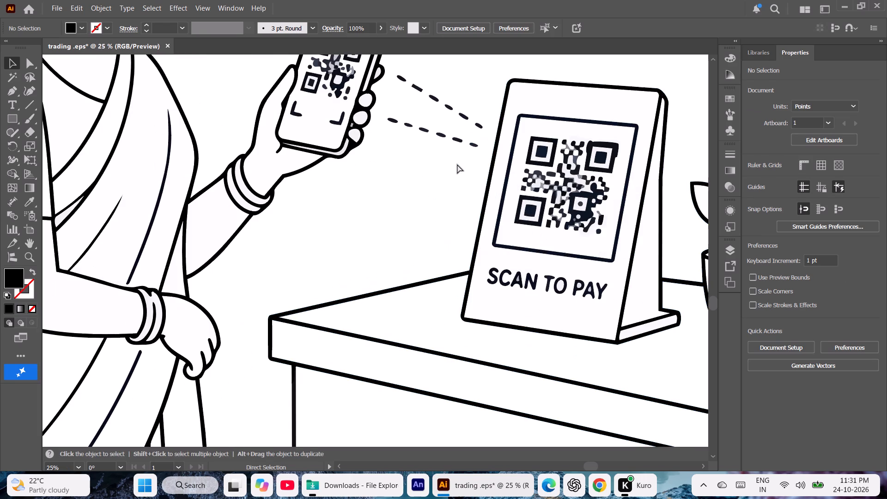
{"action": "key", "text": "ctrl+plus"}
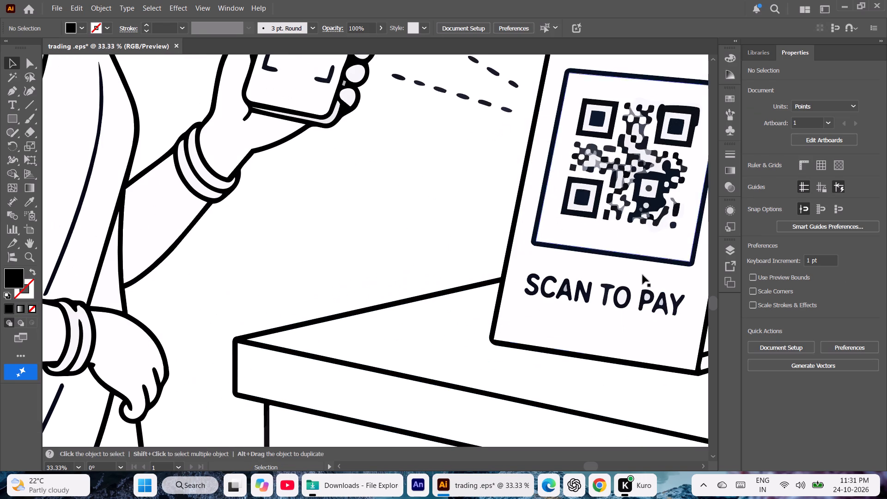
{"action": "left_click", "coordinate": [704, 464]}
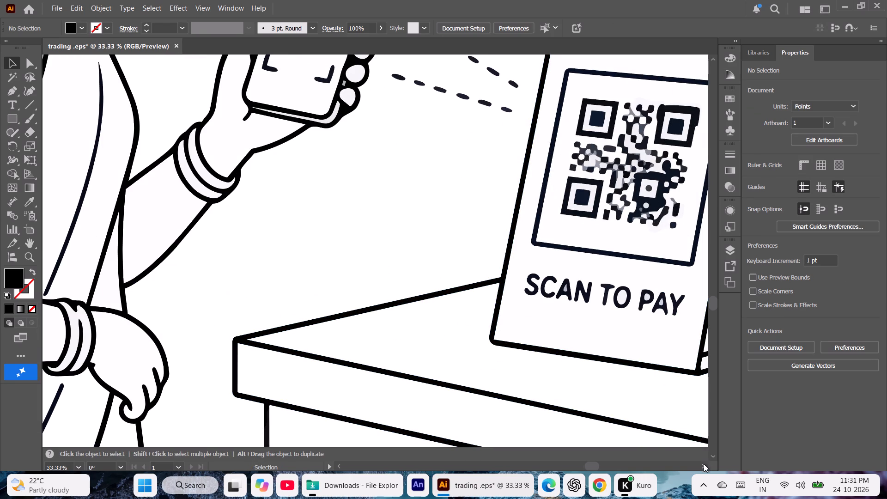
{"action": "left_click", "coordinate": [477, 286]}
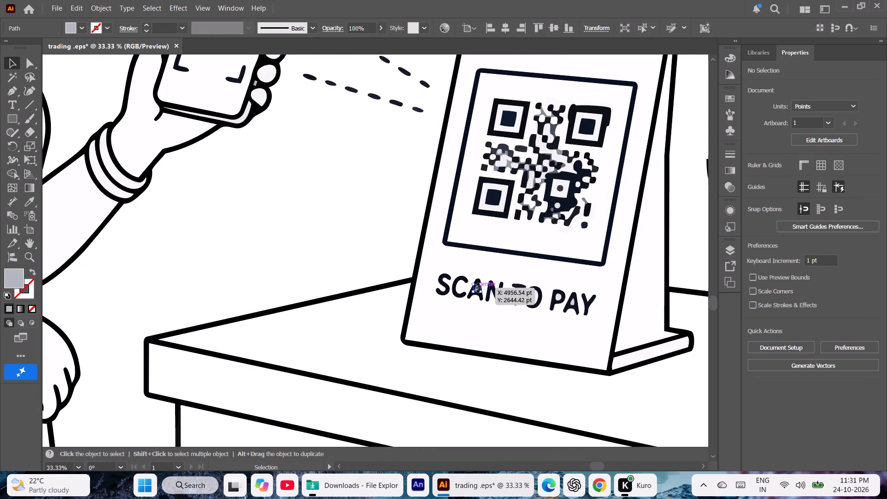
{"action": "key", "text": "i"}
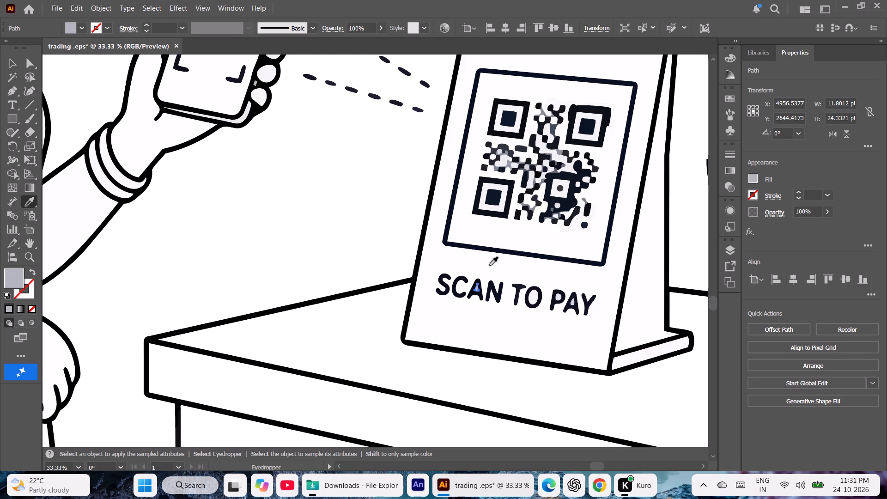
{"action": "left_click", "coordinate": [488, 266]}
{"action": "left_click", "coordinate": [9, 57]}
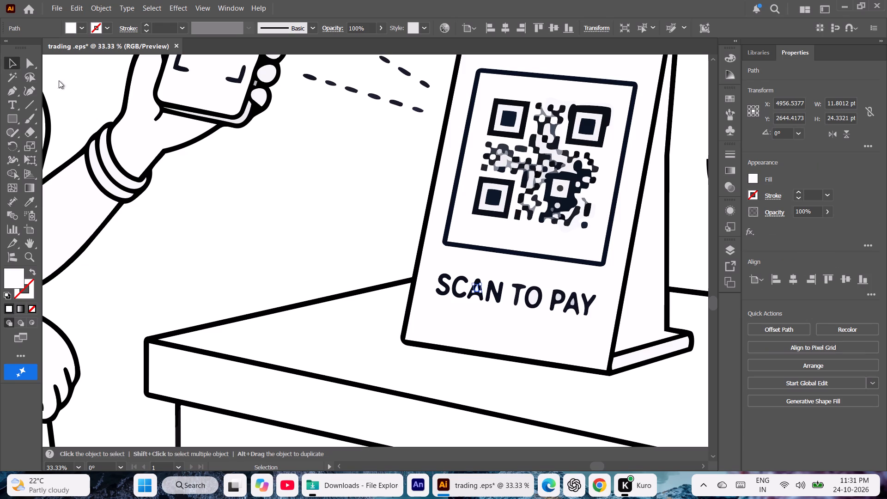
{"action": "left_click", "coordinate": [225, 185]}
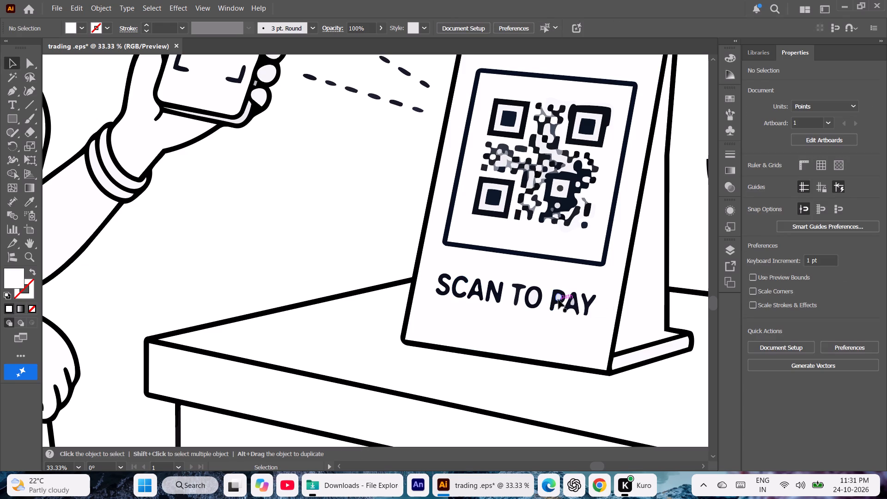
Fill the counters of the O, P and A in "TO PAY" with the white sampled from the stand's front face.
{"action": "left_click", "coordinate": [559, 300]}
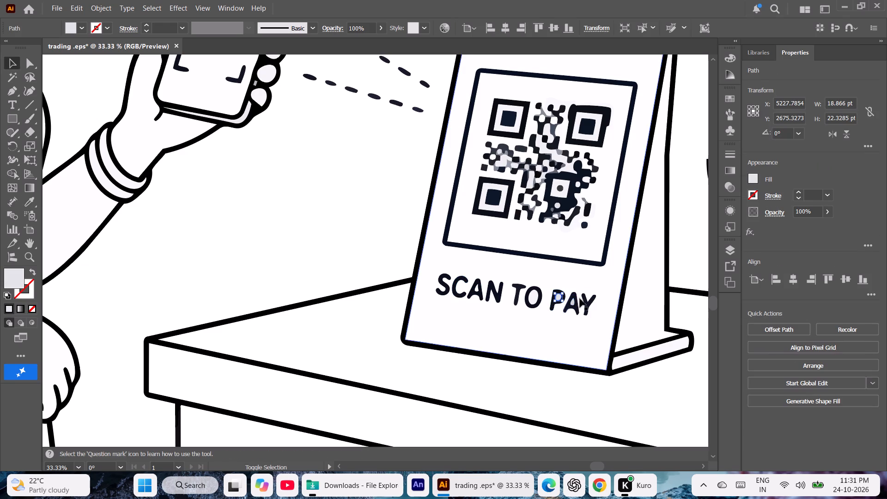
{"action": "left_click", "coordinate": [574, 303], "text": "shift"}
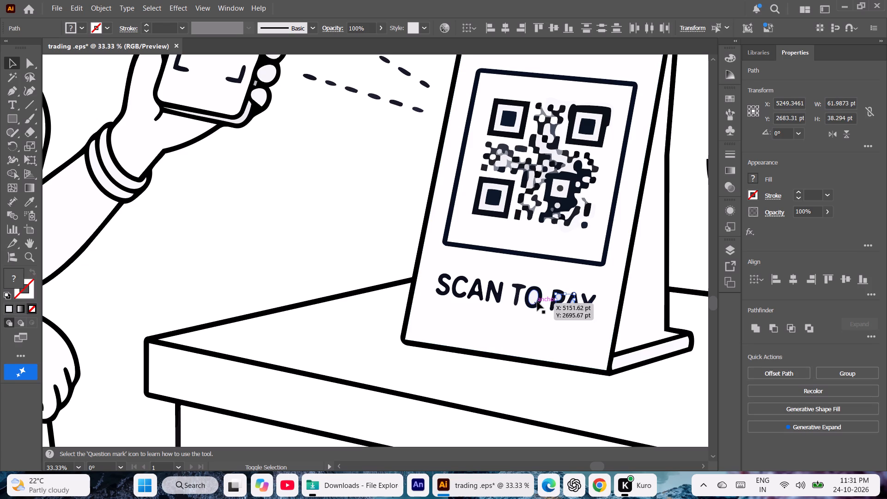
{"action": "left_click", "coordinate": [537, 302], "text": "shift"}
{"action": "key", "text": "i"}
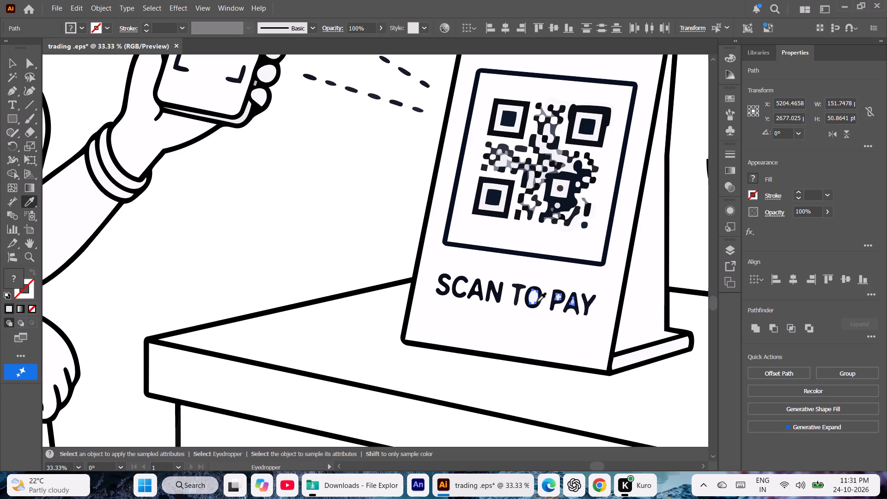
{"action": "left_click", "coordinate": [512, 271]}
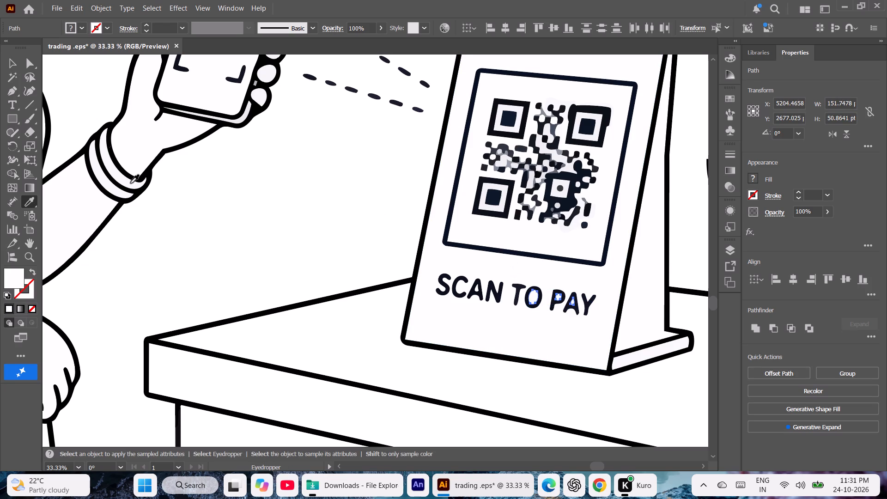
{"action": "left_click", "coordinate": [15, 64]}
{"action": "left_click", "coordinate": [239, 212]}
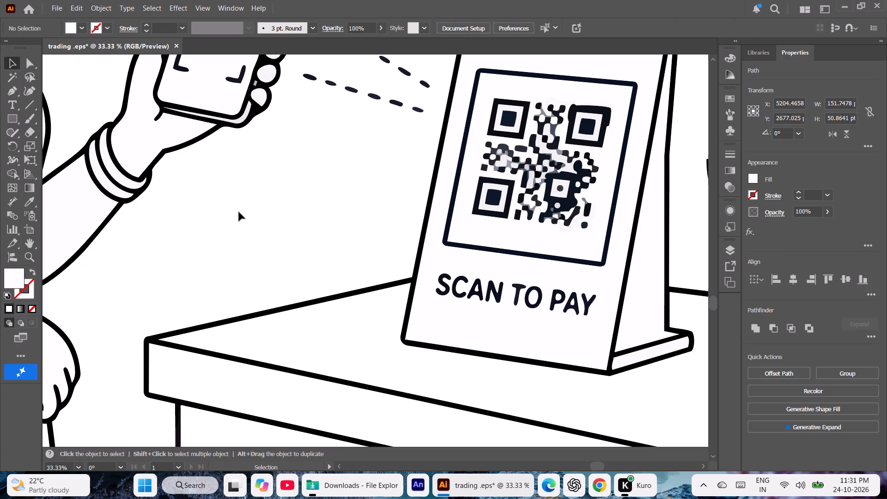
Recolor all the letters of "SCAN TO PAY" on the stand pure black, sampled from the woman's outline.
{"action": "left_click", "coordinate": [443, 295]}
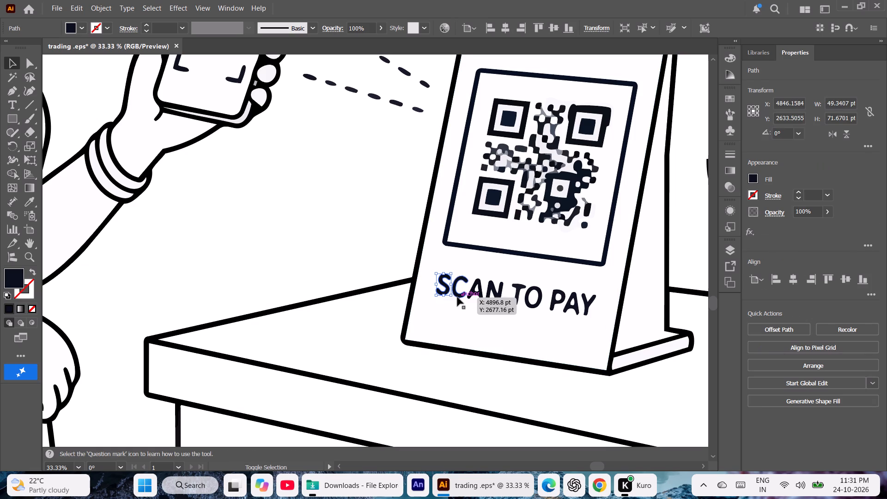
{"action": "left_click", "coordinate": [462, 297], "text": "shift"}
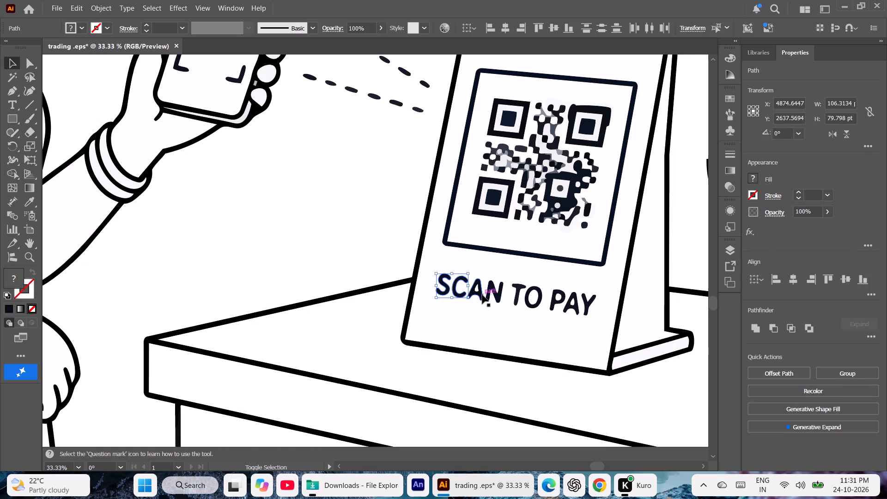
{"action": "left_click", "coordinate": [481, 295], "text": "shift"}
{"action": "left_click", "coordinate": [498, 300], "text": "shift"}
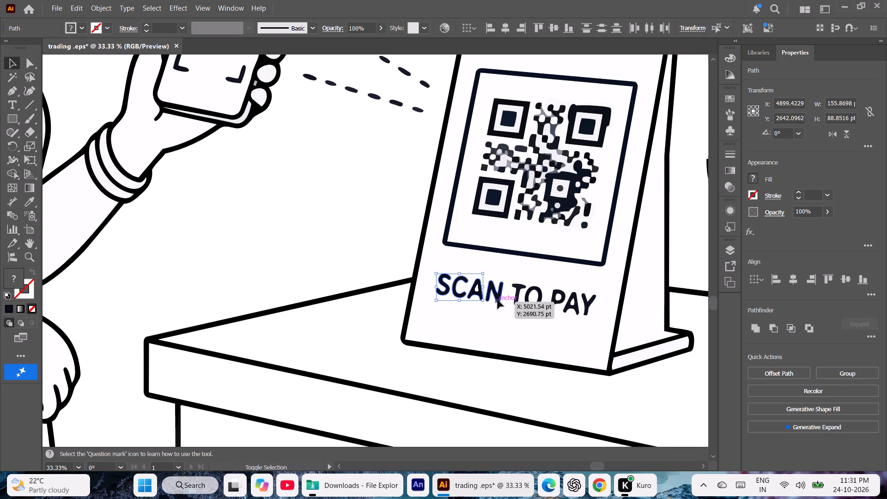
{"action": "left_click", "coordinate": [515, 305], "text": "shift"}
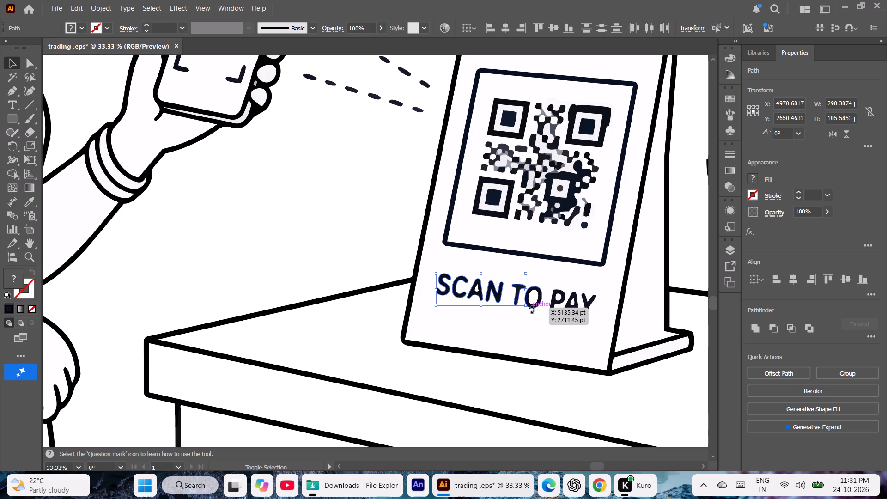
{"action": "left_click", "coordinate": [536, 306], "text": "shift"}
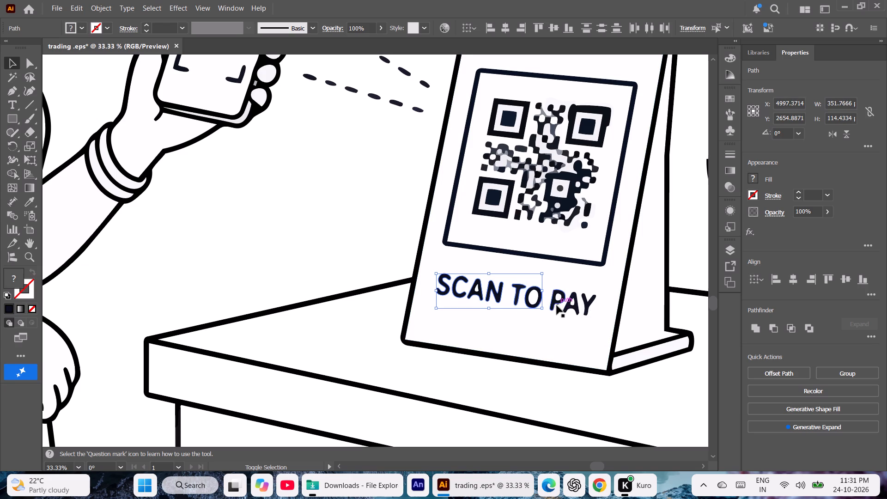
{"action": "left_click", "coordinate": [553, 305], "text": "shift"}
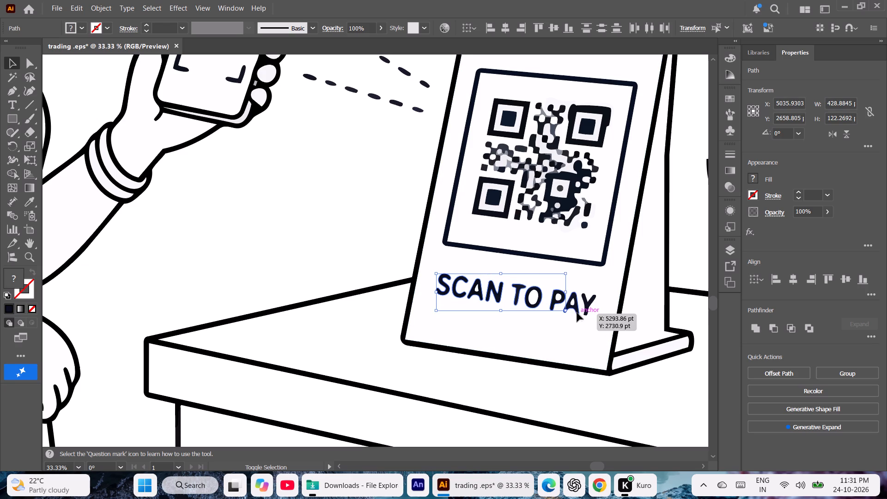
{"action": "left_click", "coordinate": [577, 313], "text": "shift"}
{"action": "left_click", "coordinate": [586, 313], "text": "shift"}
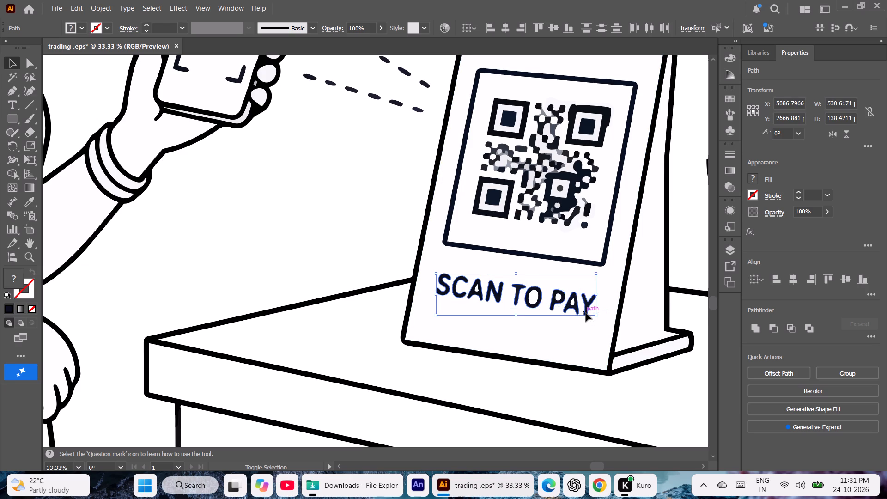
{"action": "key", "text": "i"}
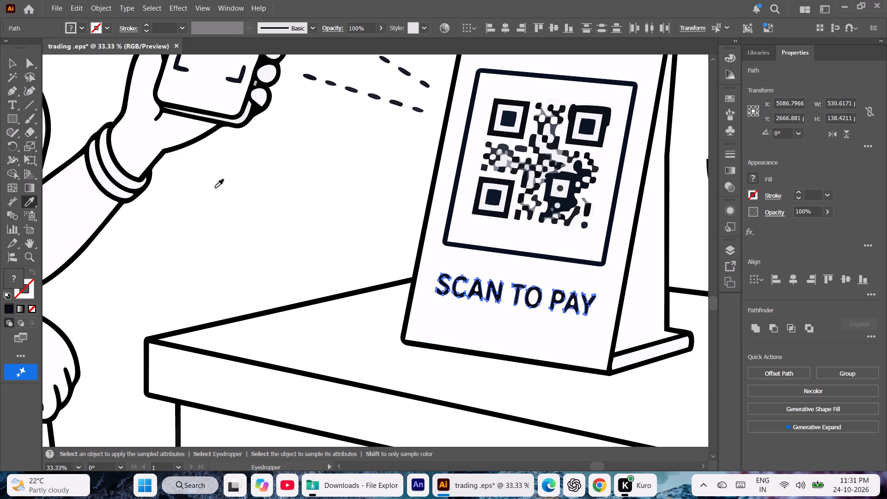
{"action": "left_click", "coordinate": [255, 114]}
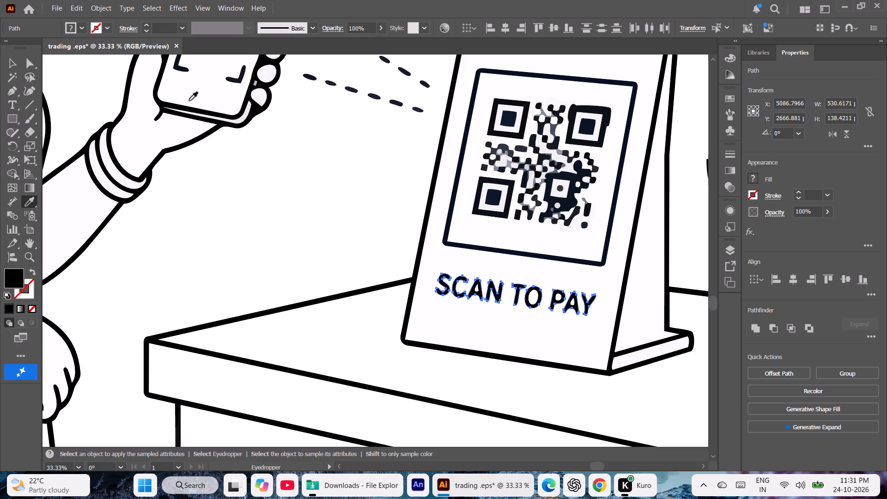
{"action": "left_click", "coordinate": [15, 58]}
{"action": "left_click", "coordinate": [188, 239]}
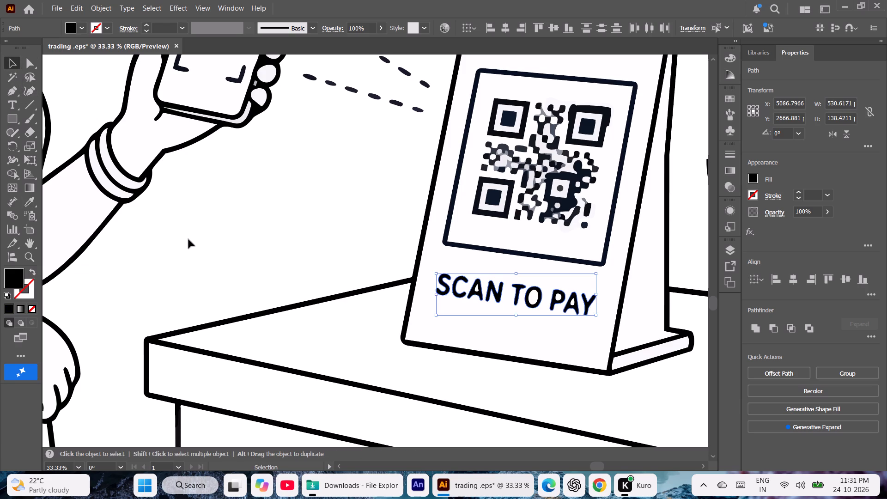
Recolor the stand QR code's two upper corner markers, lower-left marker frame and large dark cluster with the outline's pure black.
{"action": "left_click", "coordinate": [508, 122]}
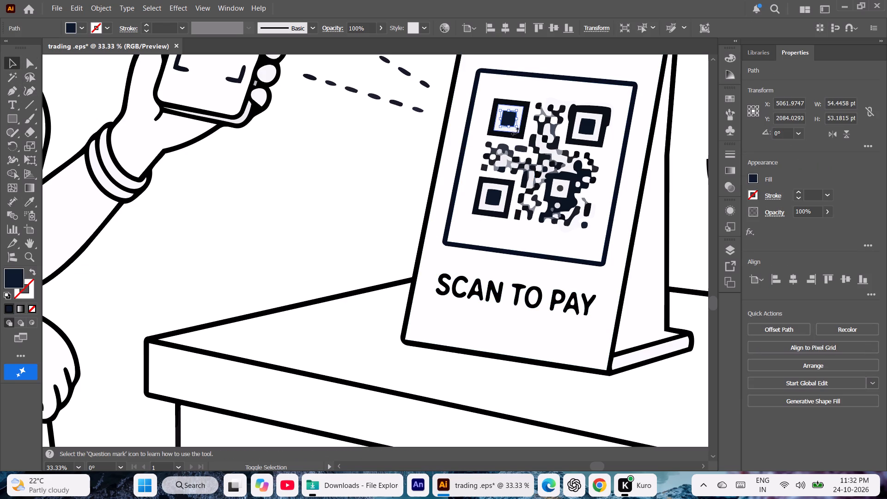
{"action": "left_click", "coordinate": [517, 137], "text": "shift"}
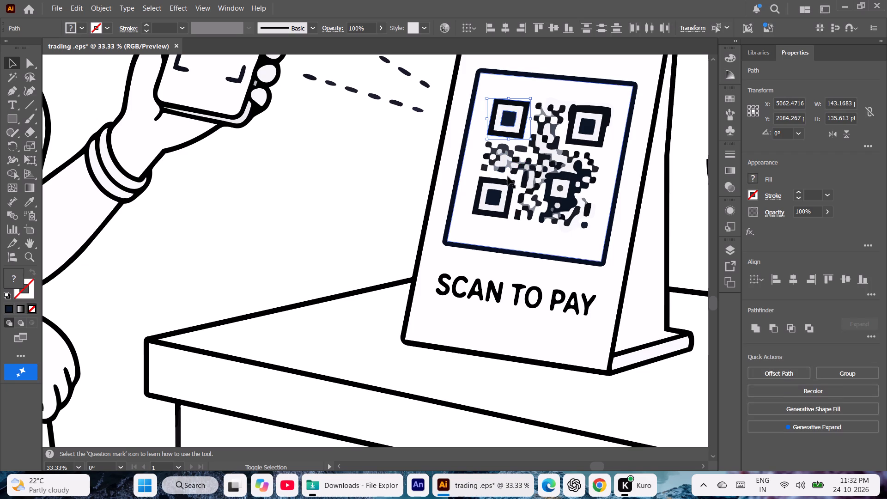
{"action": "left_click", "coordinate": [509, 180], "text": "shift"}
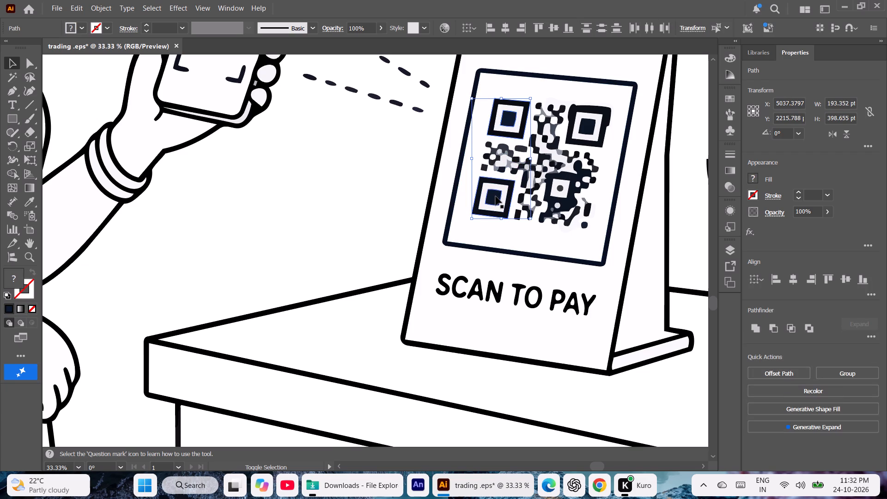
{"action": "left_click", "coordinate": [496, 196], "text": "shift"}
{"action": "left_click", "coordinate": [508, 208], "text": "shift"}
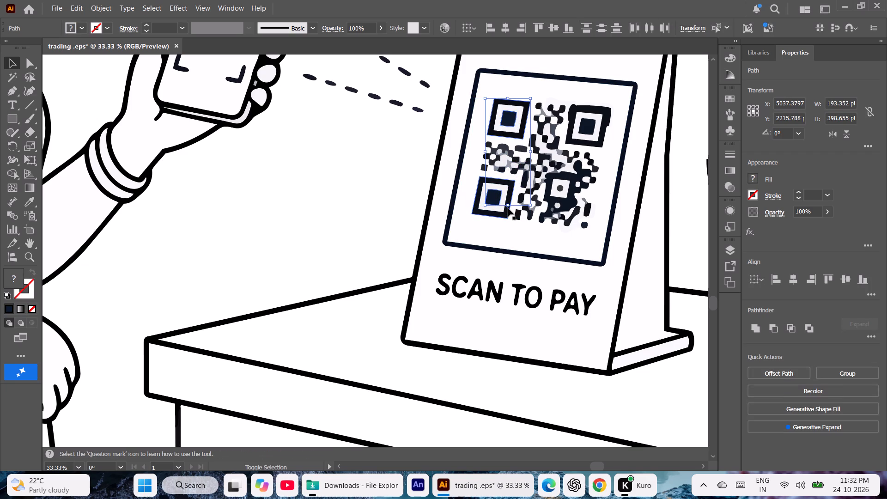
{"action": "left_click", "coordinate": [505, 215], "text": "shift"}
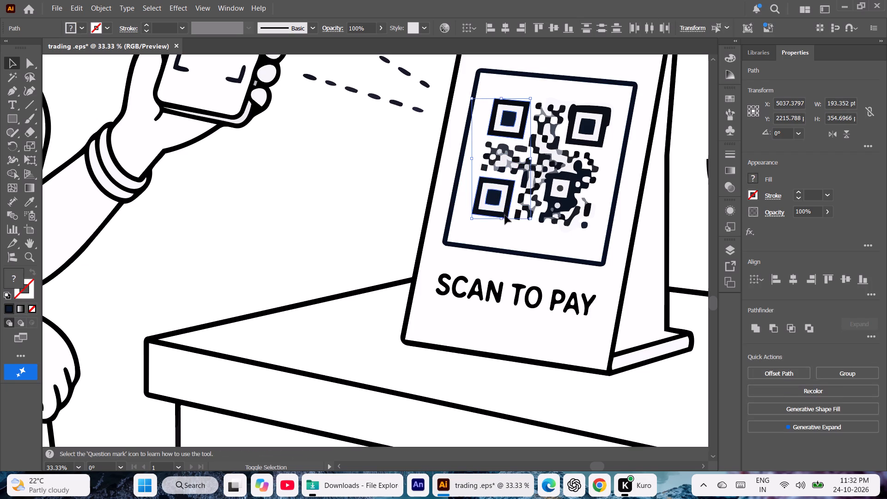
{"action": "left_click", "coordinate": [494, 196], "text": "shift"}
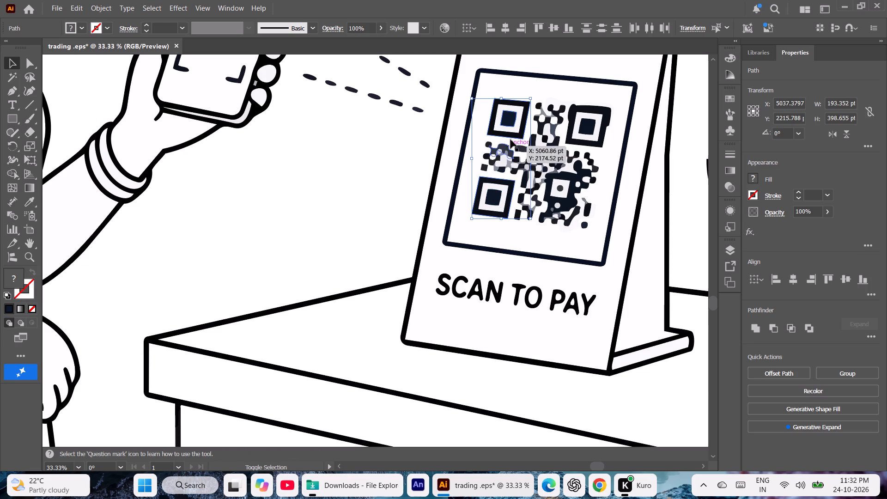
{"action": "left_click", "coordinate": [588, 123], "text": "shift"}
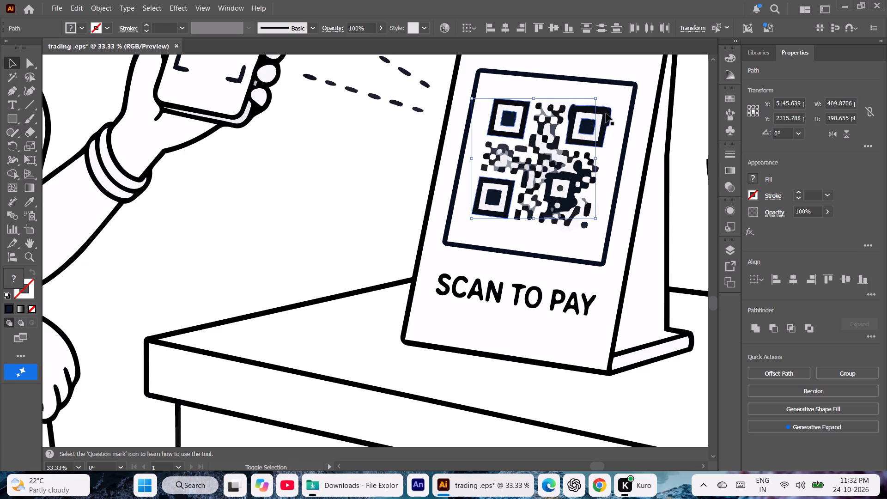
{"action": "left_click", "coordinate": [606, 113], "text": "shift"}
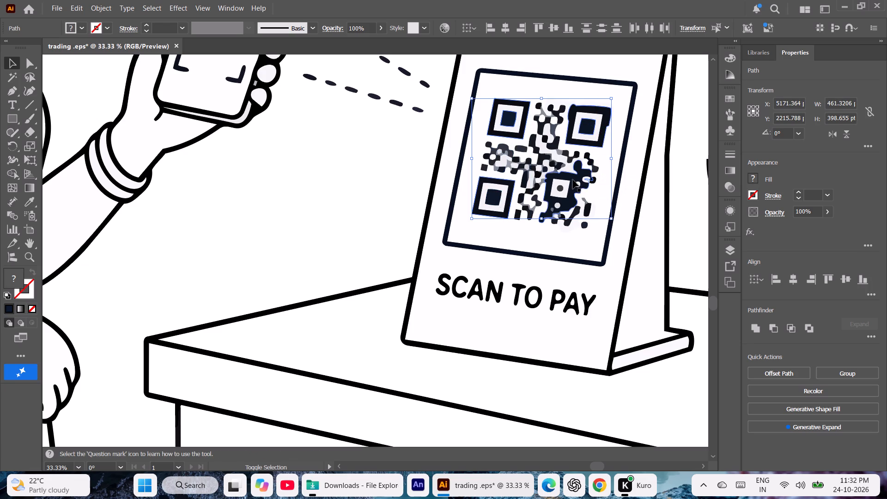
{"action": "left_click", "coordinate": [571, 177], "text": "shift"}
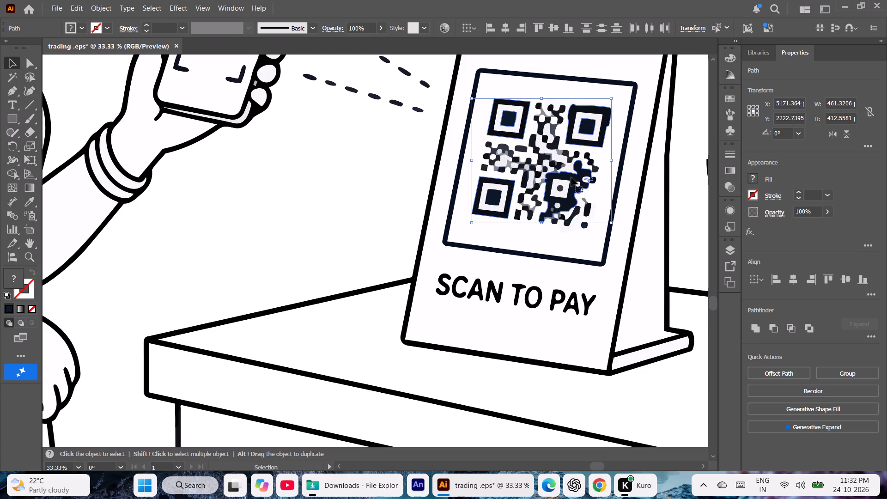
{"action": "key", "text": "i"}
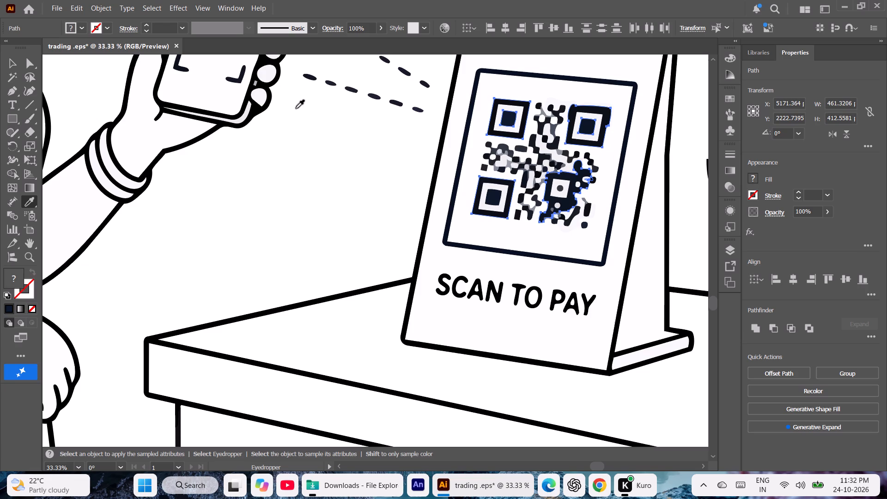
{"action": "left_click", "coordinate": [255, 109]}
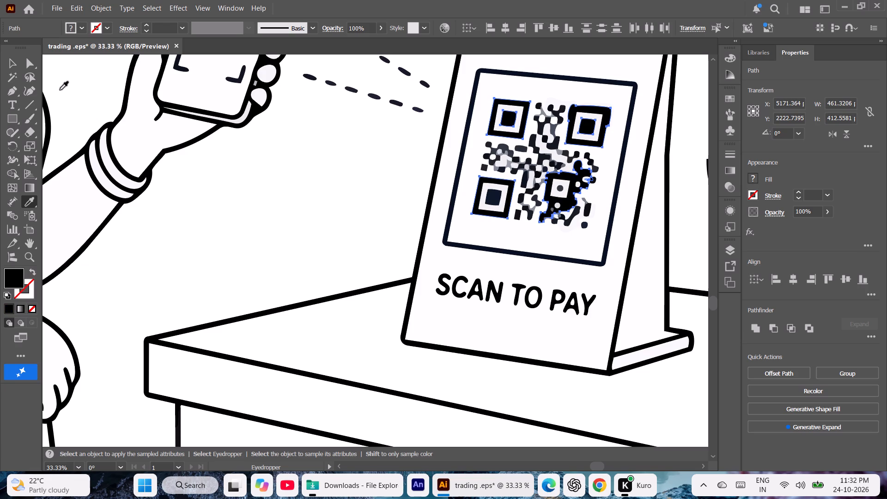
{"action": "left_click", "coordinate": [3, 61]}
{"action": "left_click", "coordinate": [11, 61]}
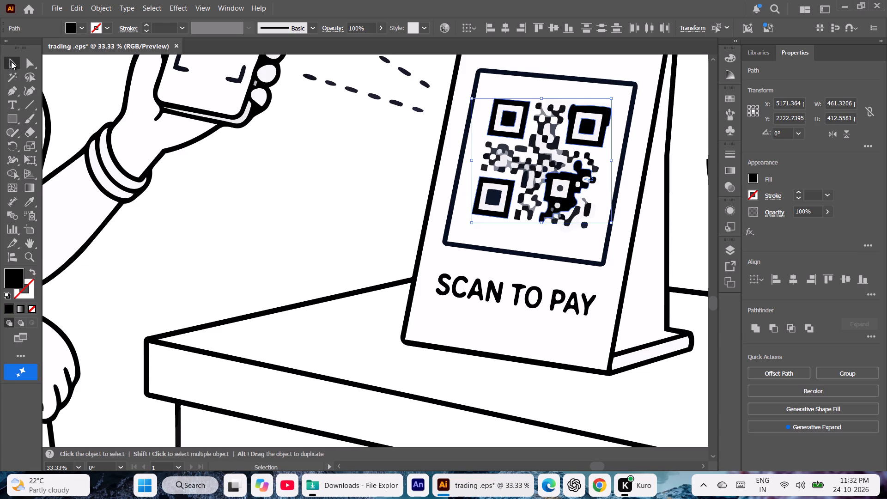
{"action": "left_click", "coordinate": [213, 169]}
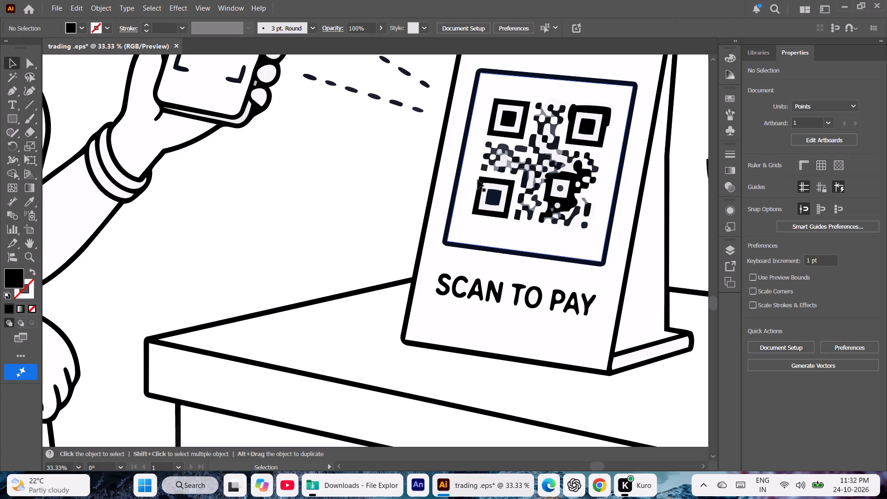
Delete the stray grey and off-white fragments from the QR code's left-middle cluster, centre and top-centre column.
{"action": "left_click", "coordinate": [512, 163]}
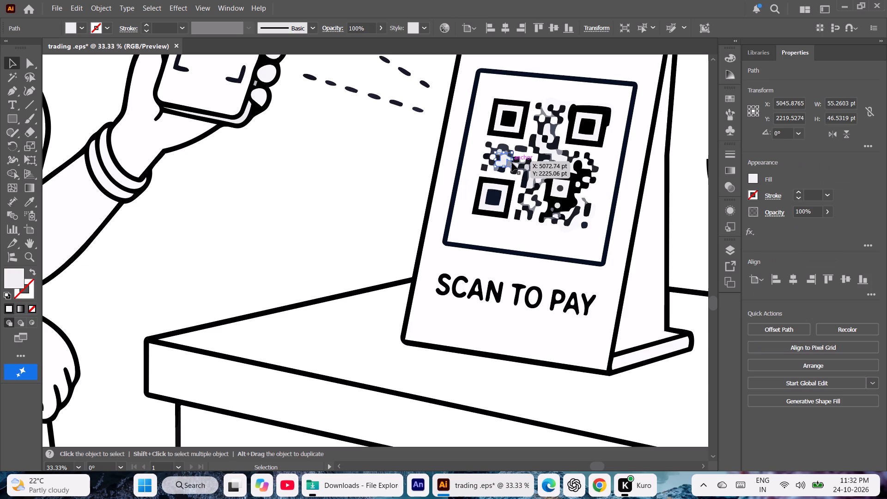
{"action": "key", "text": "Delete"}
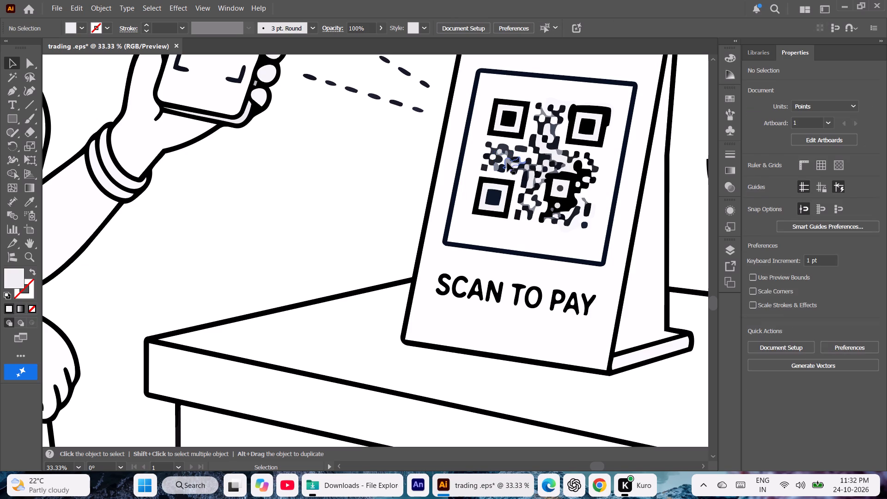
{"action": "left_click", "coordinate": [507, 163]}
{"action": "key", "text": "Delete"}
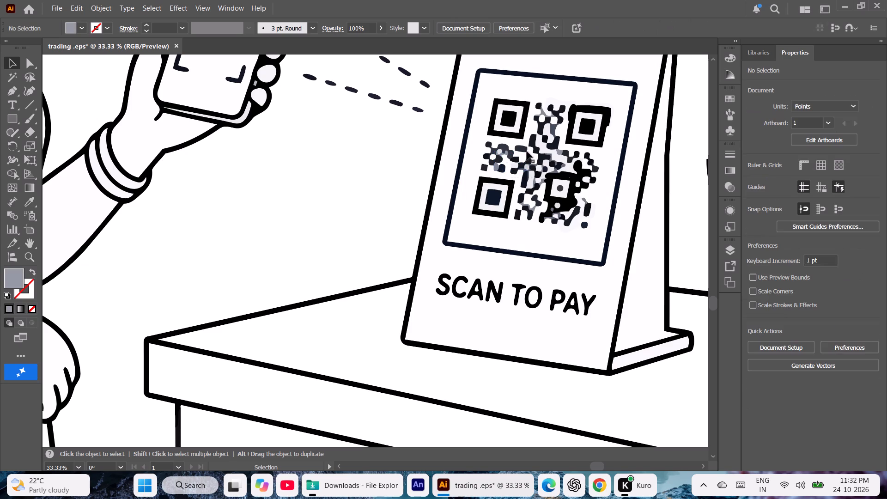
{"action": "left_click", "coordinate": [555, 129]}
{"action": "key", "text": "Delete"}
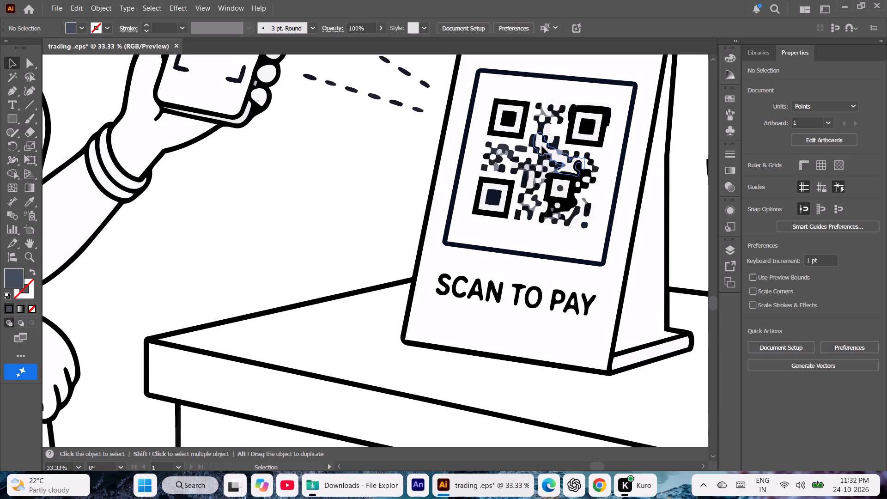
{"action": "left_click", "coordinate": [542, 146]}
{"action": "key", "text": "Delete"}
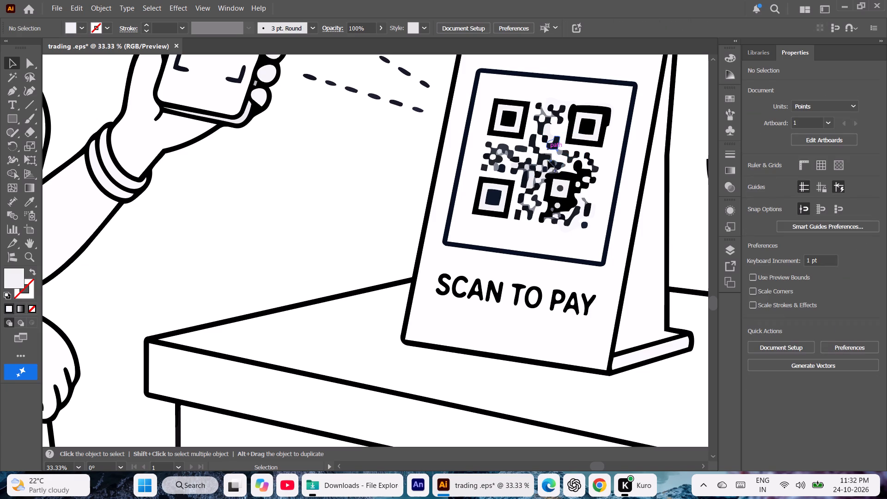
{"action": "left_click", "coordinate": [532, 182]}
{"action": "key", "text": "Delete"}
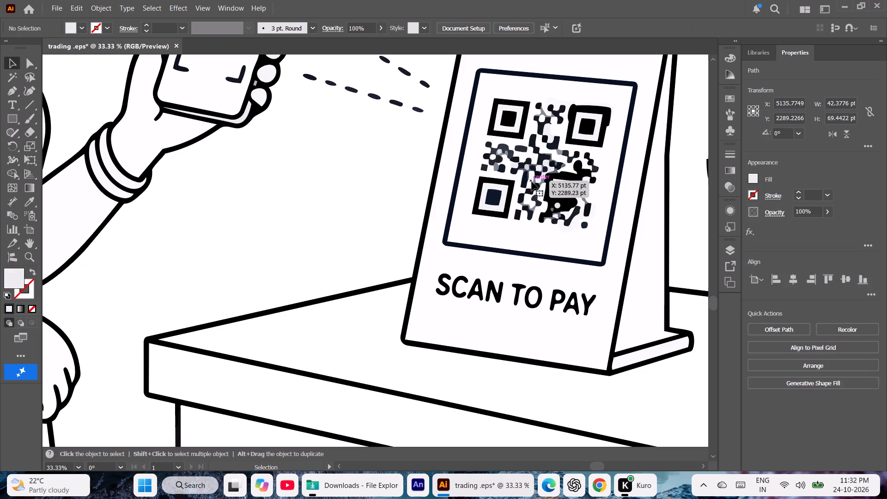
{"action": "left_click", "coordinate": [544, 111]}
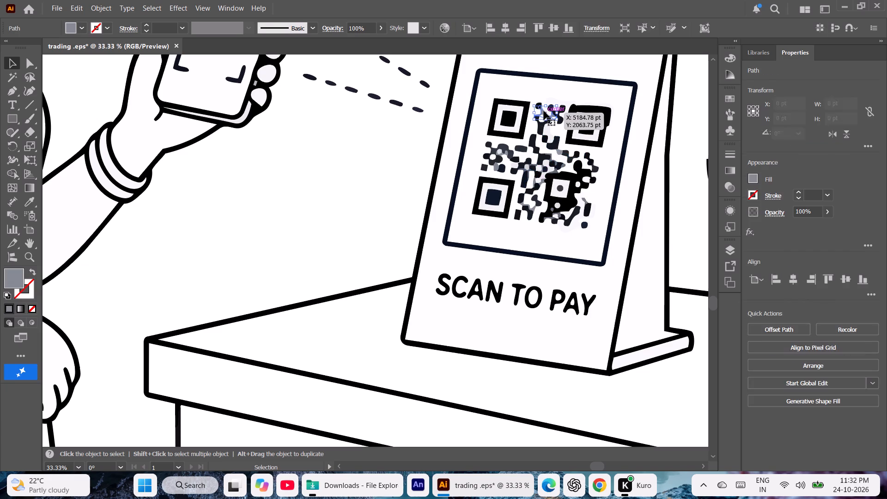
{"action": "key", "text": "Delete"}
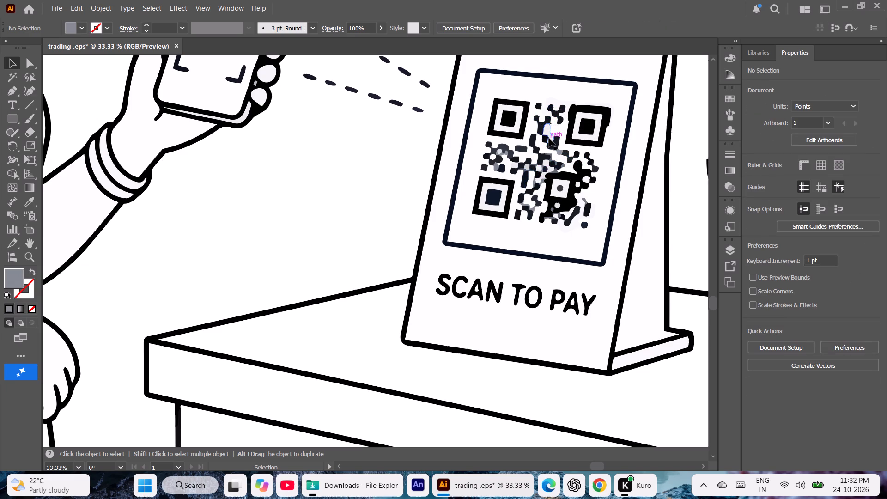
{"action": "left_click", "coordinate": [549, 138]}
{"action": "key", "text": "Delete"}
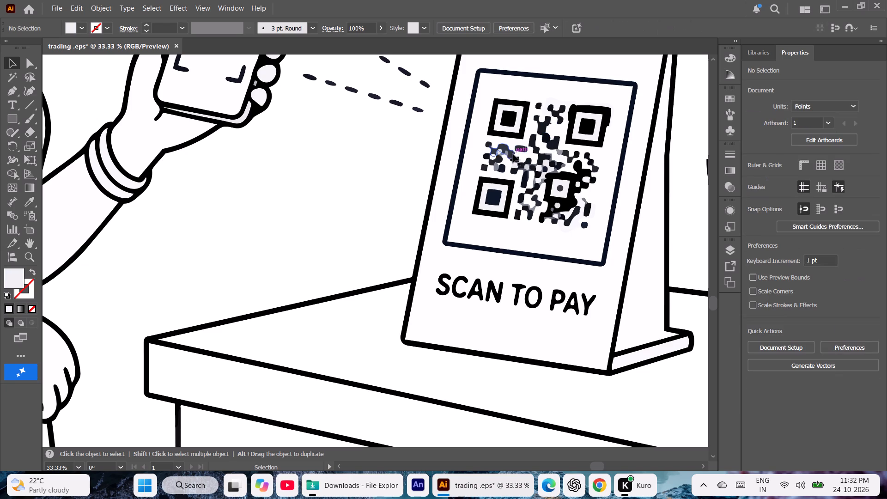
Delete more grey and off-white fragments from the QR code's left-middle cluster, the lower centre and the area below the upper-right marker.
{"action": "left_click", "coordinate": [501, 154]}
{"action": "key", "text": "Delete"}
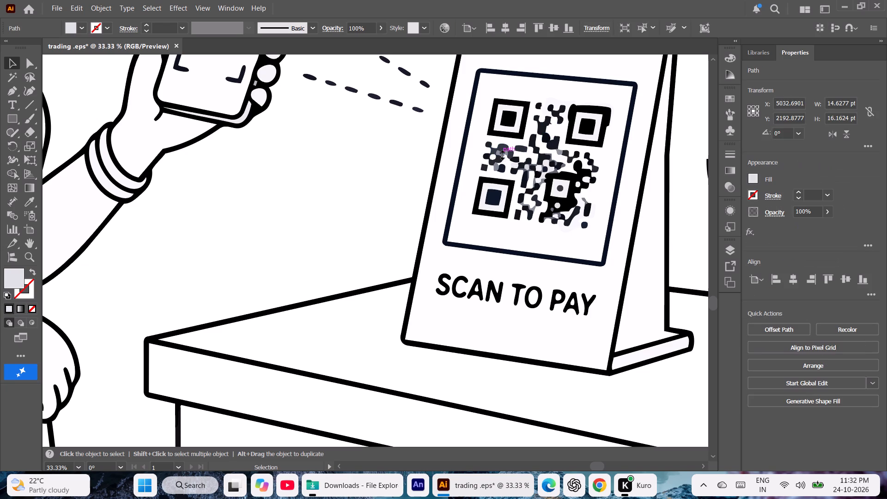
{"action": "left_click", "coordinate": [501, 150]}
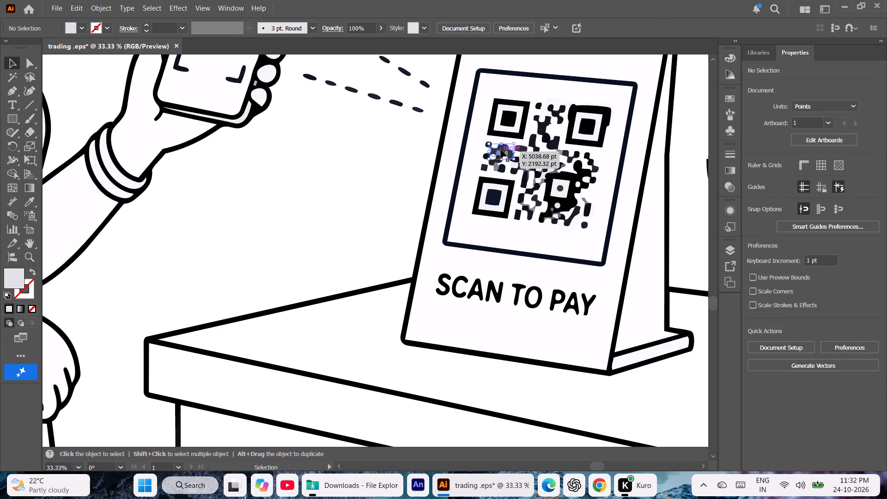
{"action": "key", "text": "Delete"}
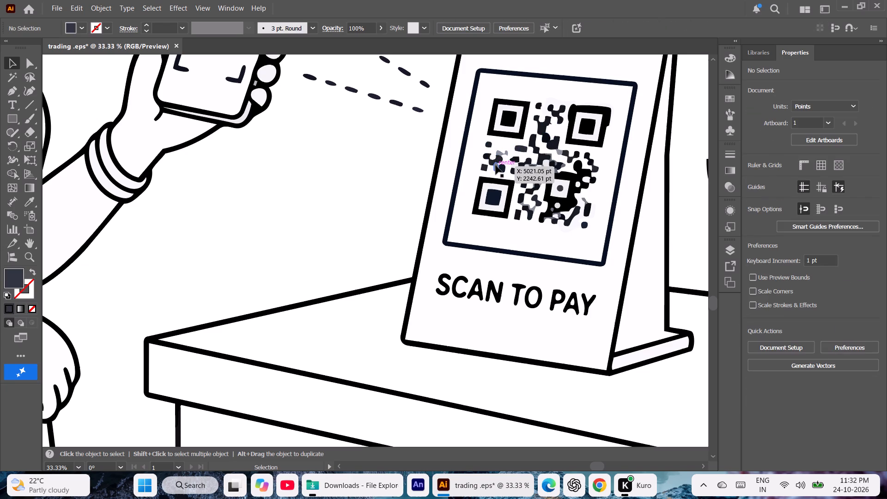
{"action": "left_click", "coordinate": [496, 165]}
{"action": "key", "text": "Delete"}
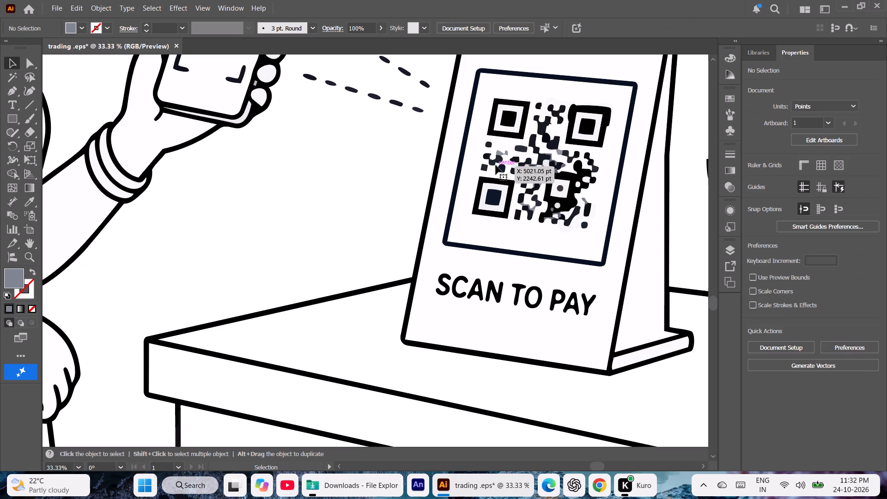
{"action": "left_click", "coordinate": [533, 207]}
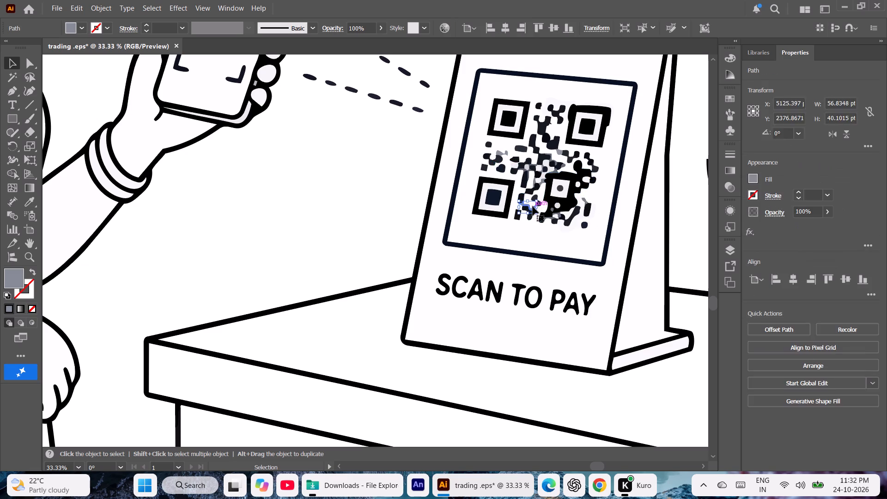
{"action": "key", "text": "Delete"}
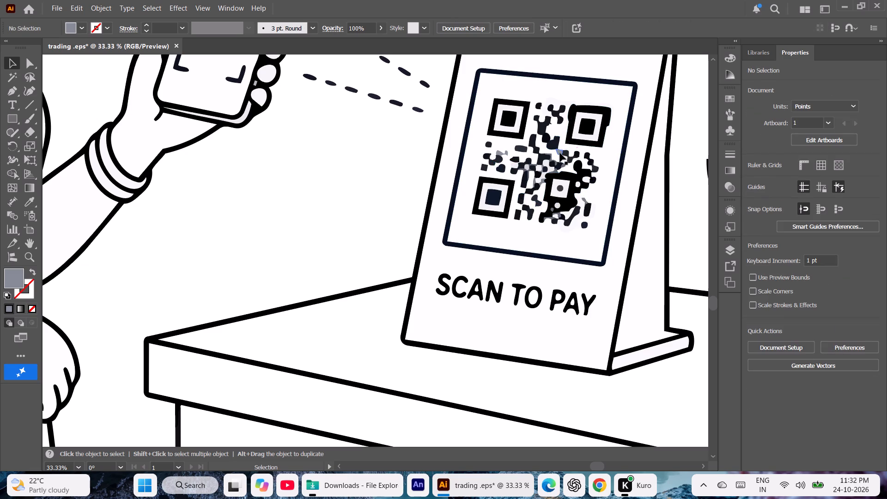
{"action": "left_click", "coordinate": [560, 153]}
{"action": "key", "text": "Delete"}
Recolor the off-white patch around the top of the QR code's upper-right marker with the white sampled from the code's background.
{"action": "left_click", "coordinate": [559, 101]}
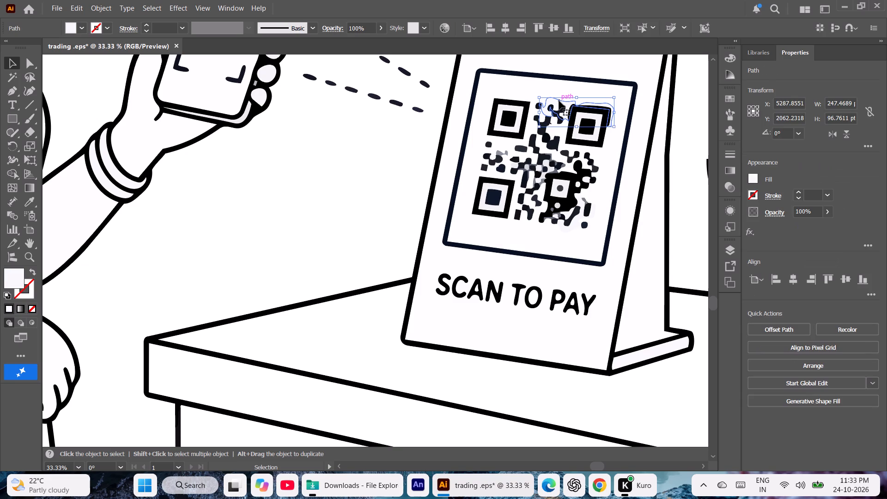
{"action": "key", "text": "9"}
{"action": "key", "text": "i"}
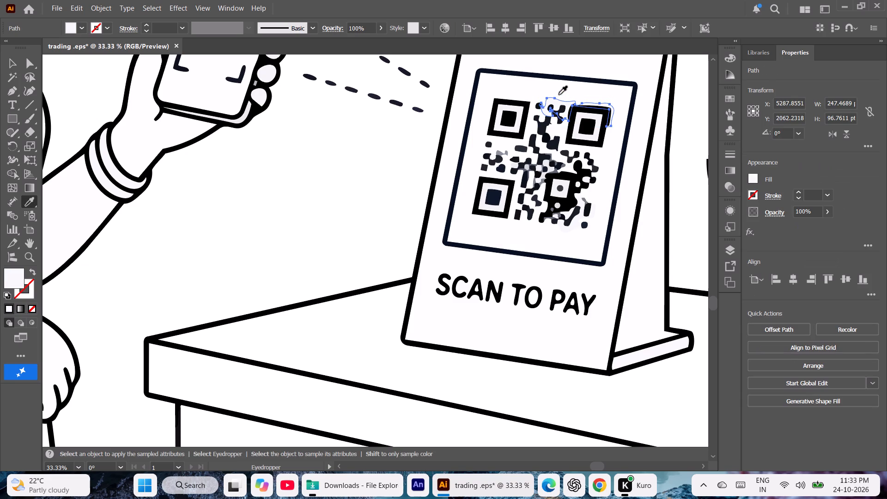
{"action": "left_click", "coordinate": [562, 91]}
{"action": "left_click", "coordinate": [530, 85]}
{"action": "left_click", "coordinate": [9, 63]}
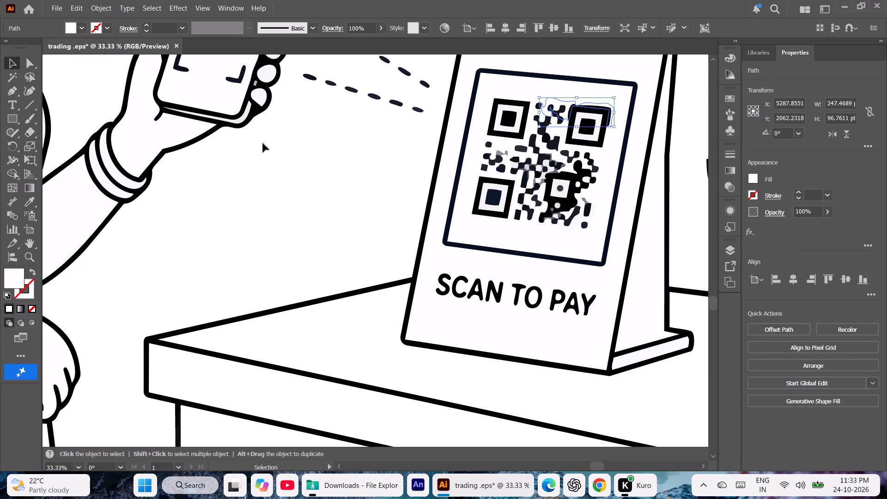
{"action": "left_click", "coordinate": [263, 143]}
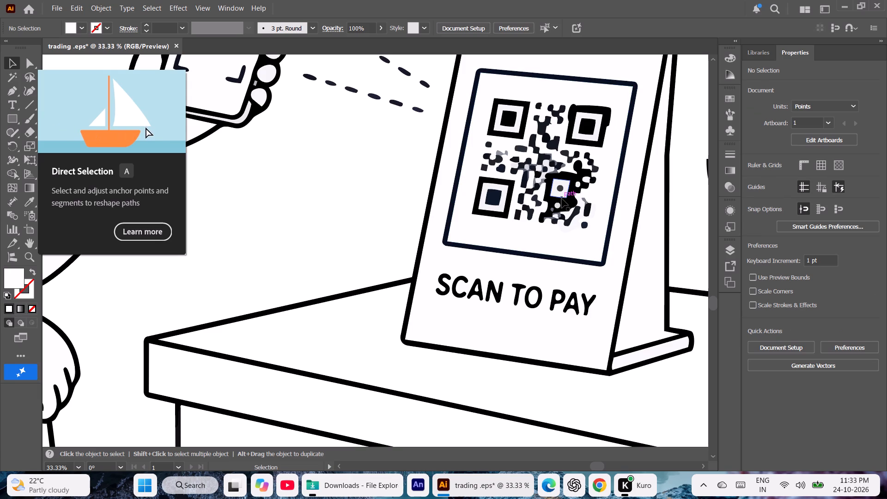
Recolor the small off-white square inside the QR code's large black cluster with the white sampled from the code's background.
{"action": "left_click", "coordinate": [562, 199]}
{"action": "key", "text": "i"}
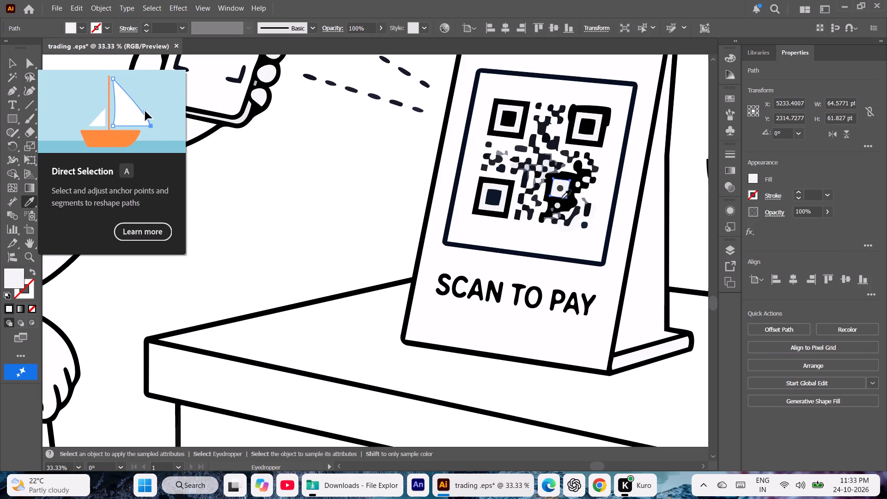
{"action": "left_click", "coordinate": [606, 151]}
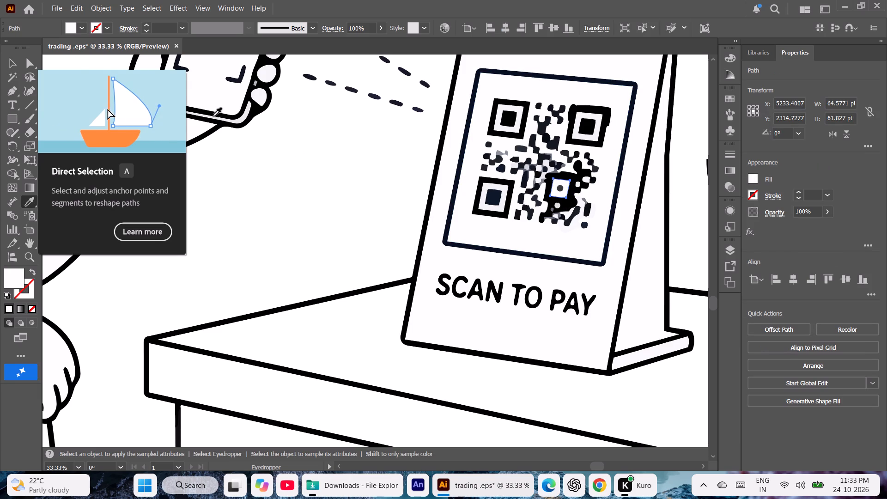
{"action": "left_click", "coordinate": [21, 63]}
{"action": "left_click", "coordinate": [11, 65]}
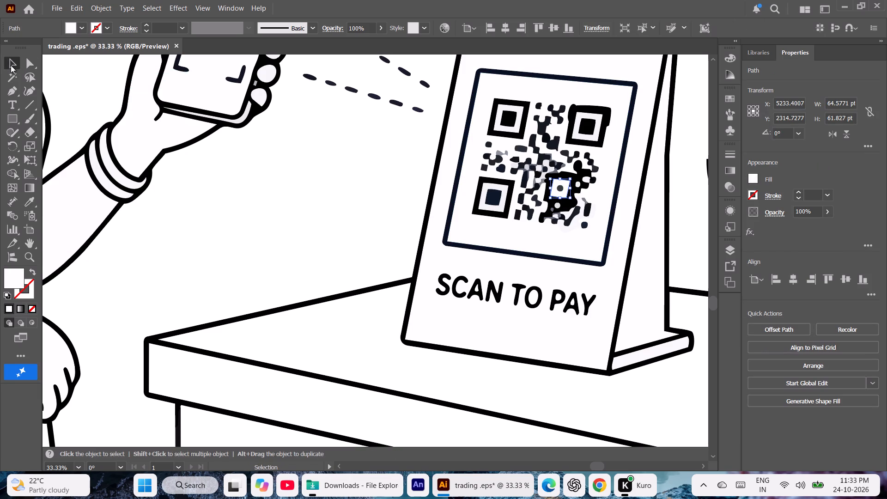
{"action": "left_click", "coordinate": [284, 152]}
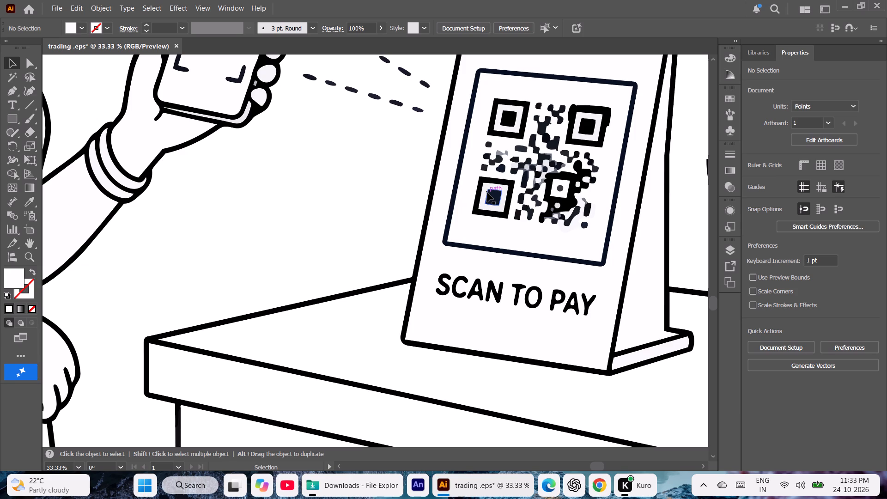
Recolor the navy centre square of the QR code's lower-left marker pure black, sampled from the large black cluster.
{"action": "left_click", "coordinate": [487, 193]}
{"action": "key", "text": "i"}
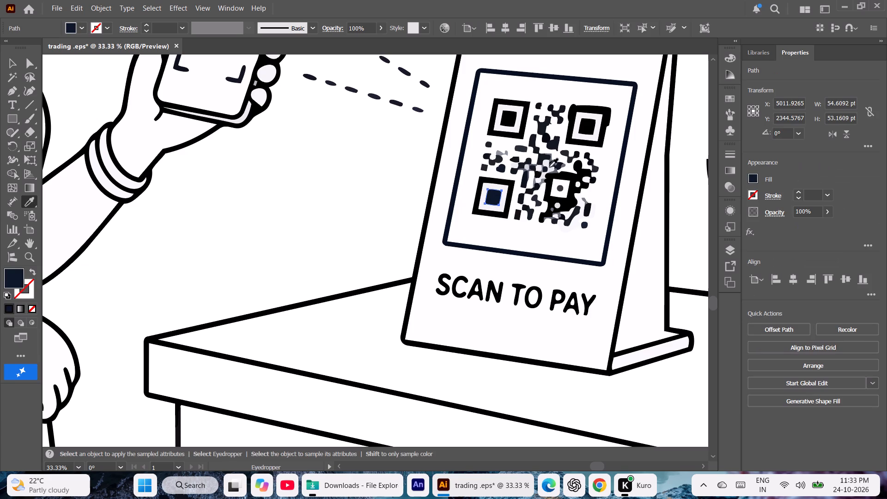
{"action": "left_click", "coordinate": [574, 182]}
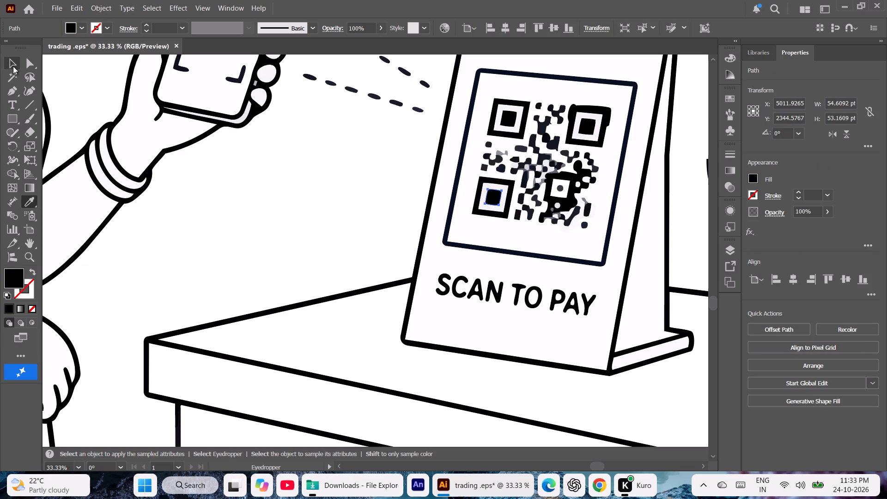
{"action": "left_click", "coordinate": [13, 66]}
{"action": "left_click", "coordinate": [240, 140]}
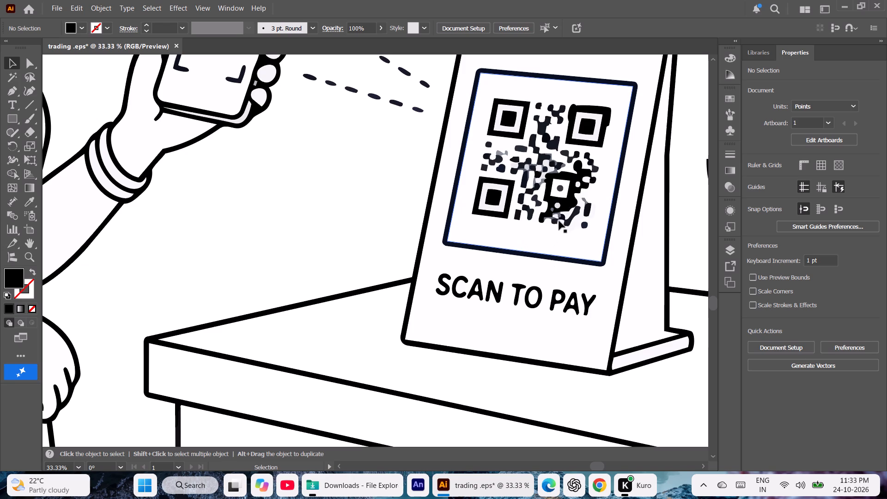
Recolor the grey dot inside the cluster's small white square pure black, sampled from the surrounding black cluster.
{"action": "left_click", "coordinate": [561, 185]}
{"action": "key", "text": "i"}
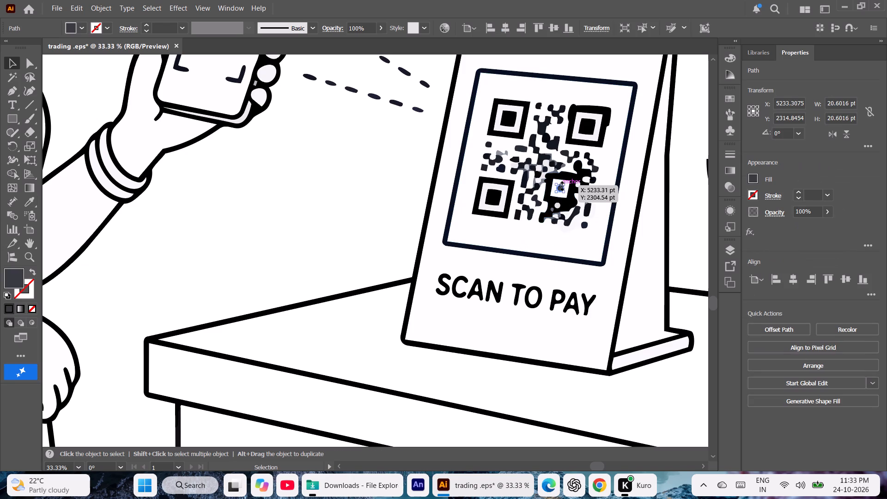
{"action": "left_click", "coordinate": [572, 180]}
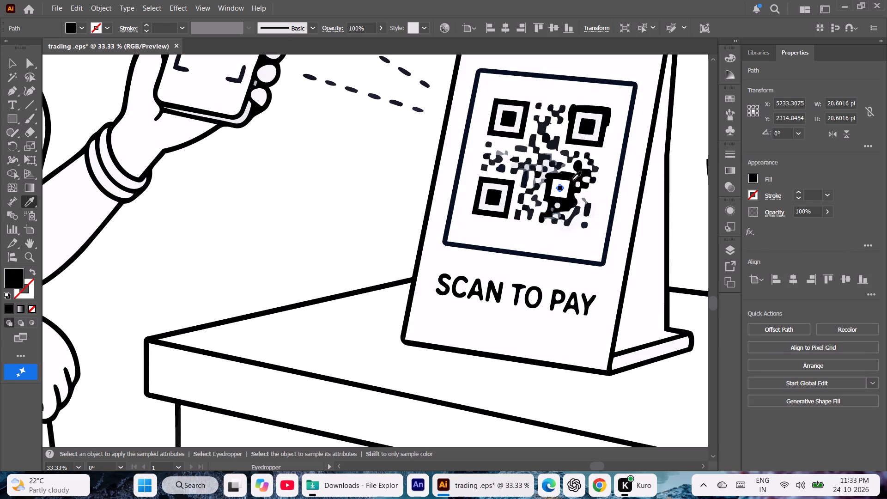
{"action": "left_click", "coordinate": [12, 59]}
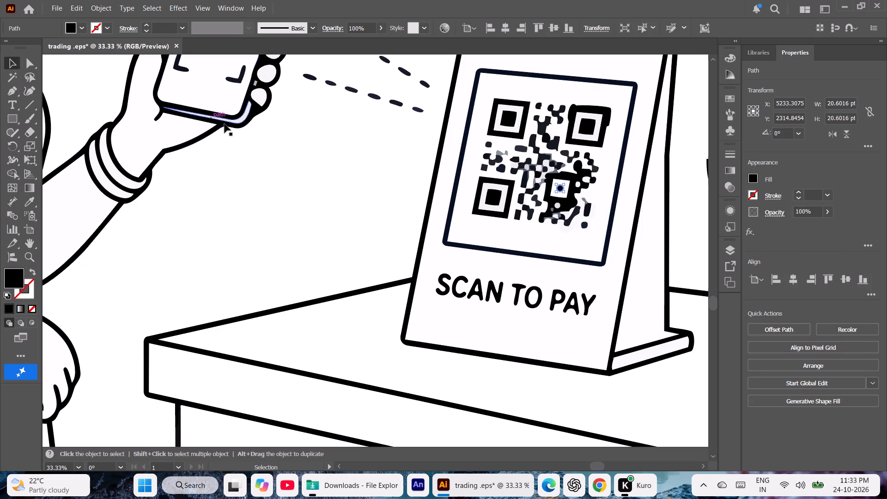
{"action": "left_click", "coordinate": [243, 151]}
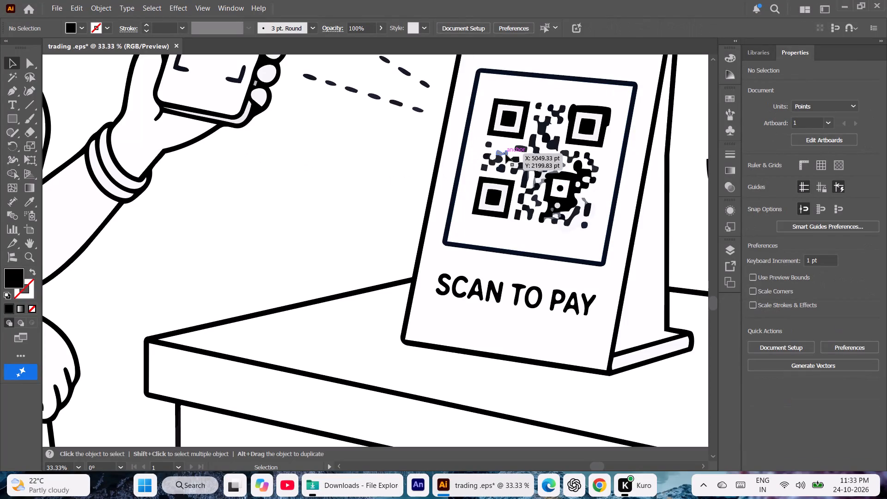
Delete the grey fragment in the QR code's left-middle cluster and the off-white fragment at its centre.
{"action": "left_click", "coordinate": [506, 154]}
{"action": "key", "text": "Delete"}
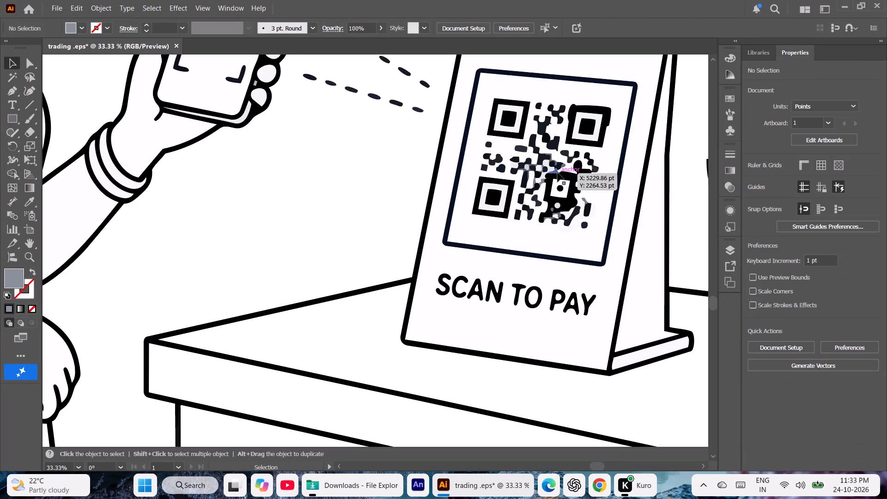
{"action": "left_click", "coordinate": [544, 179]}
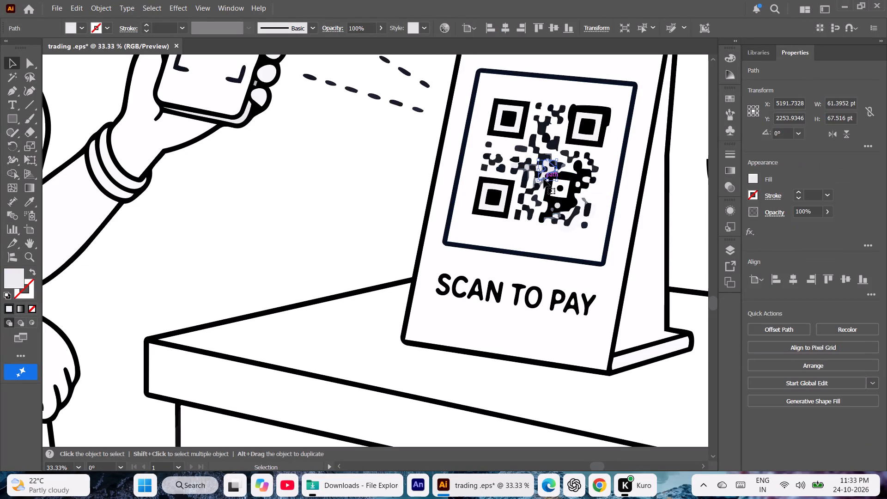
{"action": "key", "text": "Delete"}
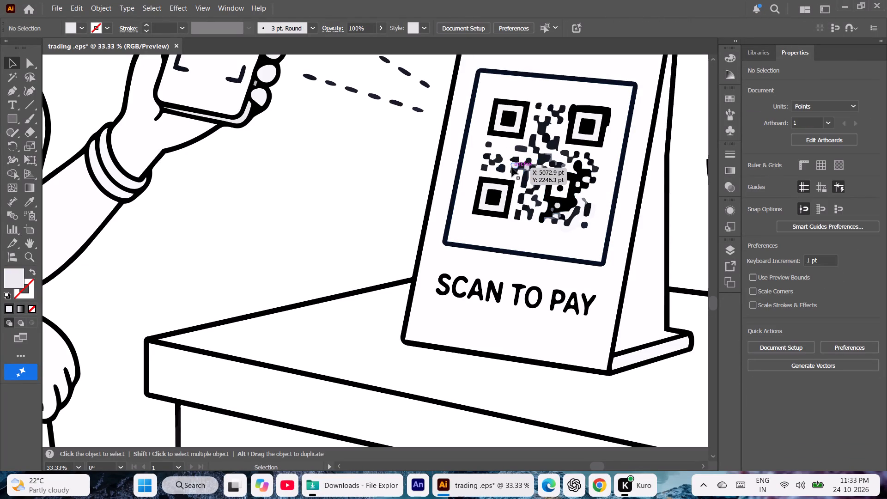
Delete the off-white and grey fragments at the QR code's left-middle and centre, plus the grey one near its lower-right edge.
{"action": "left_click", "coordinate": [512, 168]}
{"action": "key", "text": "Delete"}
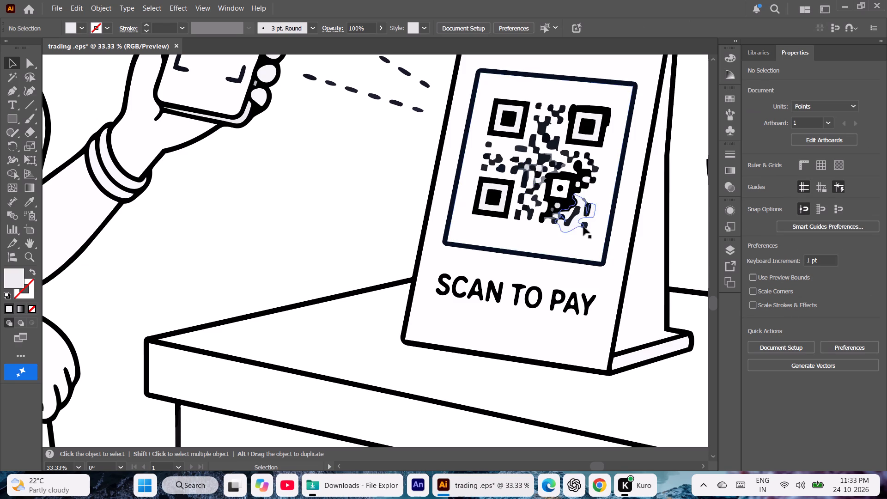
{"action": "left_click", "coordinate": [584, 200]}
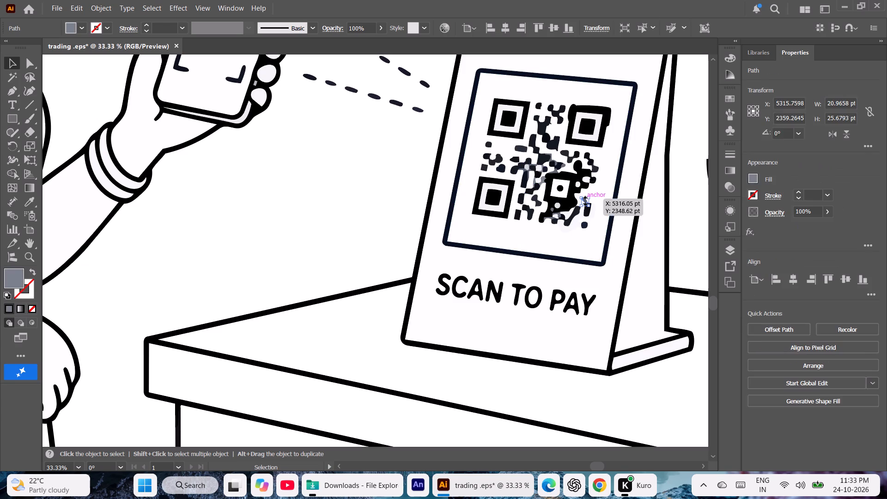
{"action": "key", "text": "Delete"}
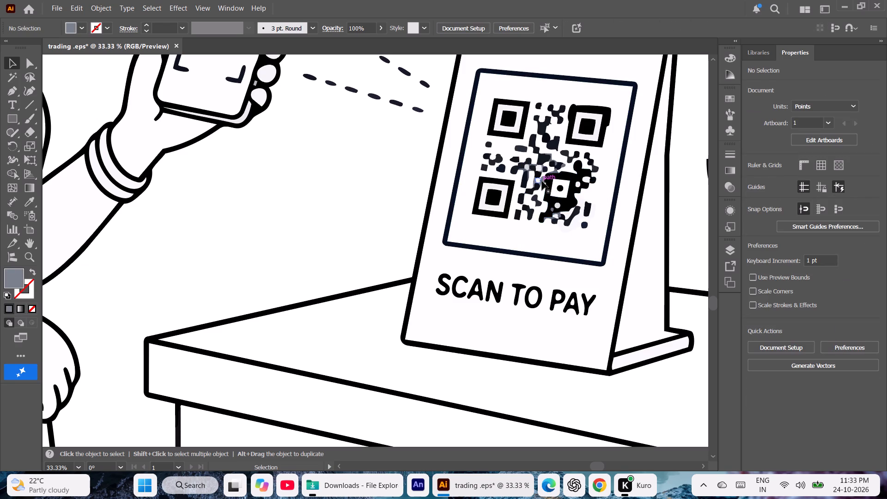
{"action": "left_click", "coordinate": [542, 181]}
{"action": "key", "text": "Delete"}
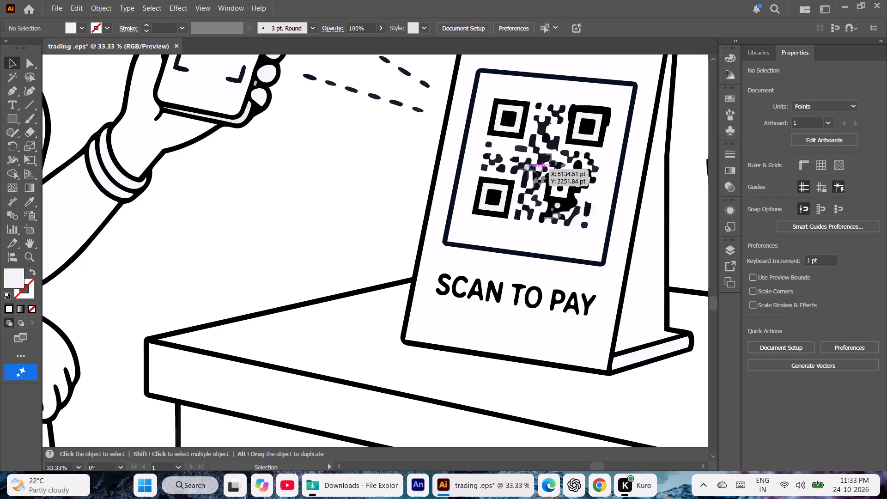
{"action": "left_click", "coordinate": [537, 181]}
{"action": "key", "text": "Delete"}
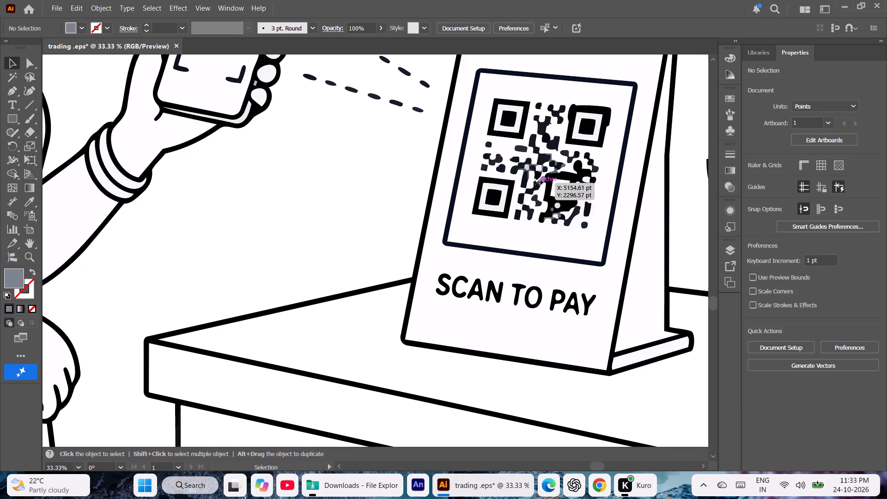
Delete the two dark navy fragments between the QR code's top-middle cluster and its centre.
{"action": "left_click", "coordinate": [544, 157]}
{"action": "key", "text": "Delete"}
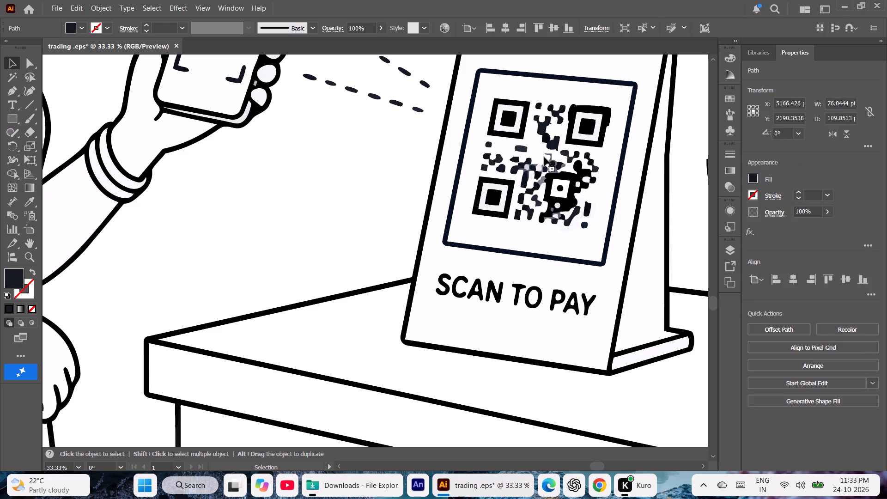
{"action": "left_click", "coordinate": [555, 144]}
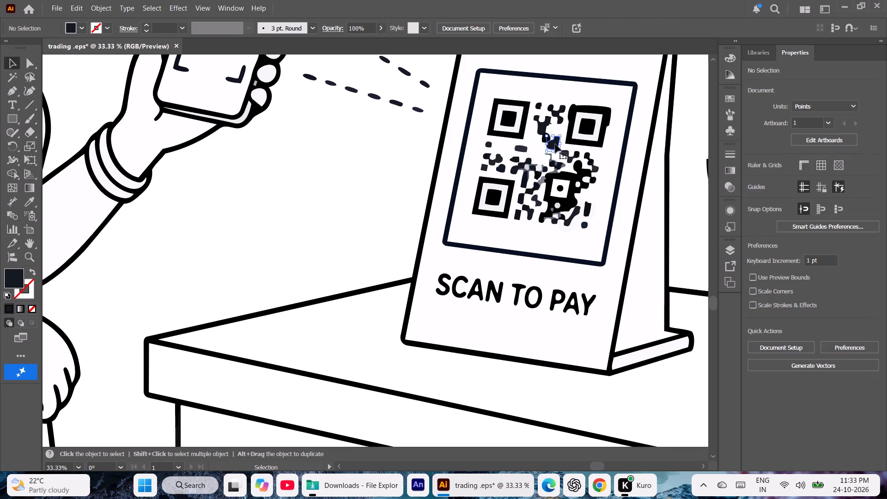
{"action": "key", "text": "Delete"}
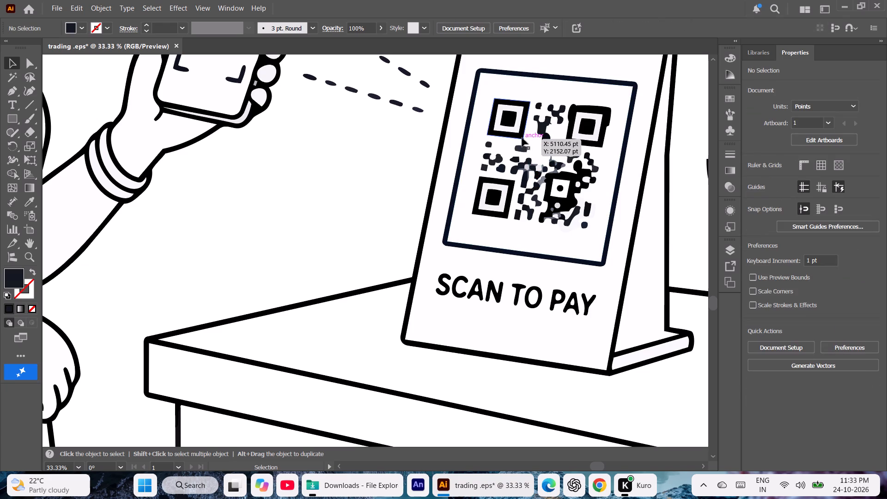
Delete the black outer frame of the QR code's upper-left marker.
{"action": "left_click", "coordinate": [522, 138]}
{"action": "key", "text": "Delete"}
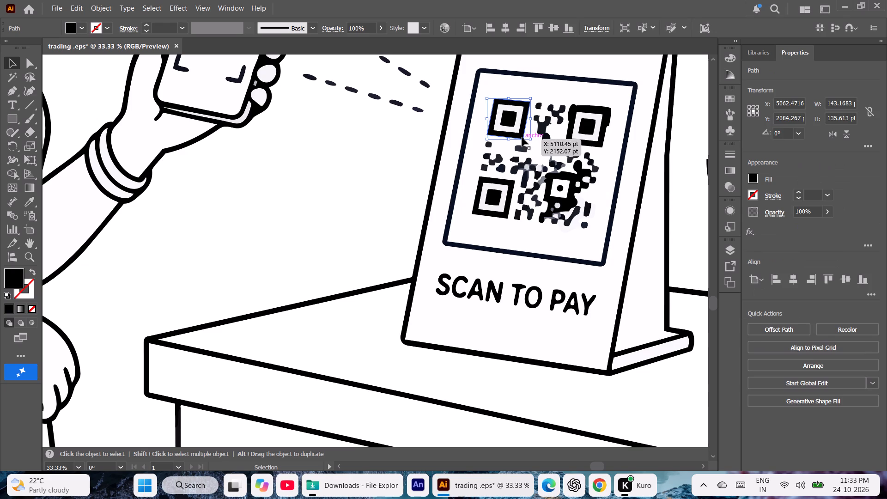
Recolor the off-white square of the QR code's upper-left marker with the white sampled from the code's background.
{"action": "left_click", "coordinate": [516, 132]}
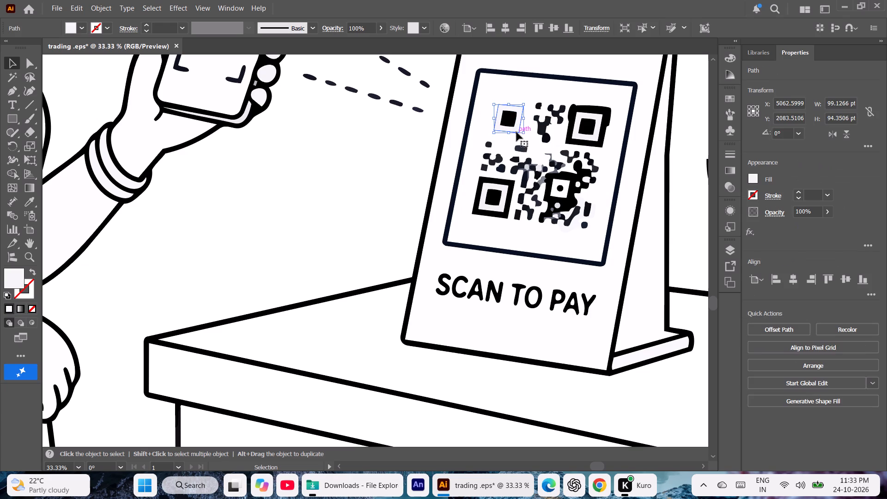
{"action": "key", "text": "i"}
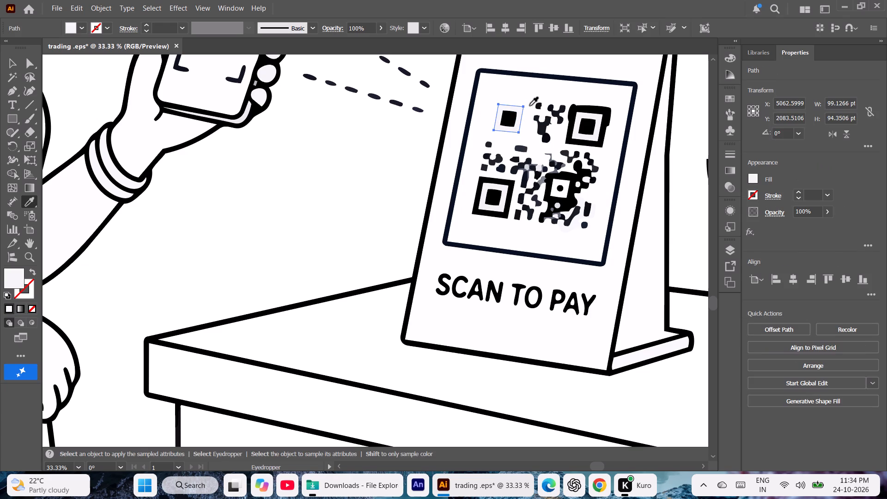
{"action": "left_click", "coordinate": [526, 98]}
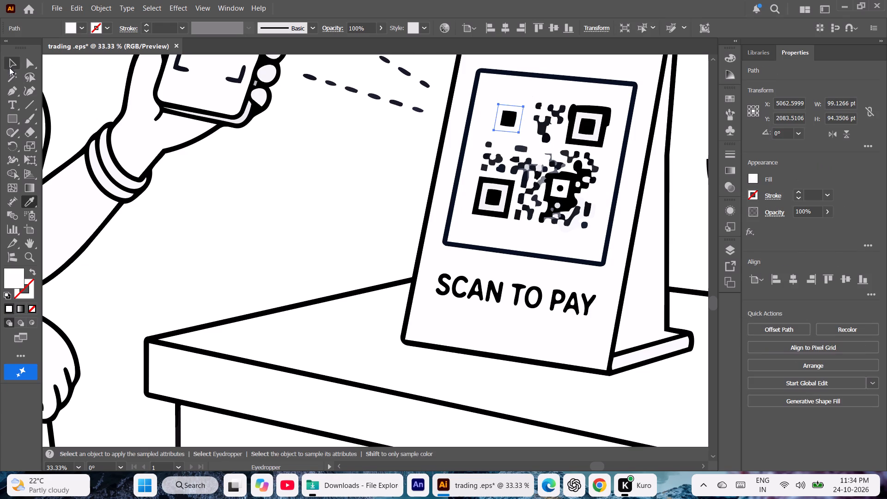
{"action": "left_click", "coordinate": [10, 67]}
{"action": "left_click", "coordinate": [295, 197]}
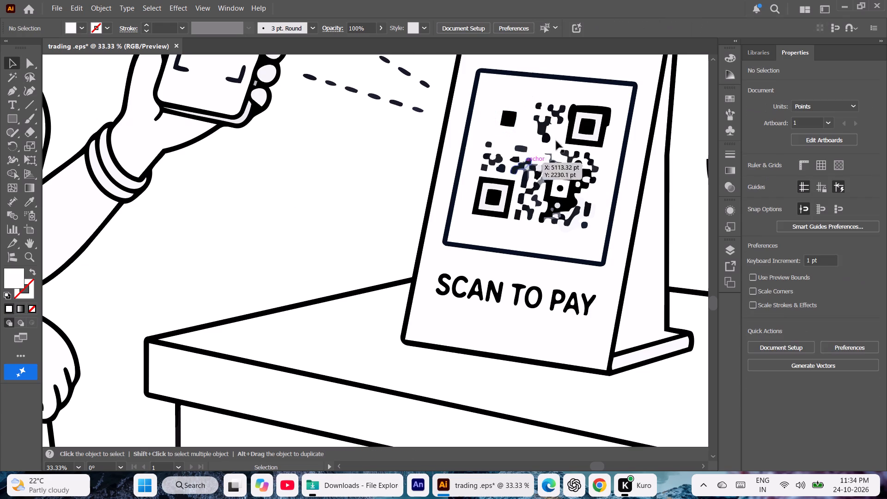
Recolor the off-white square of the QR code's upper-right marker with the white sampled from the code's background.
{"action": "left_click", "coordinate": [597, 135]}
{"action": "key", "text": "i"}
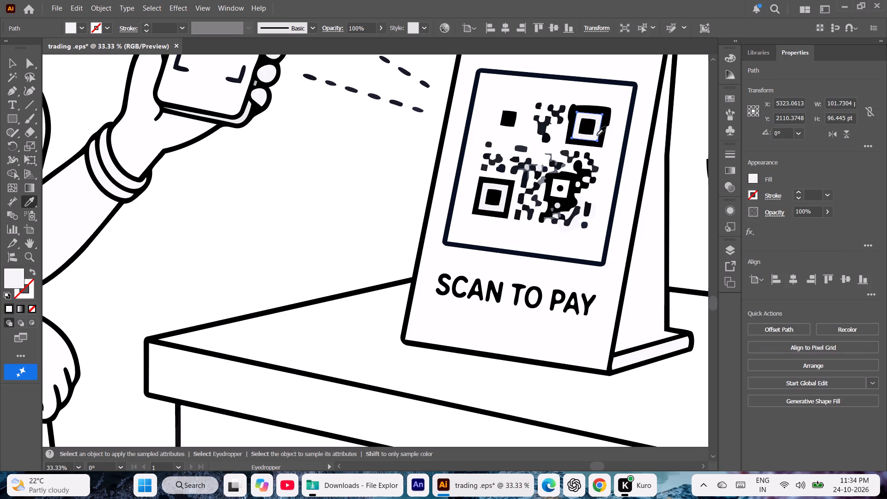
{"action": "left_click", "coordinate": [592, 101]}
{"action": "left_click", "coordinate": [13, 65]}
{"action": "left_click", "coordinate": [291, 166]}
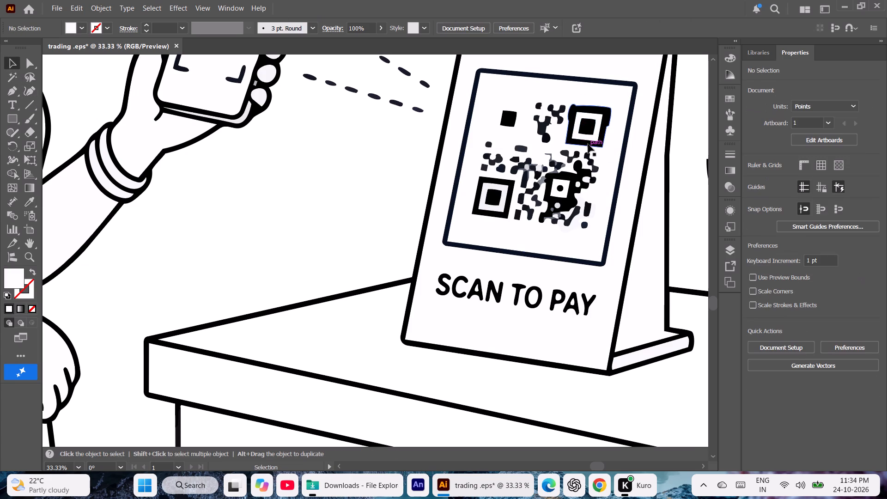
Delete the black outer frame of the QR code's upper-right marker.
{"action": "left_click", "coordinate": [589, 147]}
{"action": "key", "text": "Delete"}
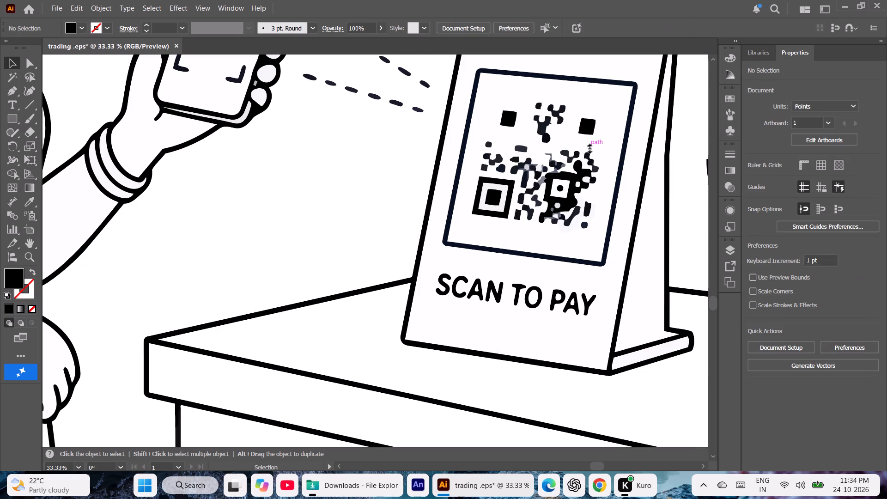
Recolor the off-white square of the QR code's lower-left marker with the white sampled from the code's background.
{"action": "left_click", "coordinate": [494, 209]}
{"action": "key", "text": "i"}
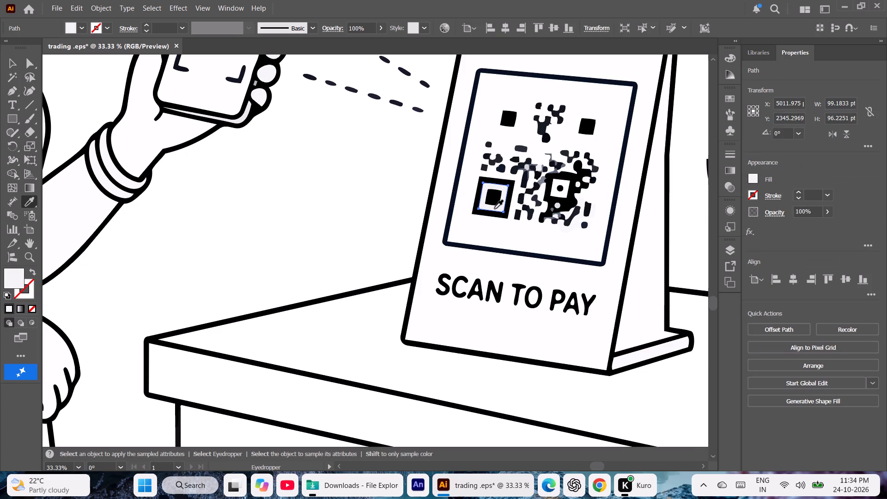
{"action": "left_click", "coordinate": [565, 136]}
{"action": "left_click", "coordinate": [7, 67]}
{"action": "left_click", "coordinate": [235, 162]}
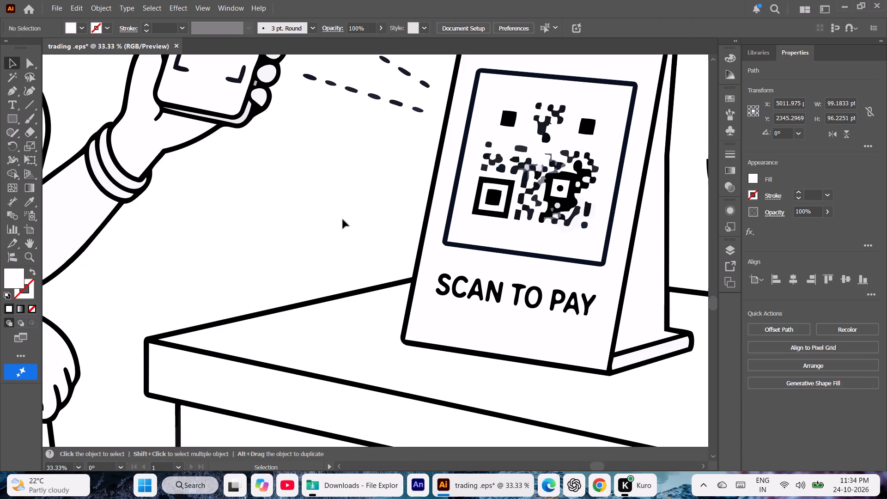
Delete the black outer frame of the QR code's lower-left marker.
{"action": "left_click", "coordinate": [503, 217]}
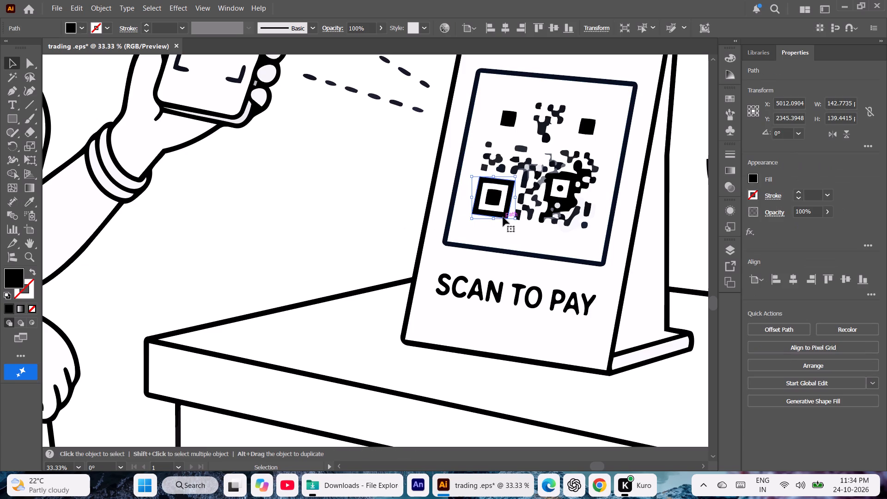
{"action": "key", "text": "Delete"}
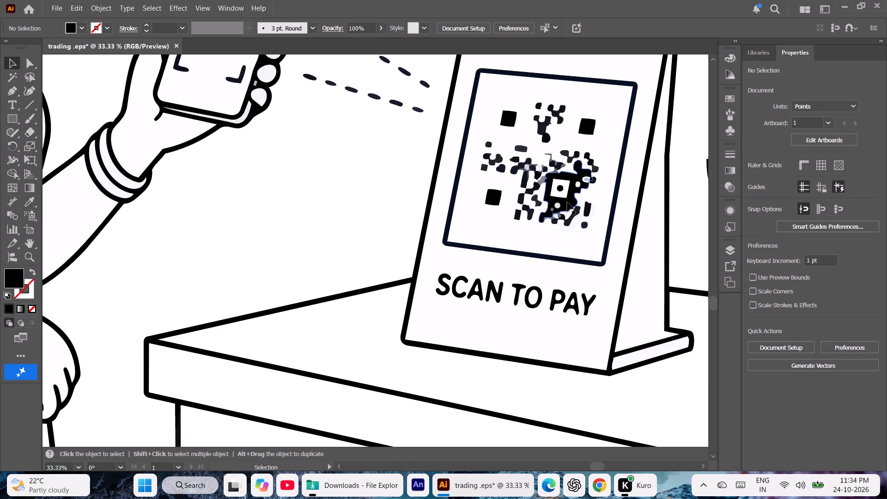
Delete the dark navy fragments below the QR code's upper-left marker, beside the top-middle cluster and in the left-middle cluster.
{"action": "left_click", "coordinate": [522, 150]}
{"action": "key", "text": "Delete"}
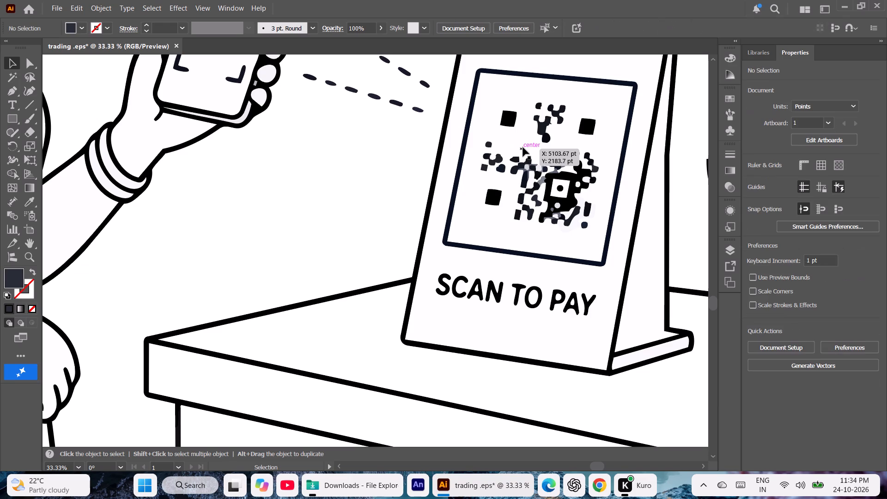
{"action": "left_click", "coordinate": [562, 120]}
{"action": "key", "text": "Delete"}
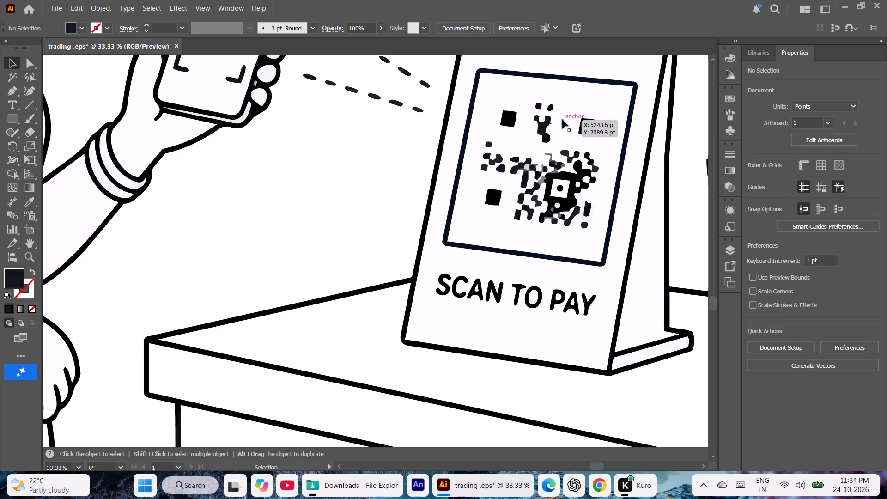
{"action": "left_click", "coordinate": [499, 159]}
{"action": "key", "text": "Delete"}
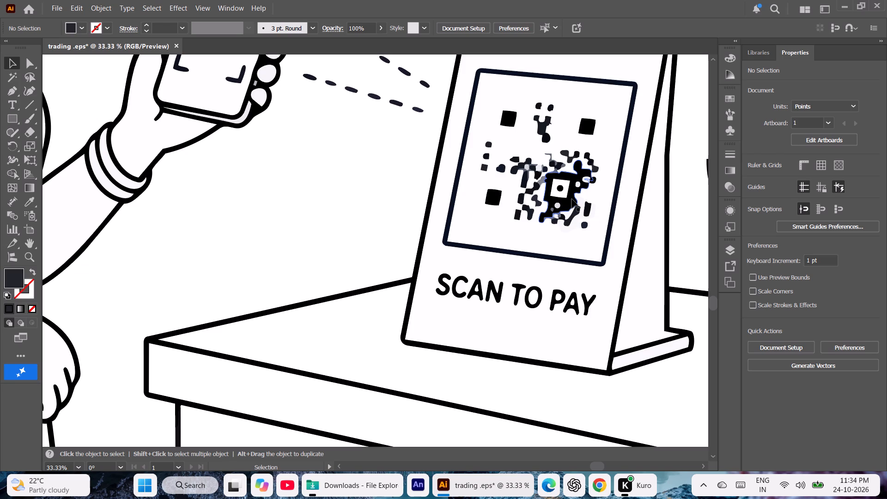
{"action": "key", "text": "Delete"}
{"action": "key", "text": "Delete"}
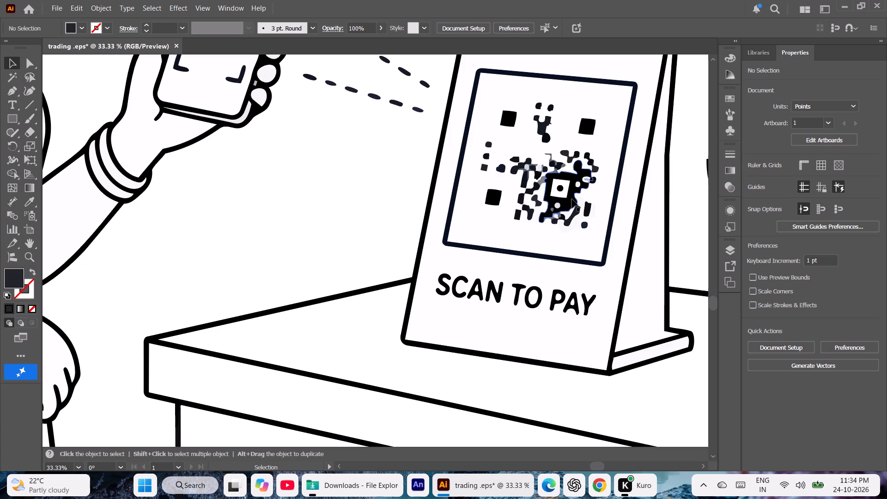
Delete the large black cluster in the lower-right part of the QR code.
{"action": "left_click", "coordinate": [575, 207]}
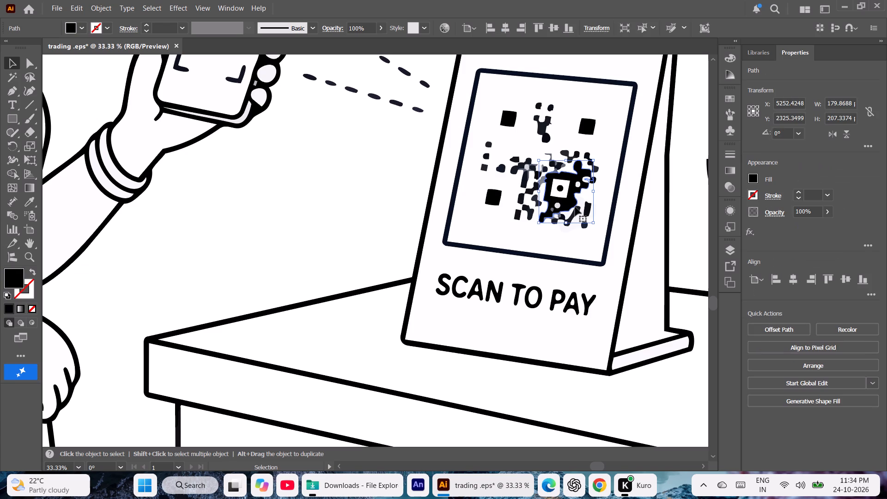
{"action": "key", "text": "Delete"}
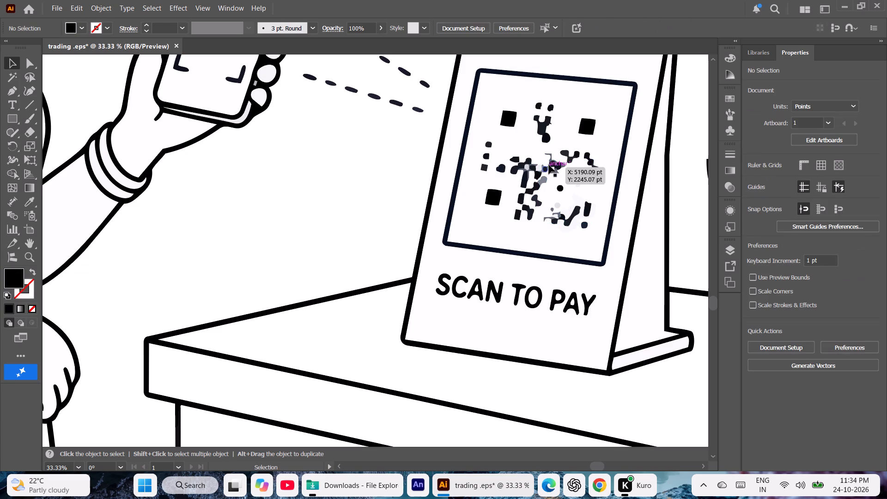
Delete the small grey fragment and off-white fragment at the QR code's centre, and the pale grey dot above its bottom cluster.
{"action": "left_click", "coordinate": [543, 182]}
{"action": "key", "text": "Delete"}
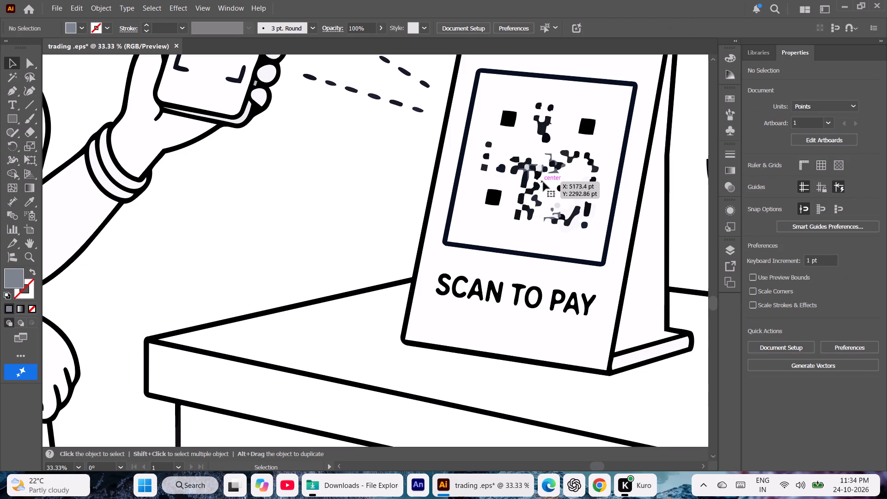
{"action": "left_click", "coordinate": [556, 202]}
{"action": "key", "text": "Delete"}
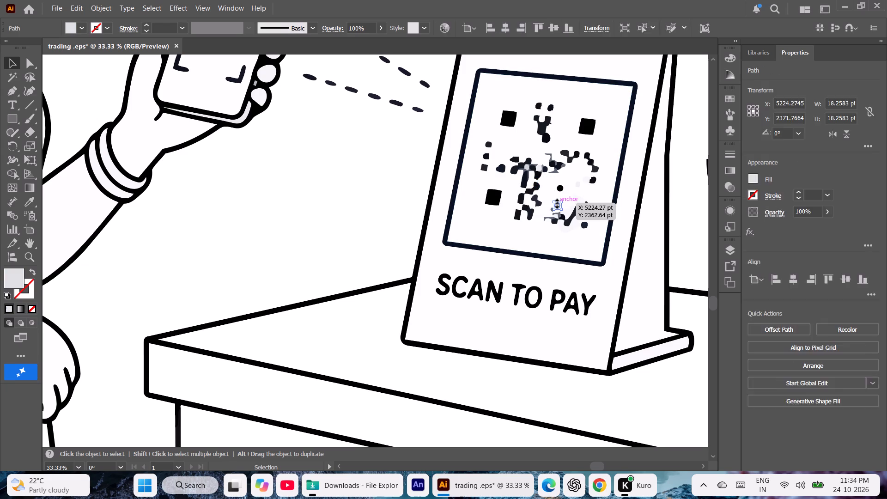
{"action": "left_click", "coordinate": [539, 166]}
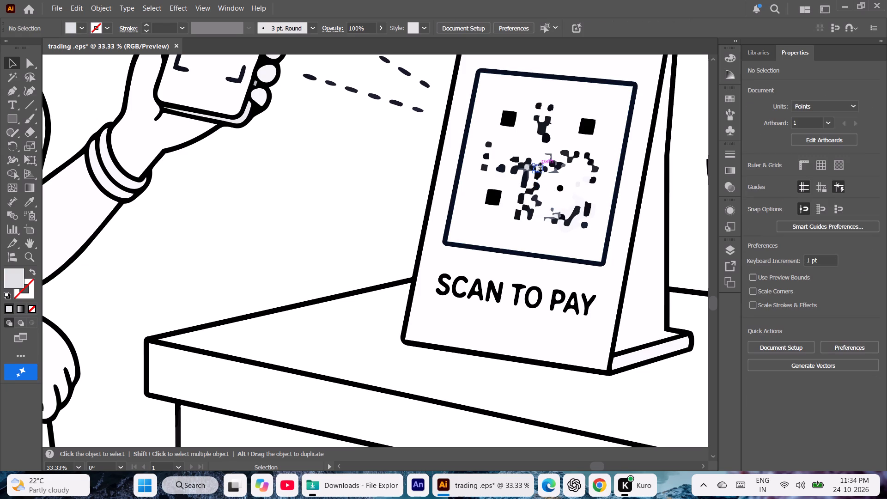
{"action": "key", "text": "Delete"}
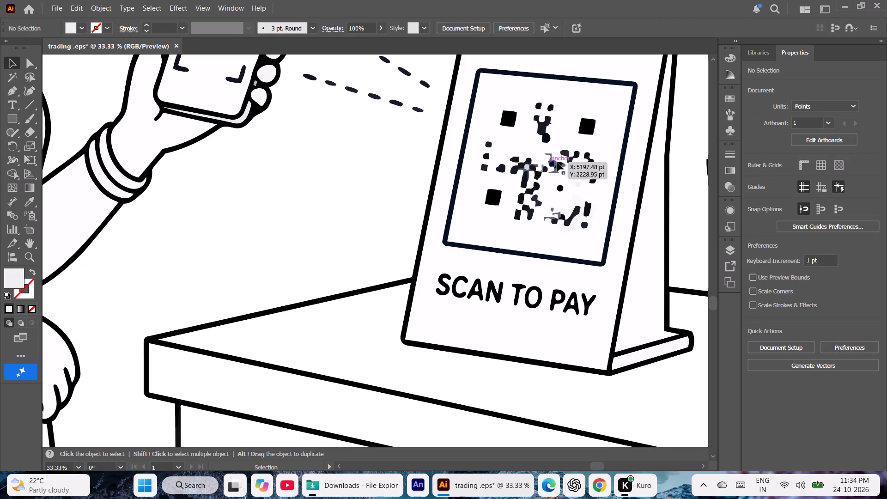
Recolor the grey fragment in the QR code's bottom cluster pure black, sampled from the upper-right marker's centre square.
{"action": "left_click", "coordinate": [546, 217]}
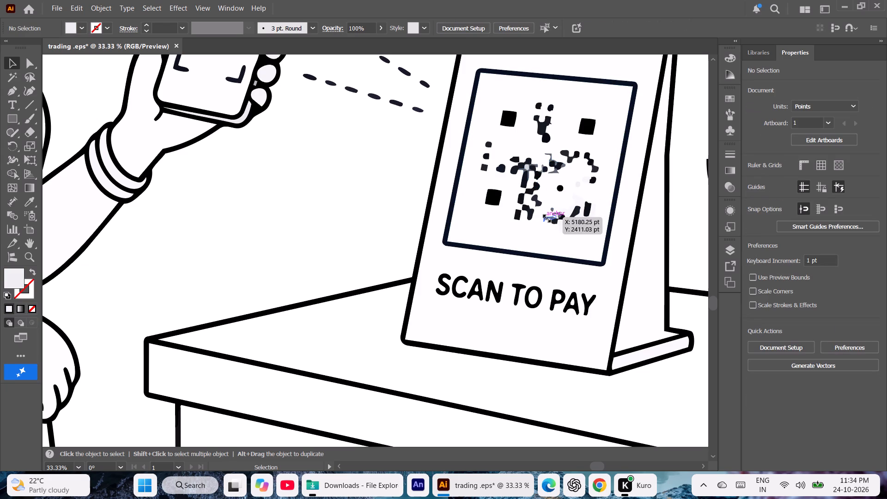
{"action": "key", "text": "i"}
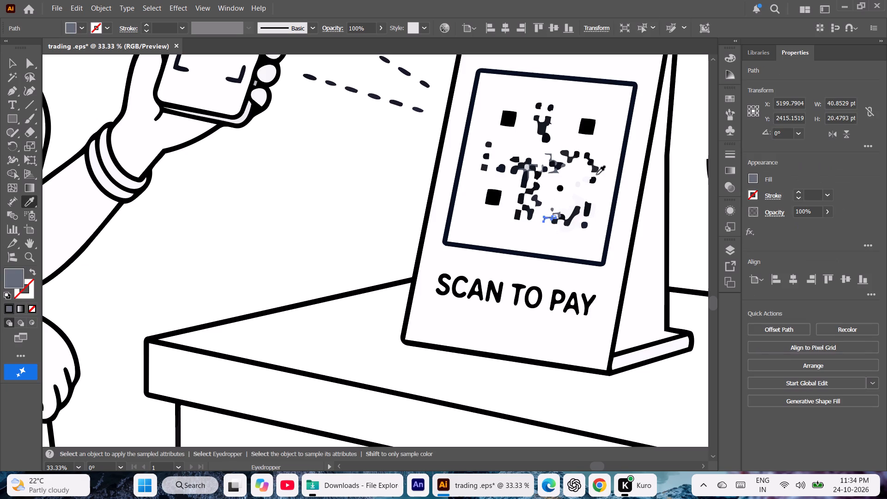
{"action": "left_click", "coordinate": [584, 130]}
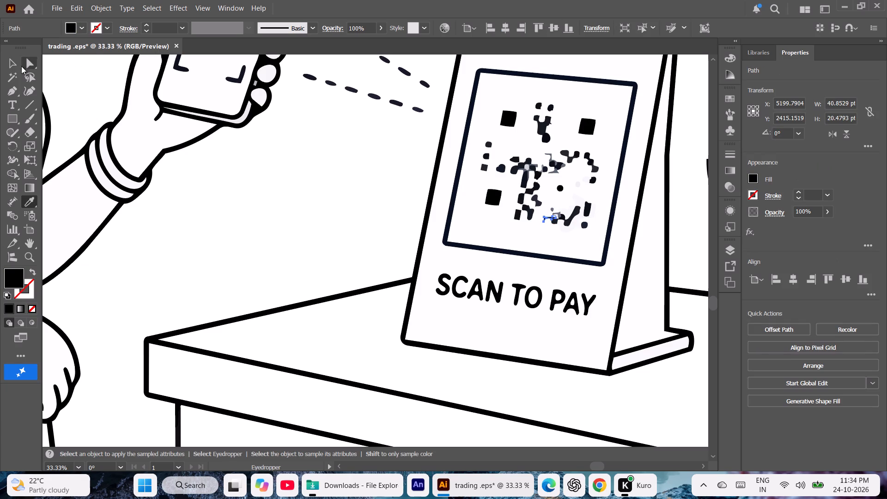
Recolor the four off-white fingertips gripping the phone's edge pure white, sampled from the blank background.
{"action": "left_click_drag", "start_coordinate": [17, 62], "coordinate": [250, 169]}
{"action": "left_click", "coordinate": [250, 169]}
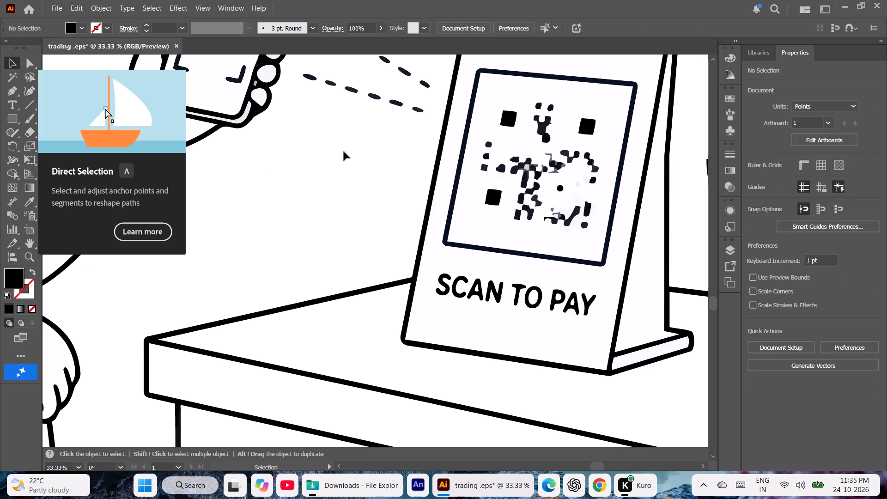
{"action": "left_click", "coordinate": [712, 58]}
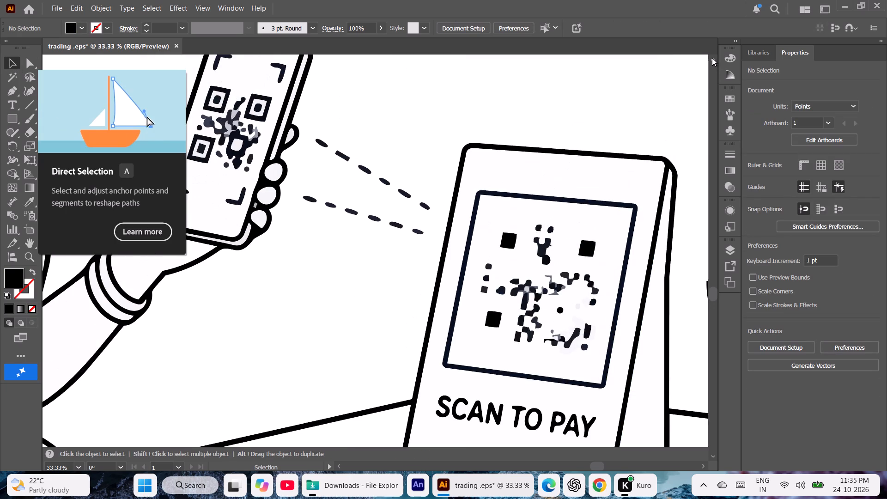
{"action": "left_click", "coordinate": [290, 137]}
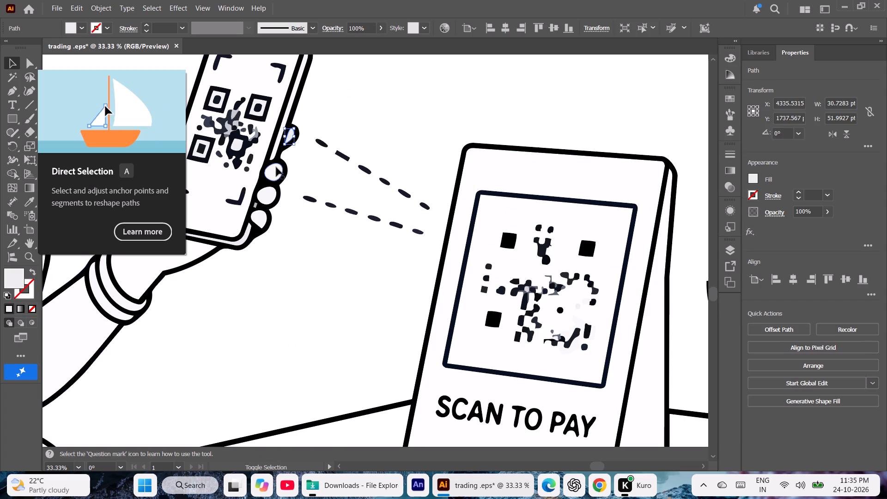
{"action": "left_click", "coordinate": [274, 170], "text": "shift"}
{"action": "left_click", "coordinate": [270, 189], "text": "shift"}
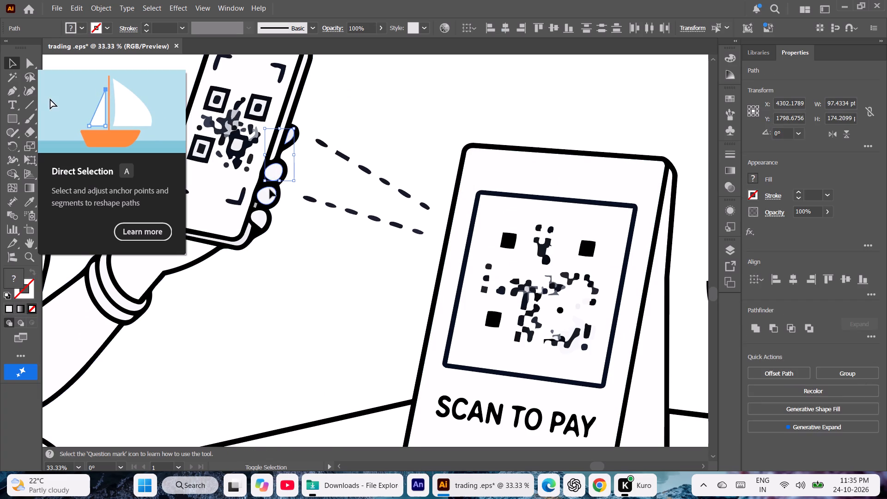
{"action": "left_click", "coordinate": [261, 219], "text": "shift"}
{"action": "key", "text": "i"}
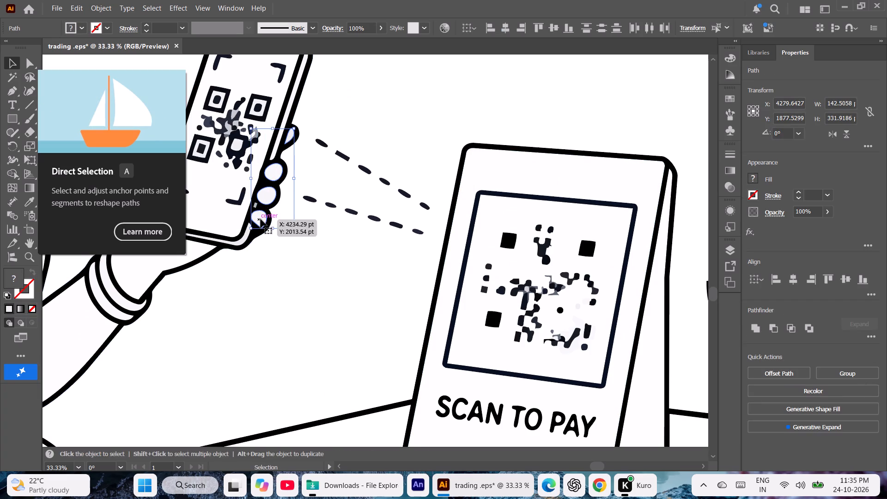
{"action": "left_click", "coordinate": [368, 94]}
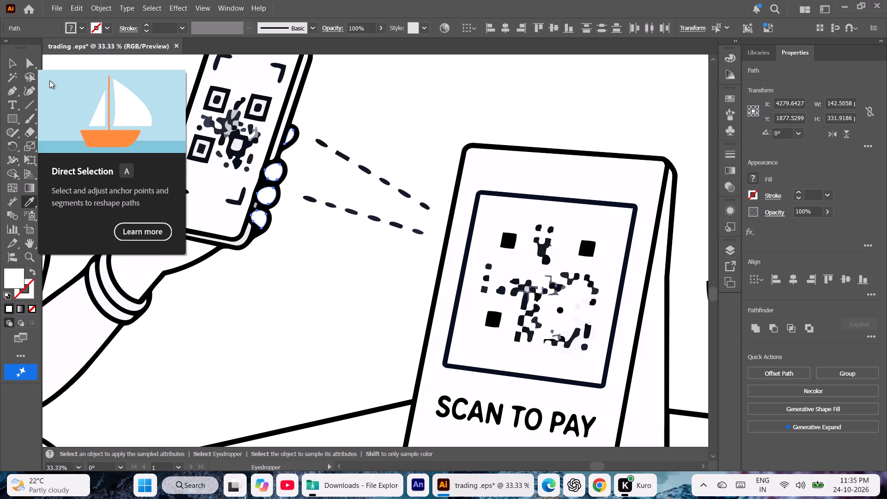
{"action": "left_click", "coordinate": [13, 61]}
{"action": "left_click", "coordinate": [111, 156]}
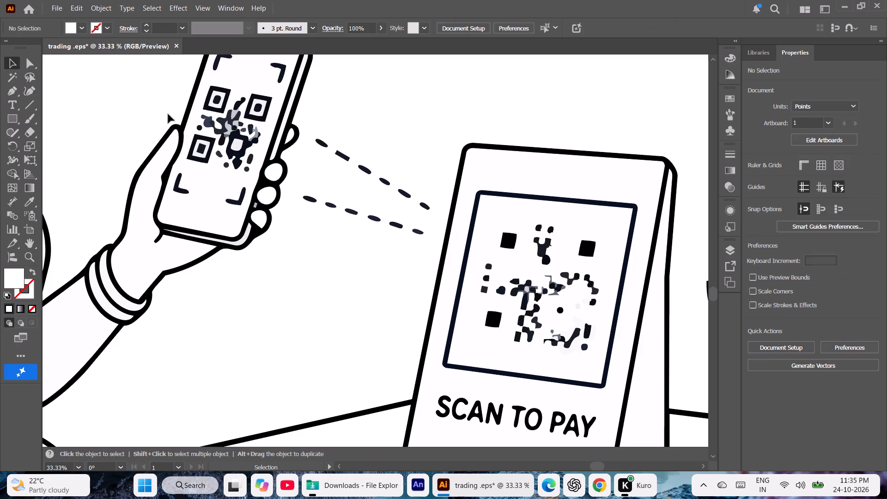
Delete the dark frames of the phone QR code's three corner markers and the dark cluster in its lower-right part.
{"action": "left_click", "coordinate": [206, 108]}
{"action": "key", "text": "Delete"}
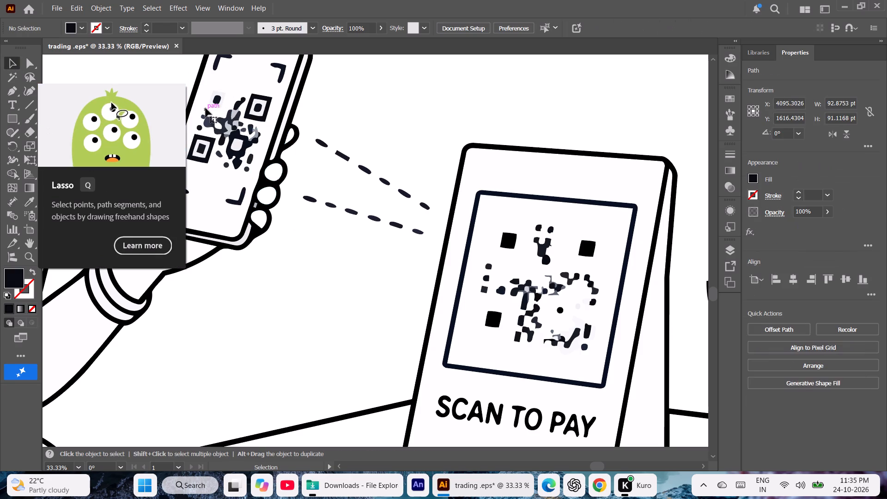
{"action": "left_click", "coordinate": [263, 120]}
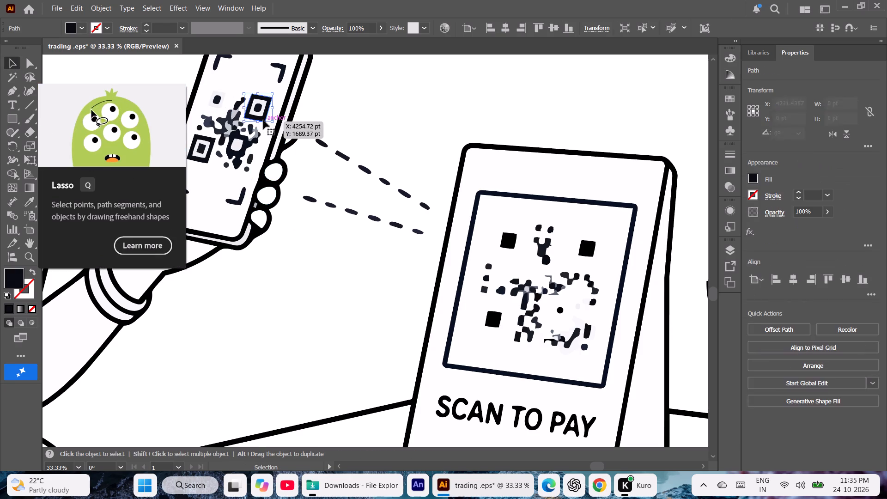
{"action": "key", "text": "Delete"}
{"action": "left_click", "coordinate": [206, 161]}
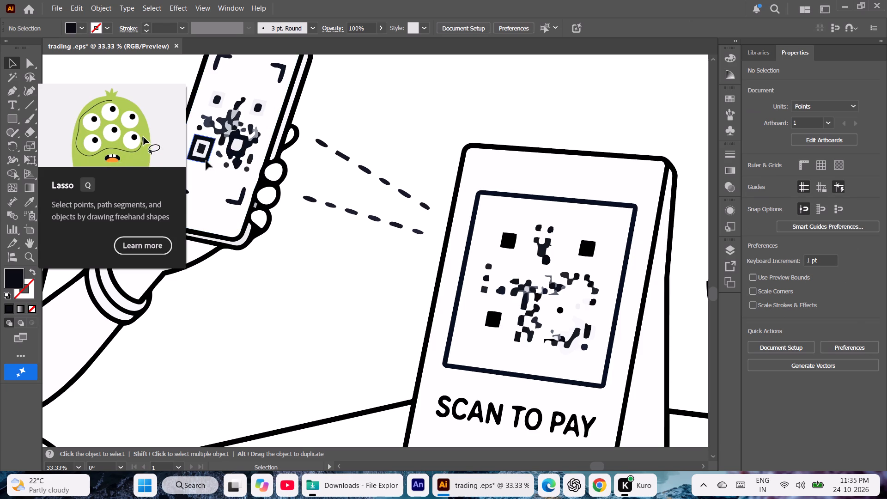
{"action": "key", "text": "Delete"}
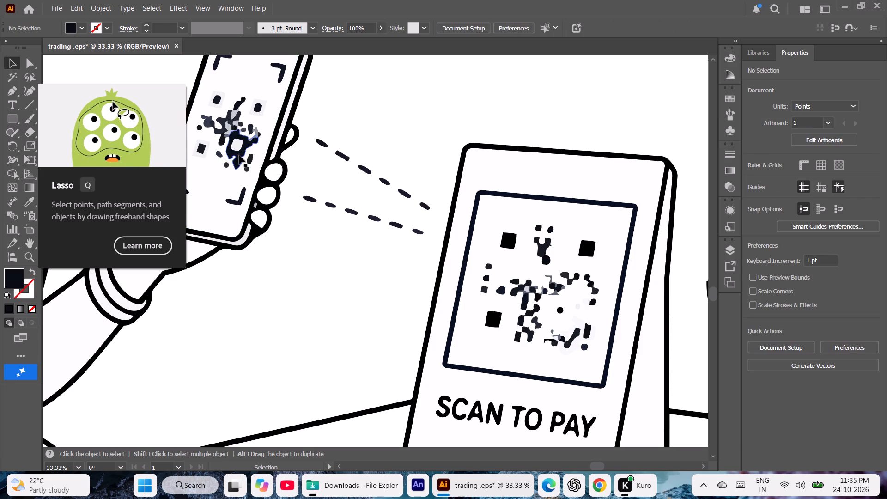
{"action": "left_click", "coordinate": [239, 154]}
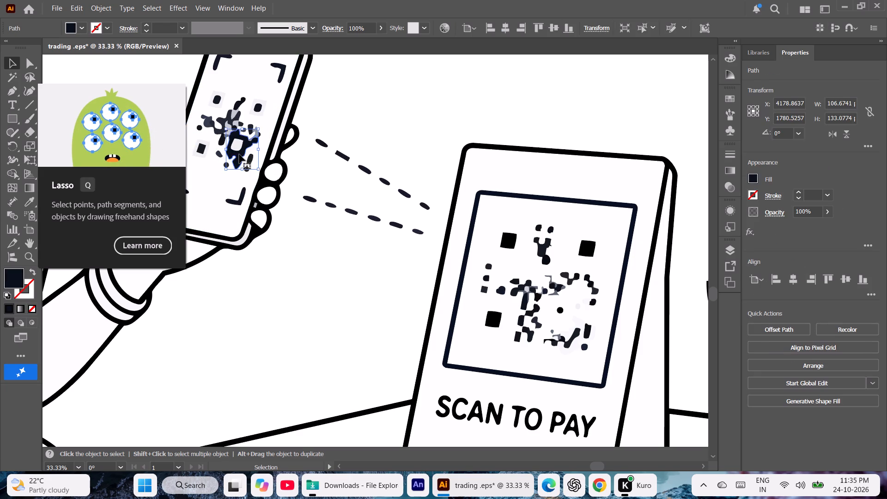
{"action": "key", "text": "Delete"}
Recolor the phone QR code's off-white marker backings, lower-right block and pale grey central and right fragments white, sampled from the background.
{"action": "left_click", "coordinate": [238, 147]}
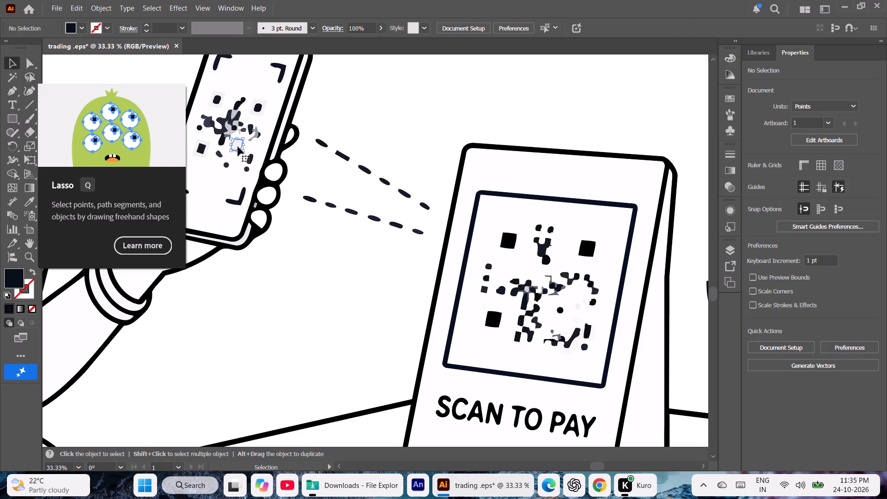
{"action": "left_click", "coordinate": [204, 156], "text": "shift"}
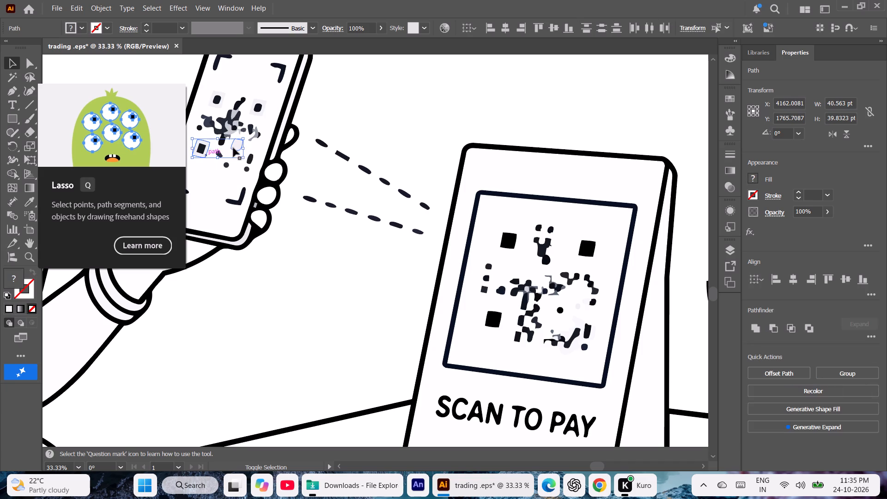
{"action": "left_click", "coordinate": [252, 139], "text": "shift"}
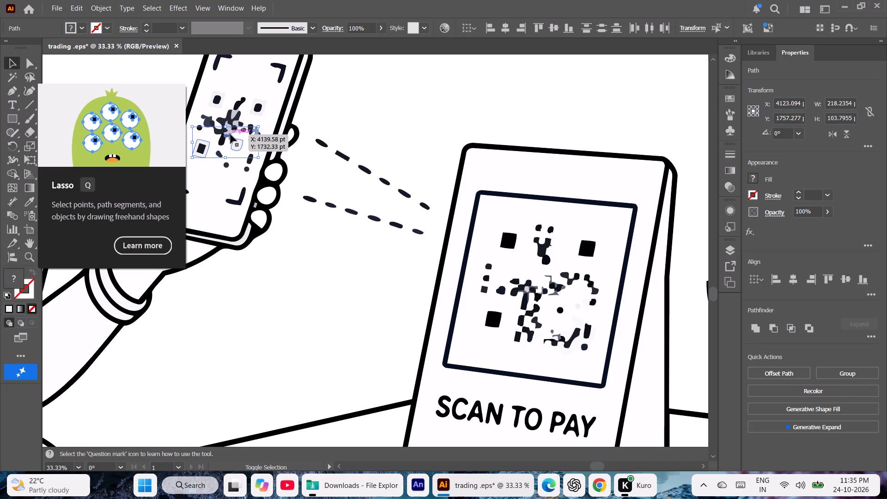
{"action": "left_click", "coordinate": [231, 134], "text": "shift"}
{"action": "left_click", "coordinate": [261, 115], "text": "shift"}
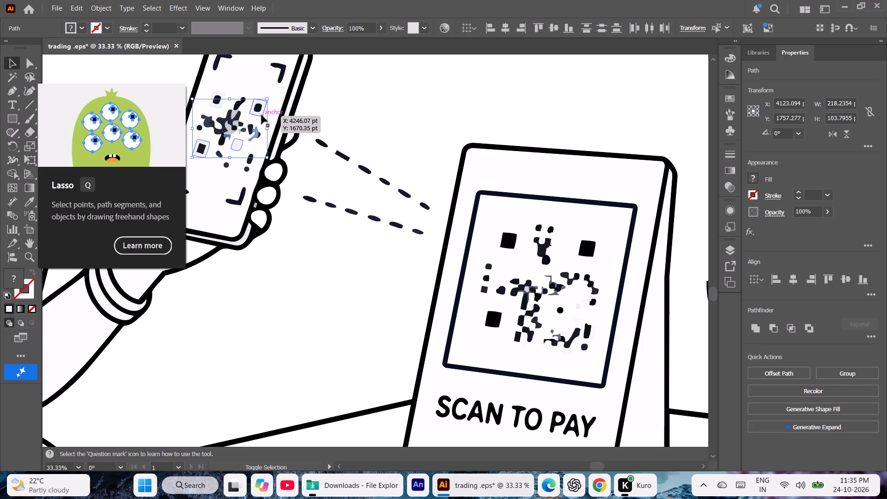
{"action": "left_click", "coordinate": [236, 116], "text": "shift"}
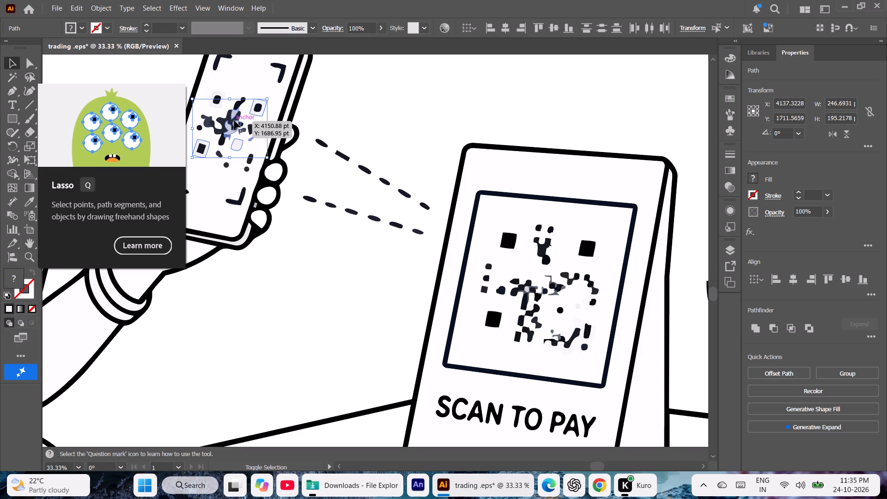
{"action": "left_click", "coordinate": [230, 131], "text": "shift"}
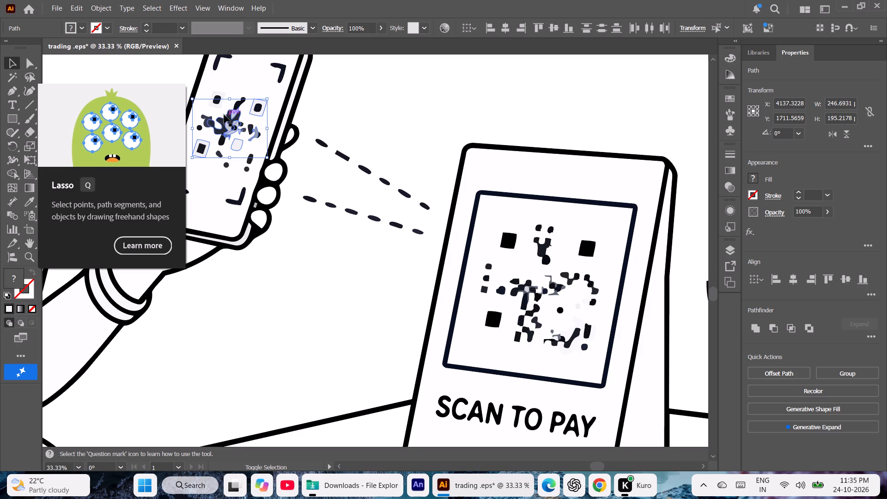
{"action": "left_click", "coordinate": [220, 107], "text": "shift"}
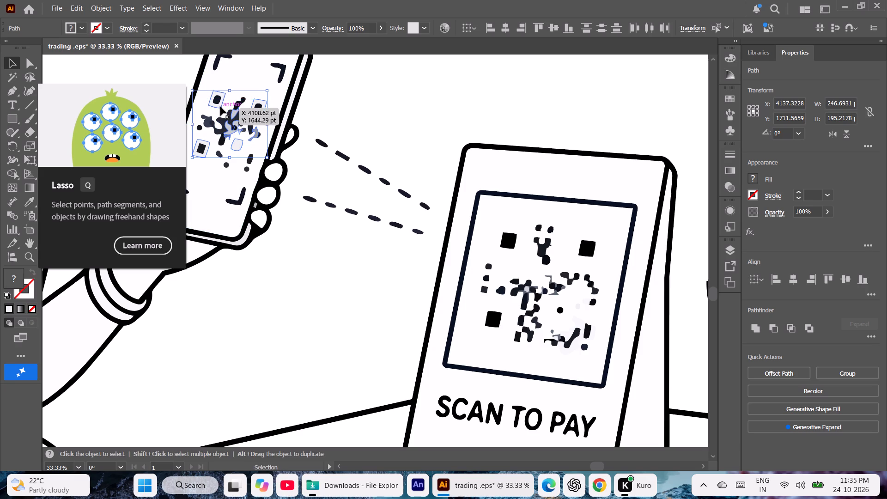
{"action": "key", "text": "i"}
{"action": "left_click", "coordinate": [371, 93]}
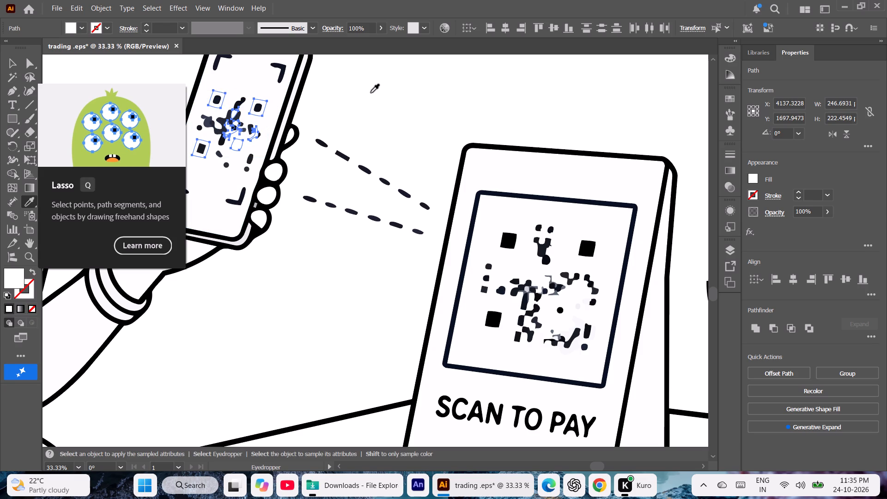
{"action": "left_click", "coordinate": [8, 59]}
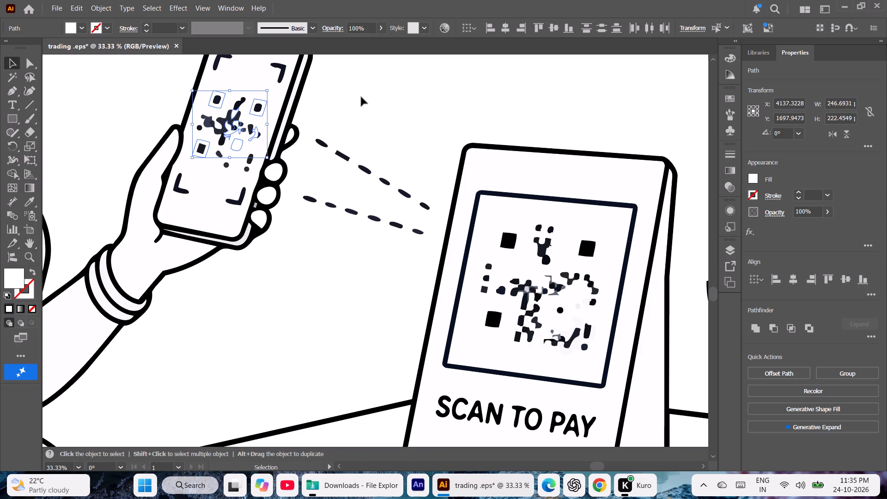
{"action": "left_click", "coordinate": [376, 98]}
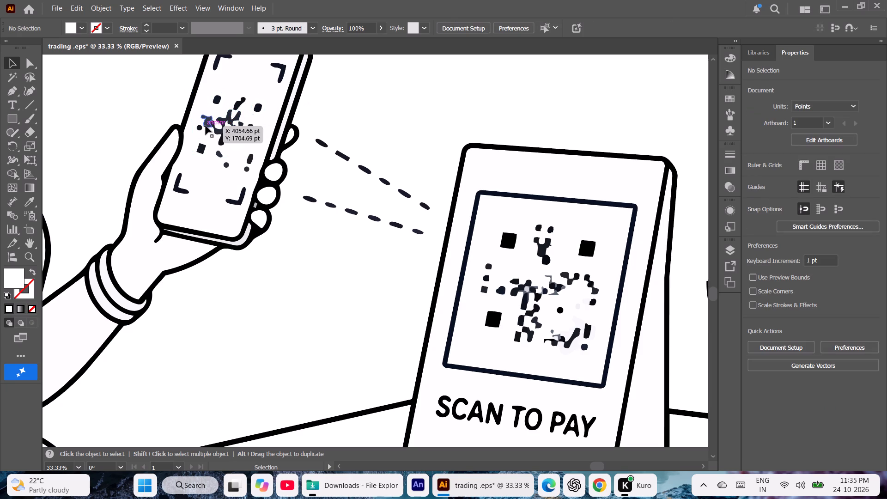
Recolor the phone QR code's selected navy fragments, upper-right marker square and four scan-frame brackets black, sampled from the stand QR code's upper-left square.
{"action": "left_click", "coordinate": [206, 126]}
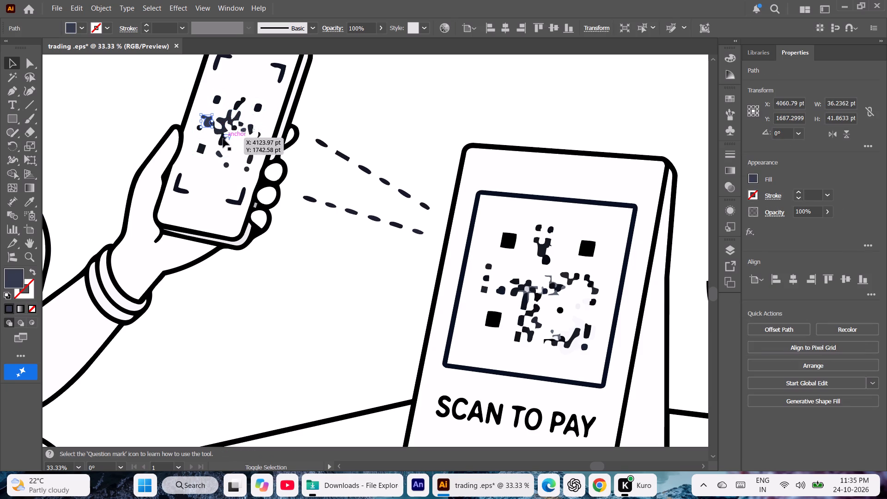
{"action": "left_click", "coordinate": [223, 139], "text": "shift"}
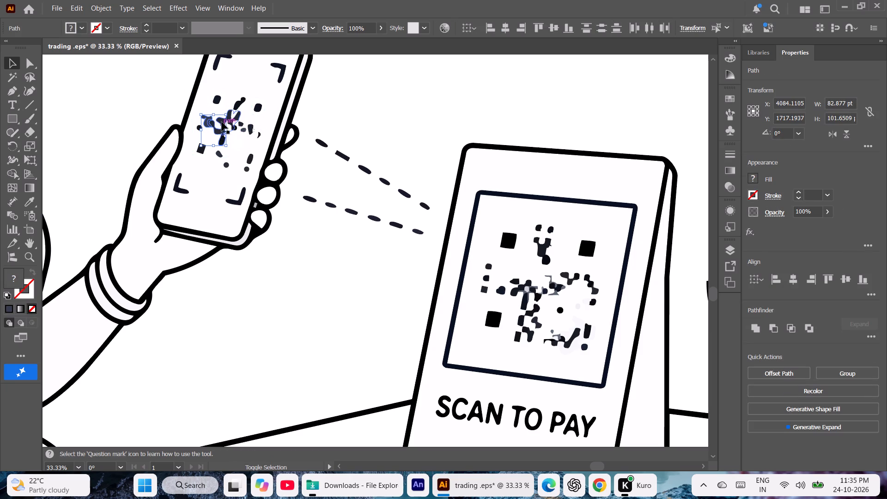
{"action": "left_click", "coordinate": [222, 121], "text": "shift"}
{"action": "left_click", "coordinate": [259, 105], "text": "shift"}
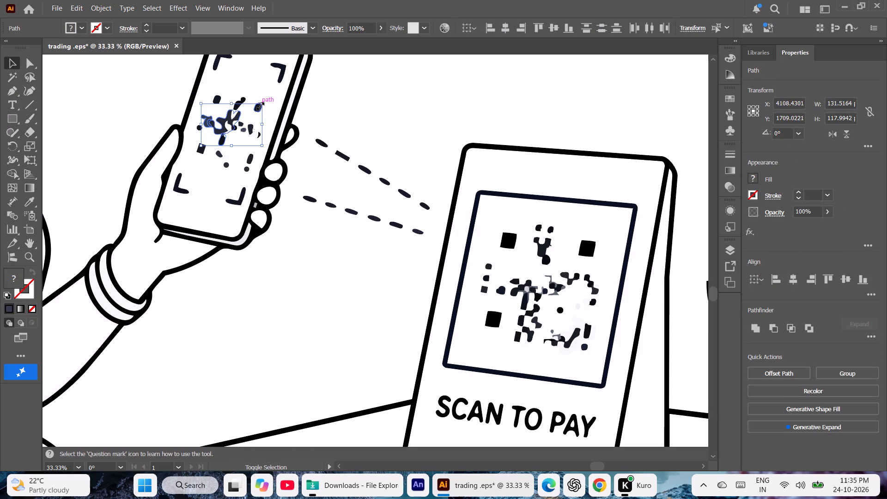
{"action": "left_click", "coordinate": [250, 154], "text": "shift"}
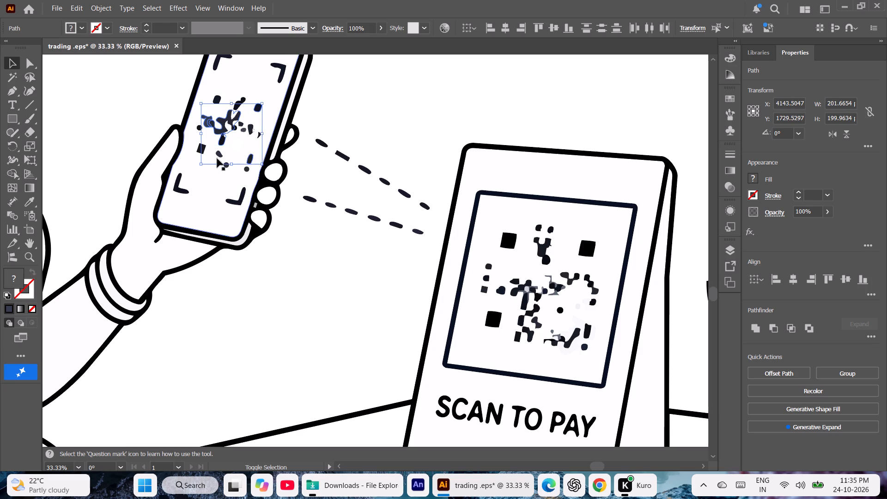
{"action": "left_click", "coordinate": [220, 156], "text": "shift"}
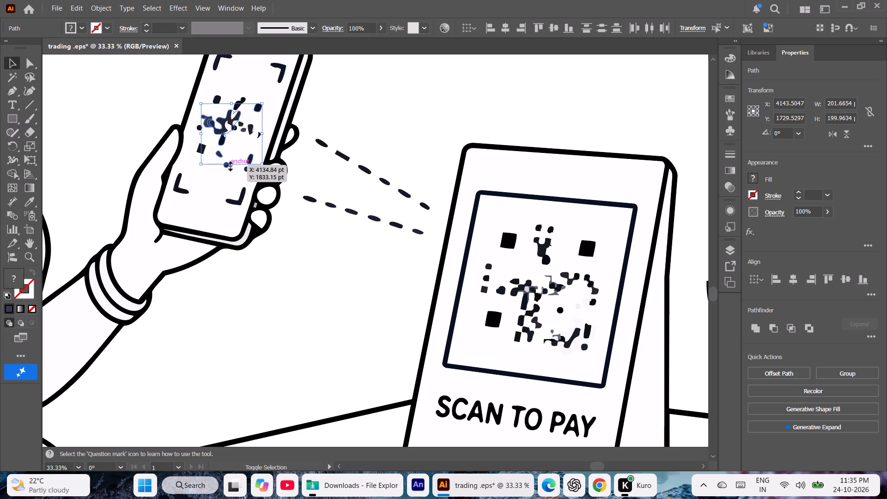
{"action": "left_click", "coordinate": [235, 204], "text": "shift"}
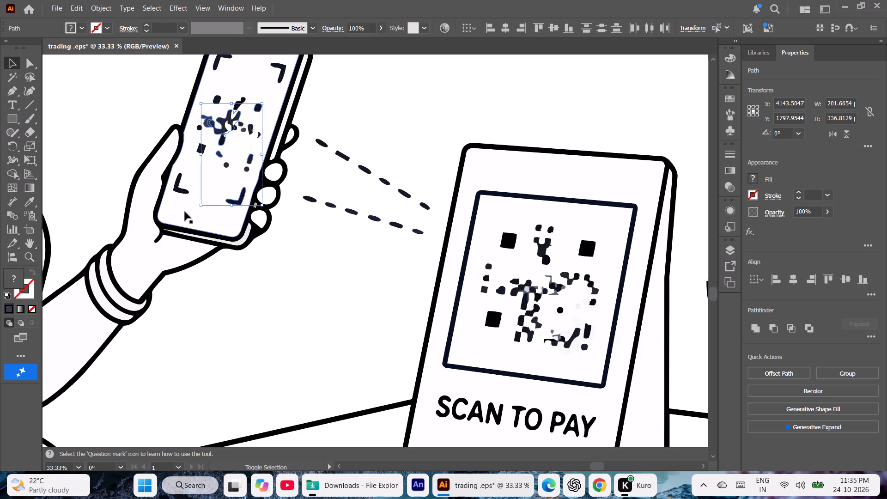
{"action": "left_click", "coordinate": [179, 193], "text": "shift"}
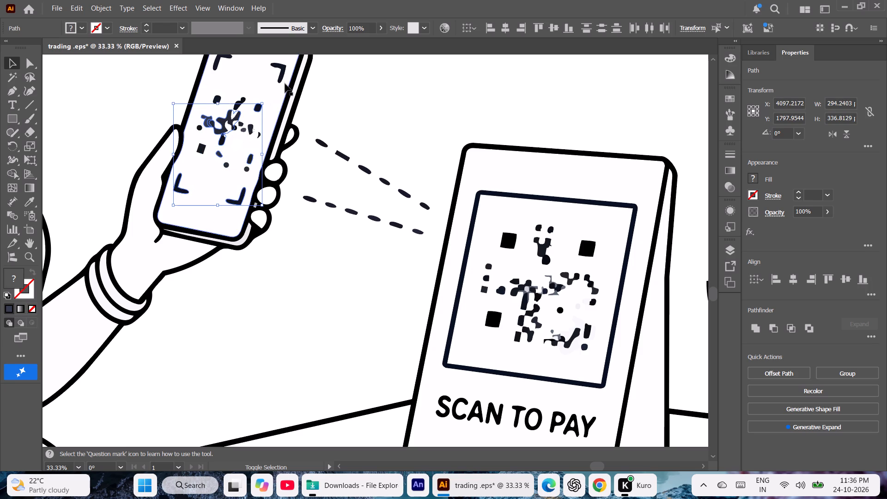
{"action": "left_click", "coordinate": [279, 81], "text": "shift"}
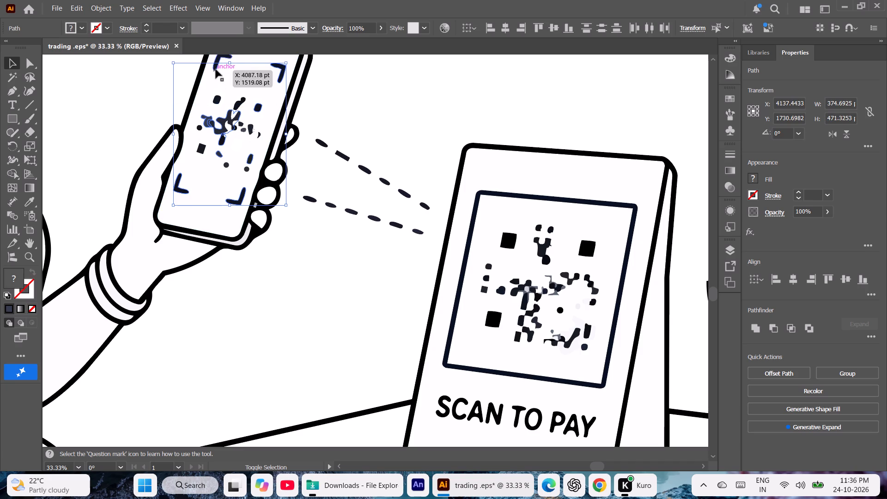
{"action": "left_click", "coordinate": [216, 69], "text": "shift"}
{"action": "key", "text": "i"}
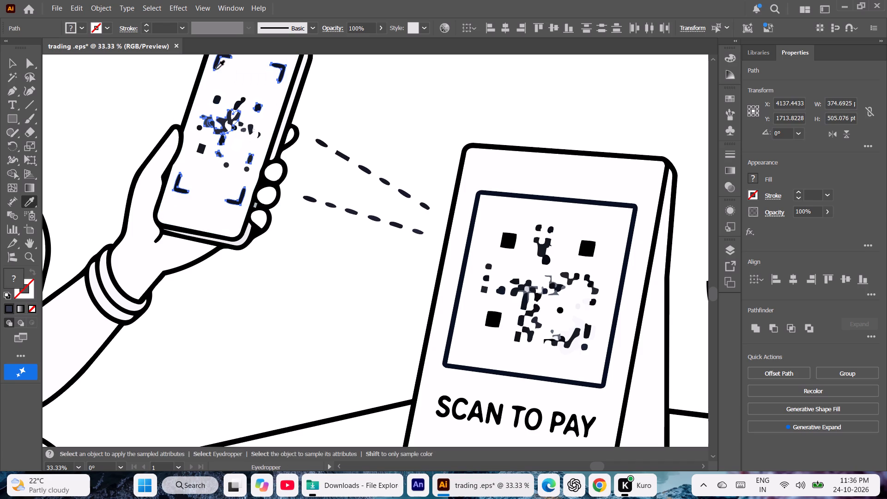
{"action": "left_click", "coordinate": [506, 239]}
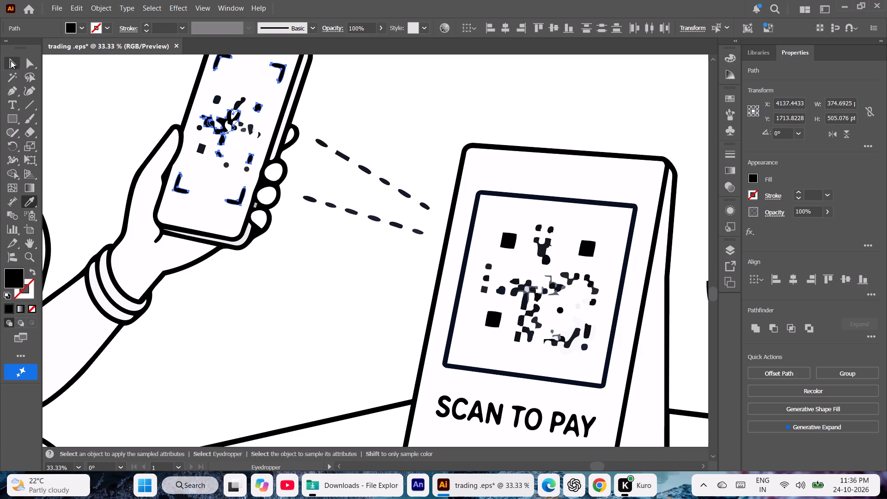
{"action": "left_click", "coordinate": [11, 61]}
{"action": "left_click", "coordinate": [87, 109]}
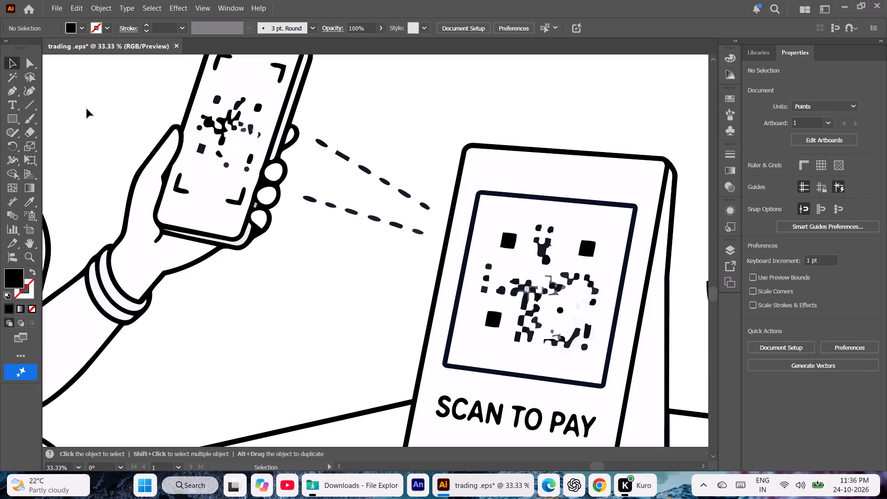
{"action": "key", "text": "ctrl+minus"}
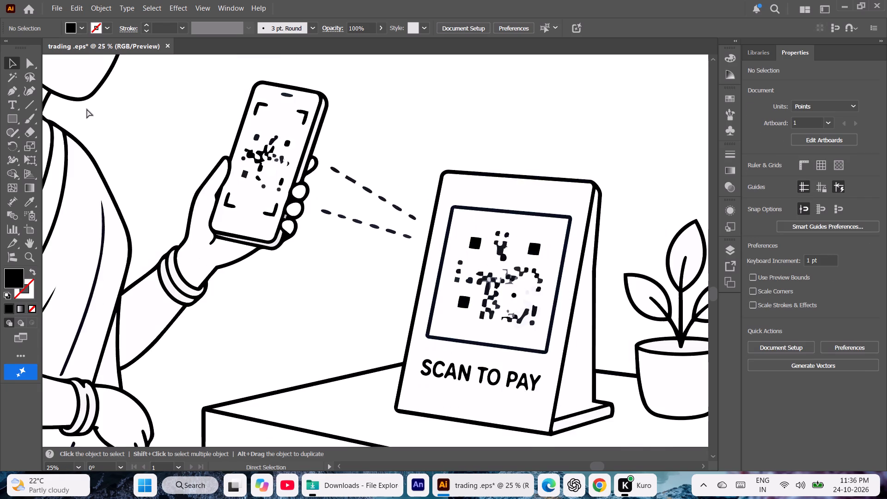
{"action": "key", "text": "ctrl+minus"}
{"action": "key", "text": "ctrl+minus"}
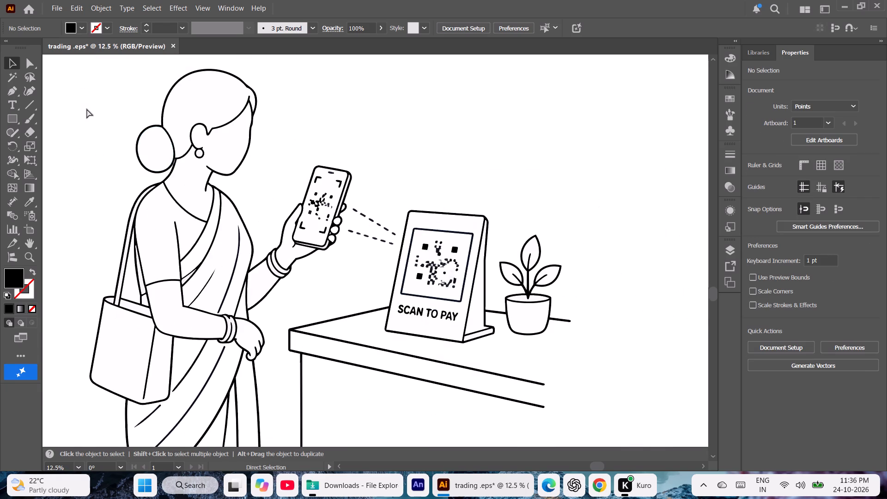
Review the whole cleaned illustration against its artboard.
{"action": "key", "text": "ctrl+minus"}
{"action": "key", "text": "ctrl+minus"}
{"action": "key", "text": "ctrl+minus"}
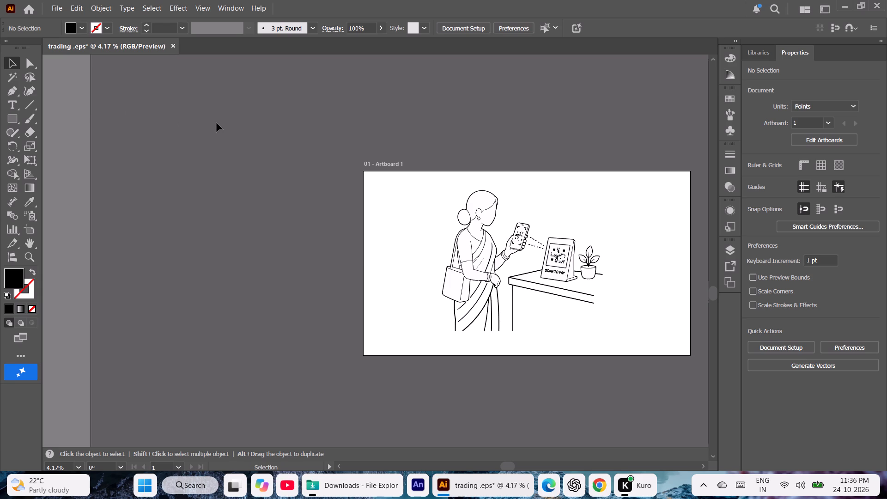
{"action": "key", "text": "ctrl+plus"}
{"action": "key", "text": "ctrl+plus"}
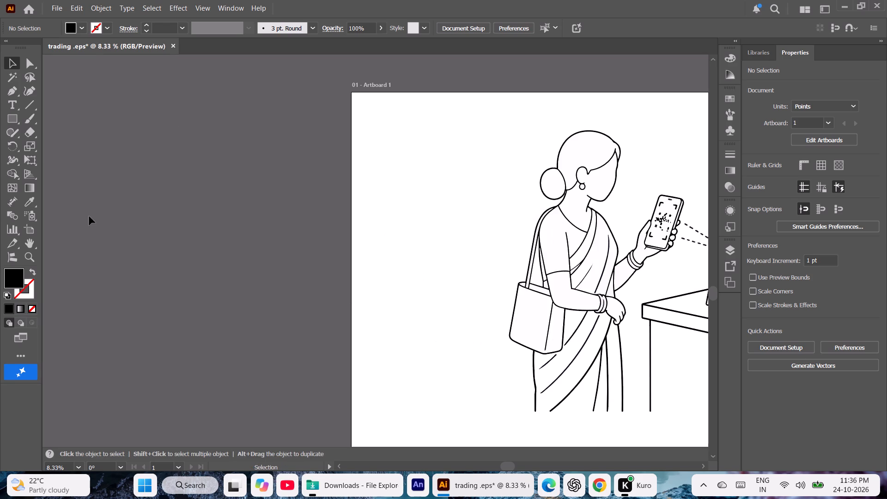
{"action": "left_click", "coordinate": [35, 241]}
{"action": "left_click_drag", "start_coordinate": [420, 216], "coordinate": [115, 192]}
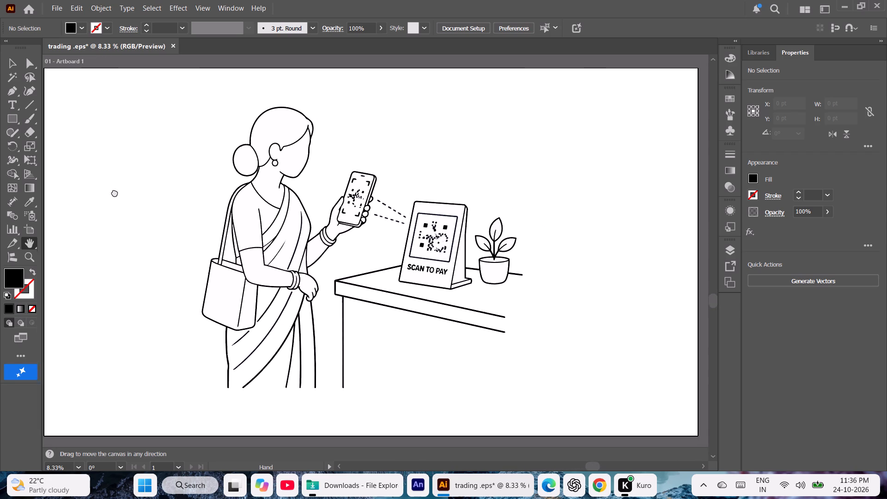
{"action": "left_click_drag", "start_coordinate": [115, 192], "coordinate": [119, 193]}
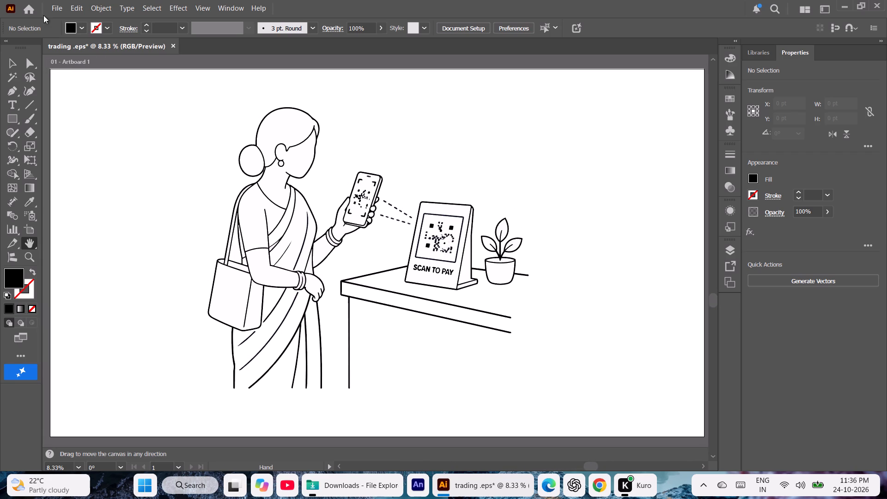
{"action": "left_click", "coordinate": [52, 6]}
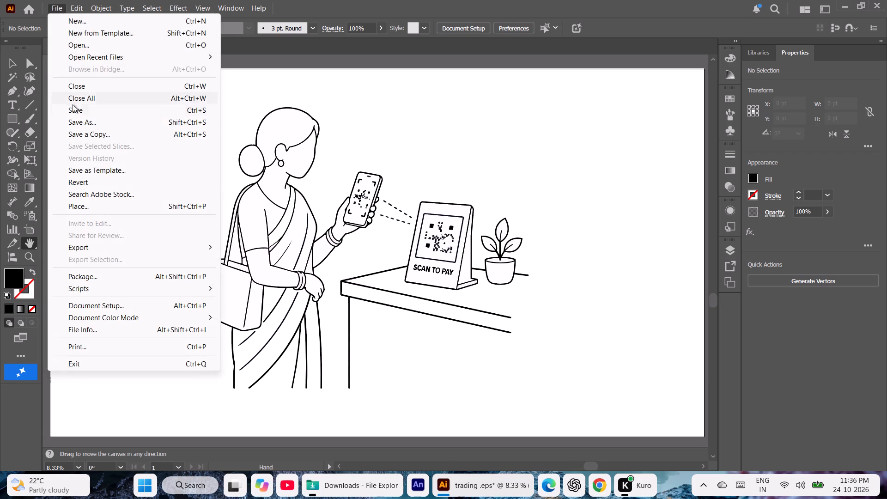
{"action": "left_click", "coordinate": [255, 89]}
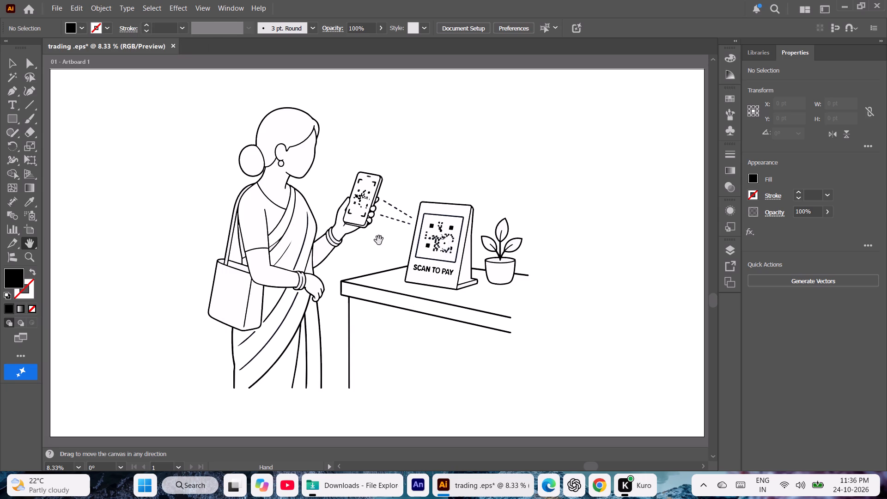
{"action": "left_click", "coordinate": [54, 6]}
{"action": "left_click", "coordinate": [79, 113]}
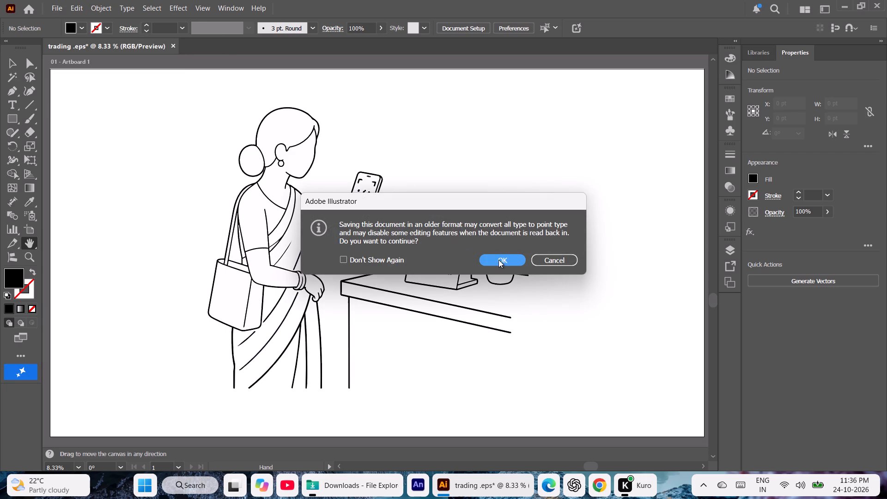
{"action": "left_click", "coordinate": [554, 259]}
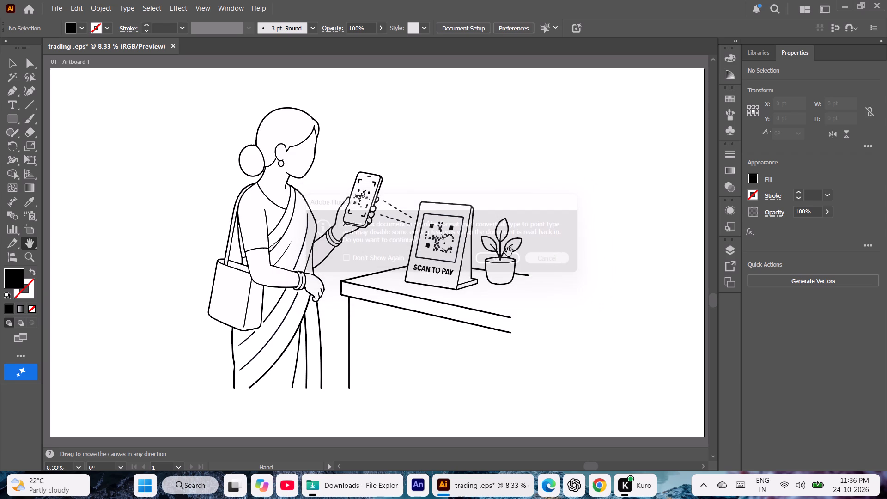
Save the cleaned QR payment illustration over the existing trading EPS file, accepting the older format.
{"action": "left_click", "coordinate": [58, 10]}
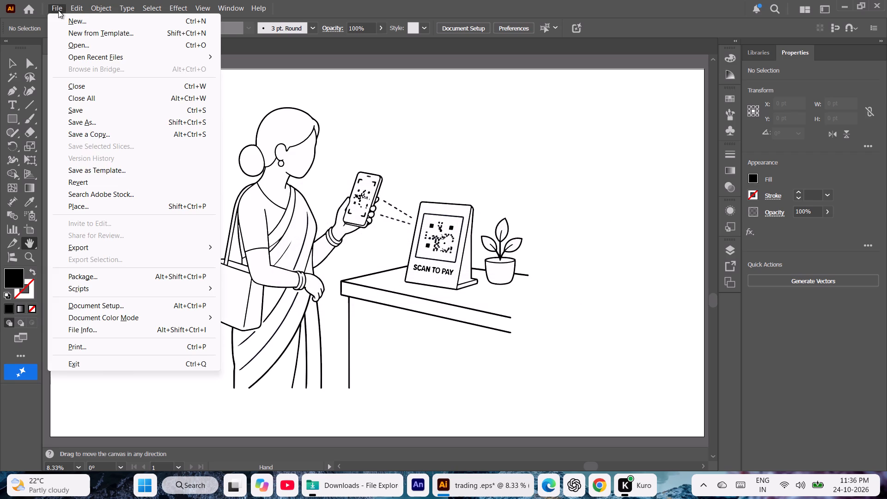
{"action": "left_click", "coordinate": [78, 108]}
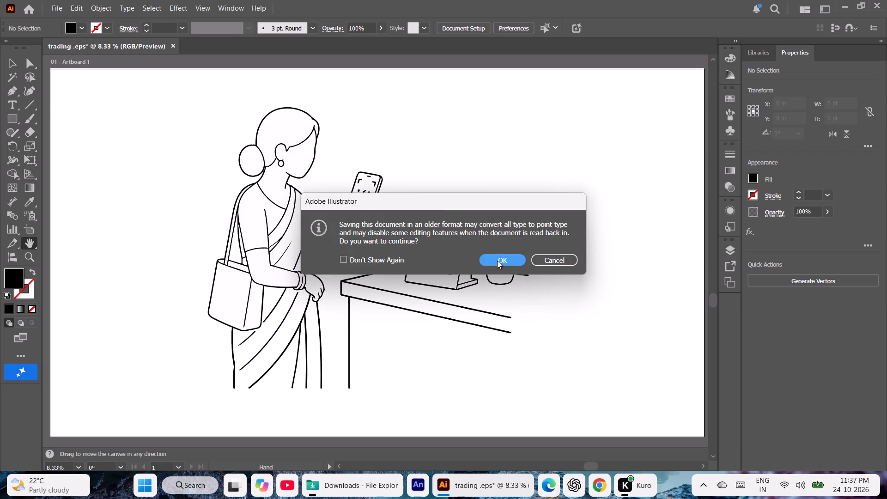
{"action": "left_click", "coordinate": [497, 261]}
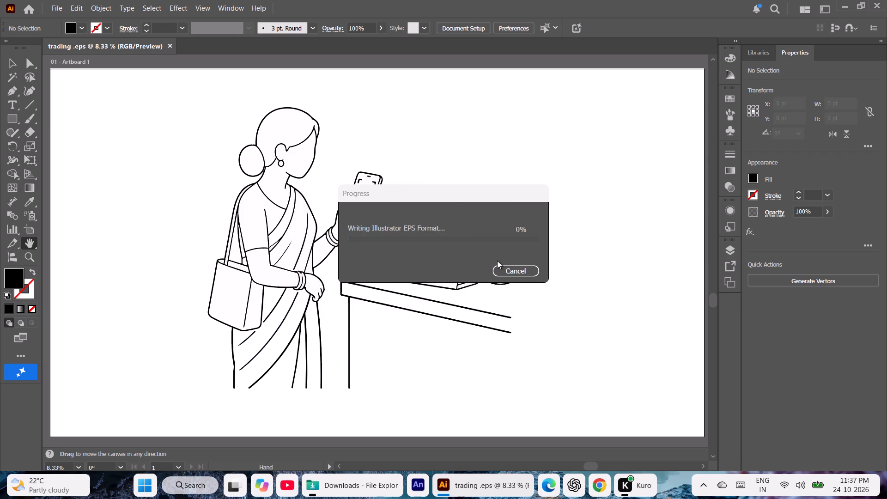
Switch to File Explorer and check the saved trading EPS file in the Downloads folder.
{"action": "left_click", "coordinate": [360, 488]}
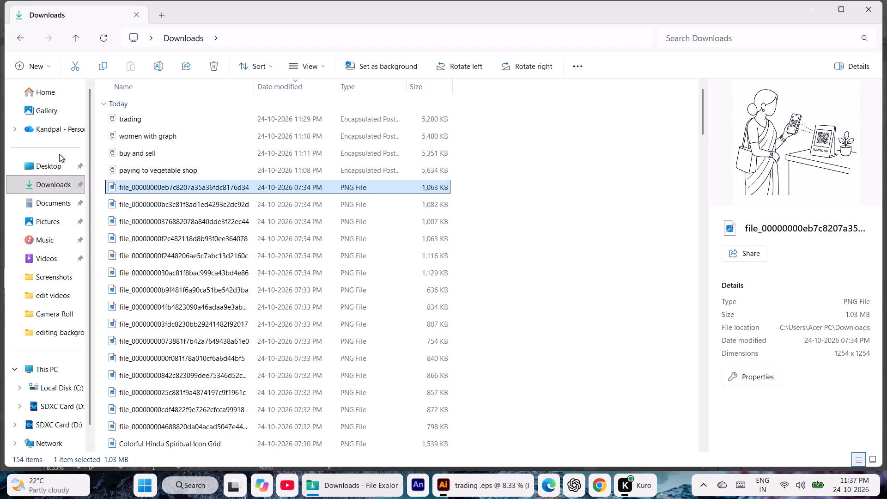
{"action": "left_click", "coordinate": [51, 129]}
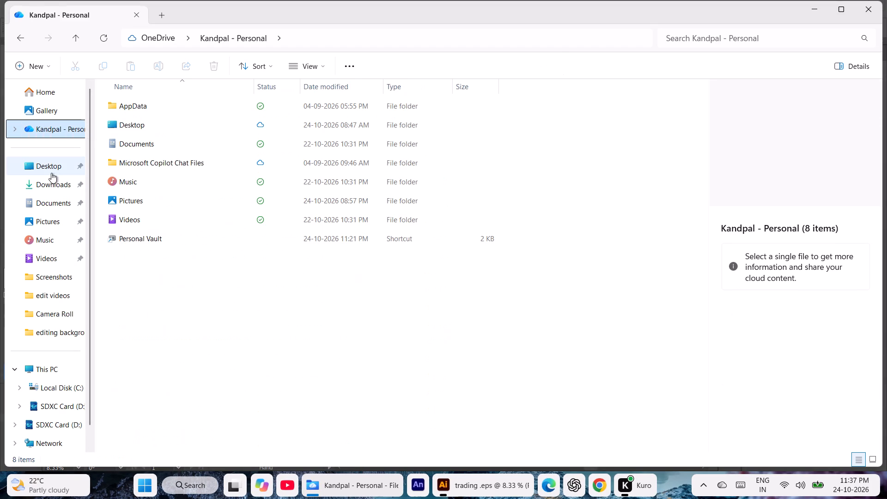
{"action": "left_click", "coordinate": [51, 173]}
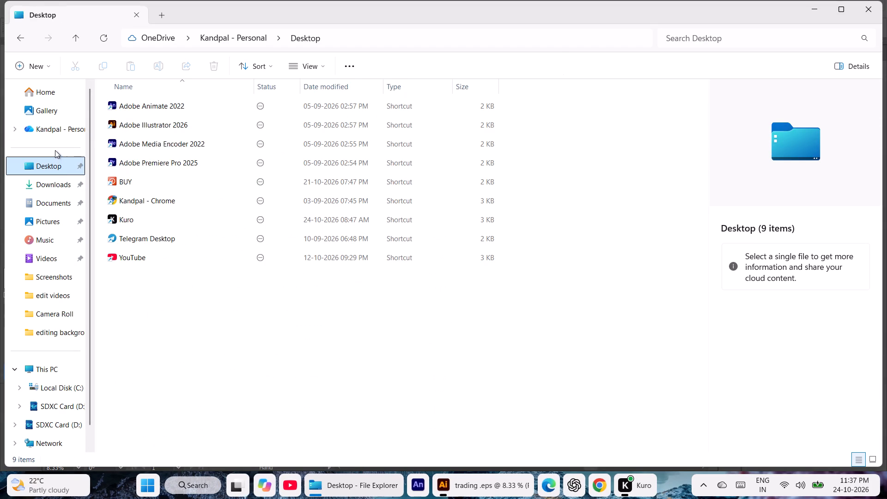
{"action": "left_click", "coordinate": [54, 185]}
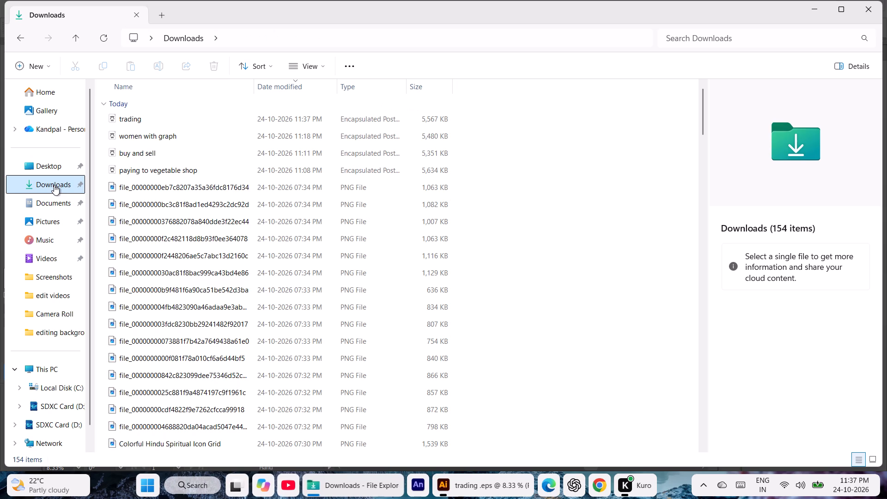
{"action": "left_click", "coordinate": [138, 119]}
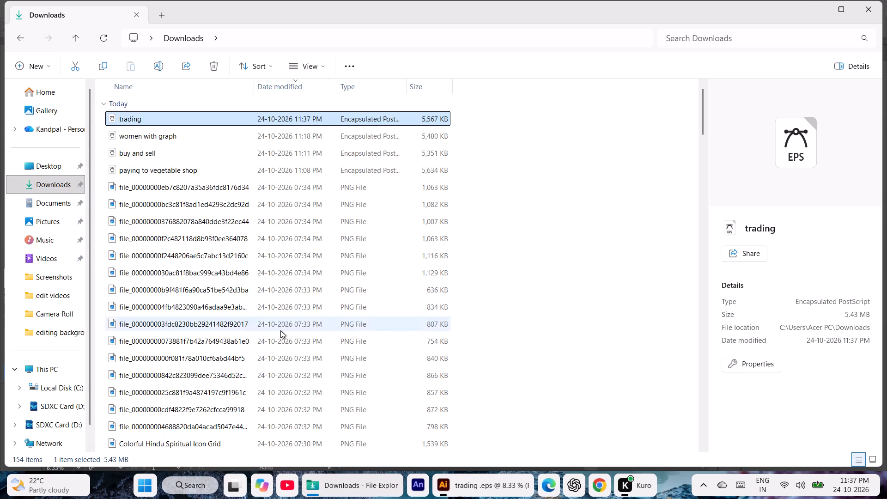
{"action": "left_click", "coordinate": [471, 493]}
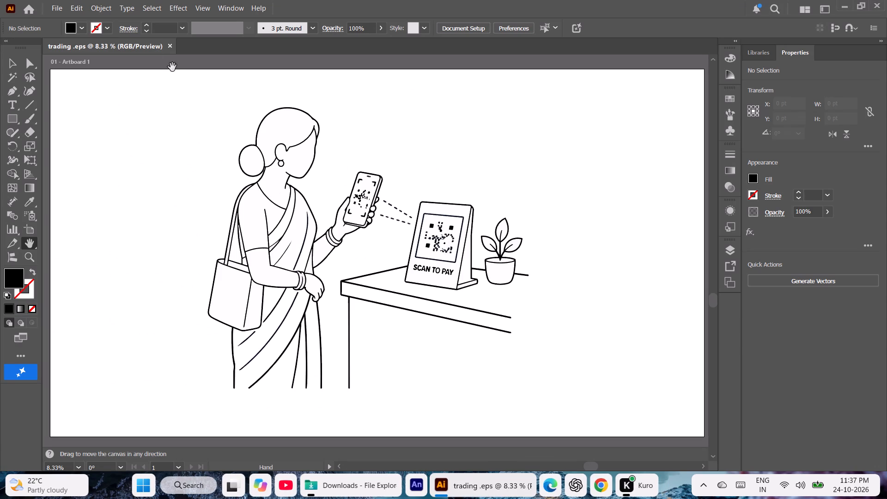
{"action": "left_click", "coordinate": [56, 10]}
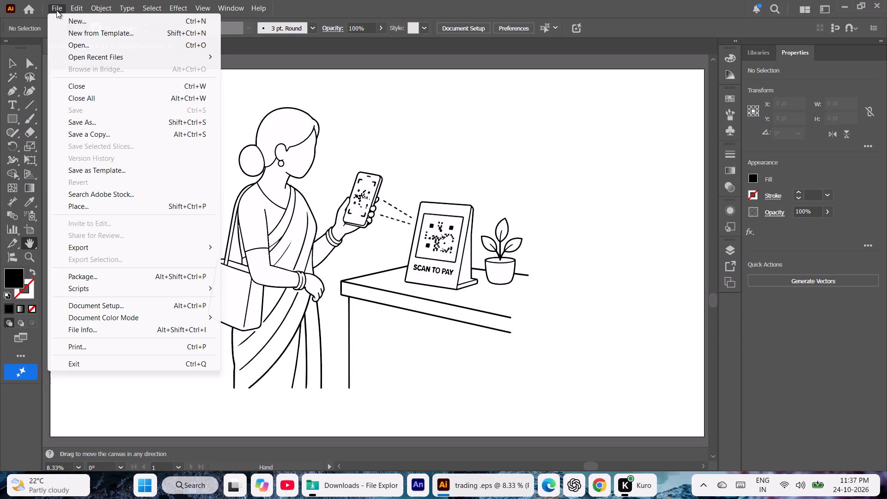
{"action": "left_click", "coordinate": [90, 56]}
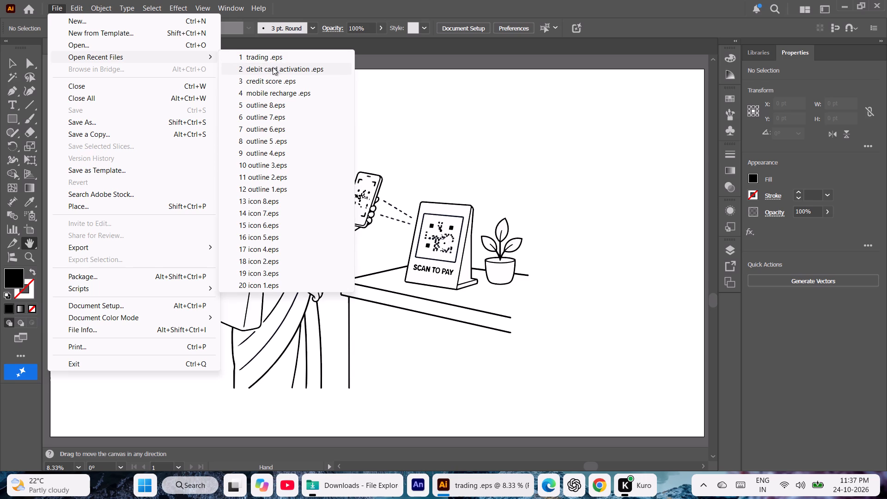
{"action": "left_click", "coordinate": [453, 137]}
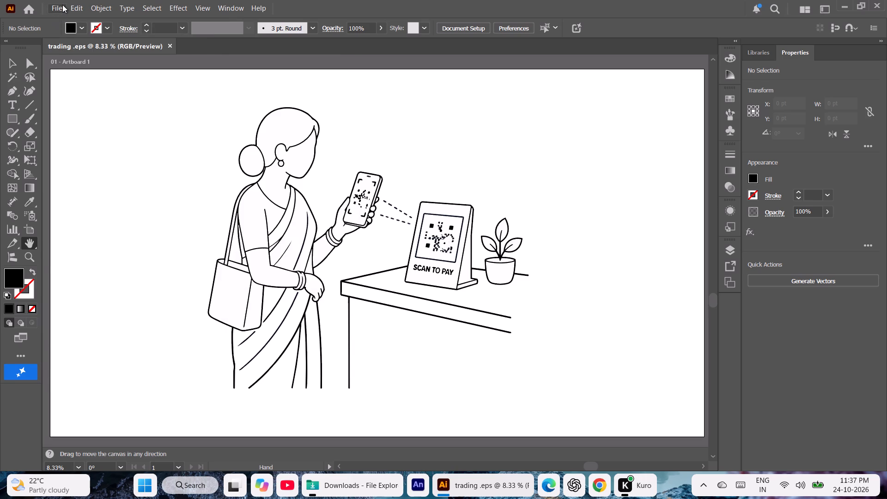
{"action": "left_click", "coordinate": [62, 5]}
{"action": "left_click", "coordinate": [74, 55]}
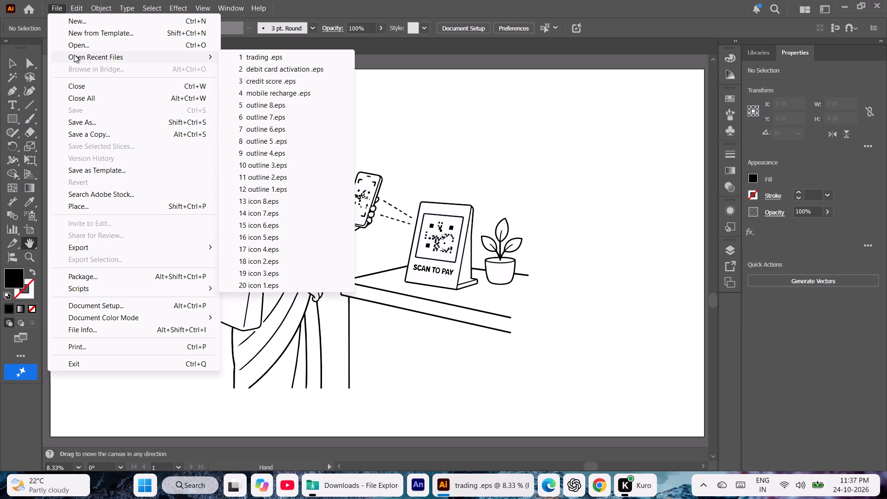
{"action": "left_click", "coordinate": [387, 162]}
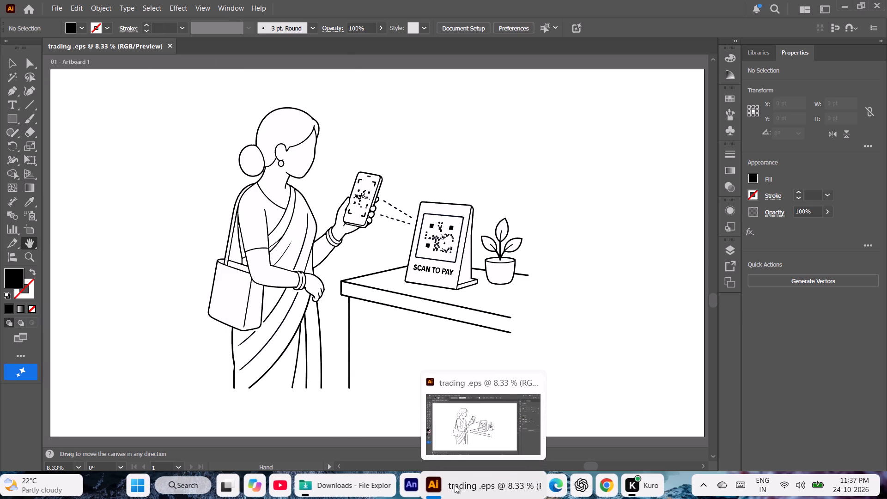
In File Explorer's Downloads folder, delete the source PNG of the woman scanning the QR code.
{"action": "left_click", "coordinate": [368, 489]}
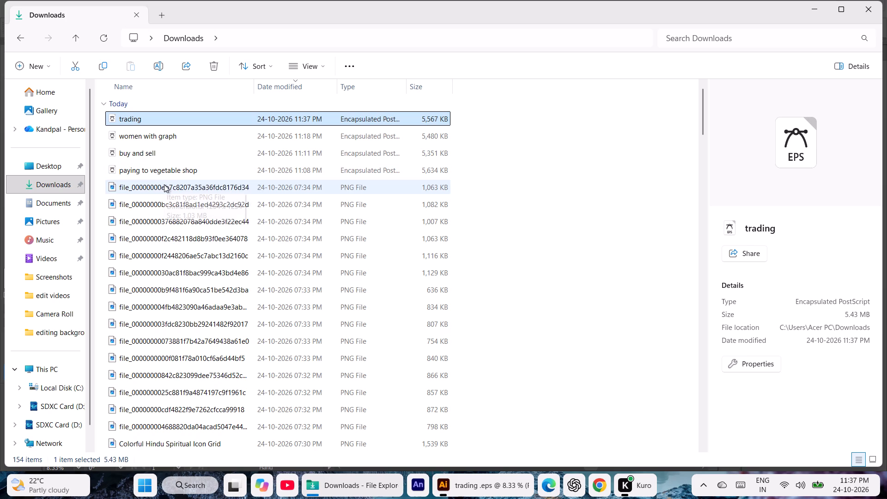
{"action": "left_click", "coordinate": [168, 183]}
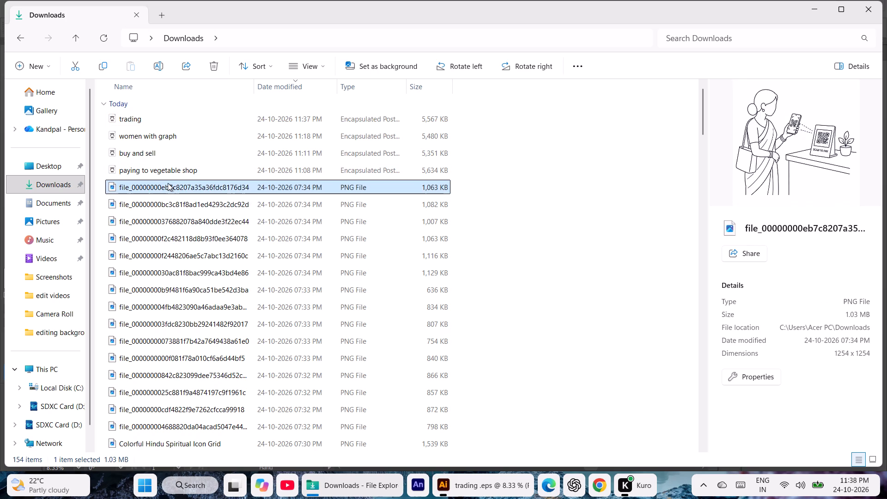
{"action": "left_click", "coordinate": [219, 64]}
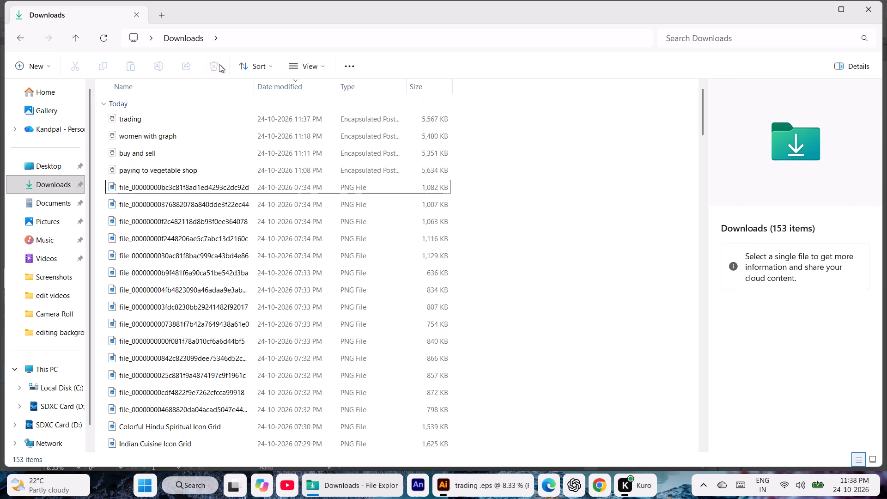
Select the next source PNG, the man presenting a rupee growth chart.
{"action": "left_click", "coordinate": [187, 185]}
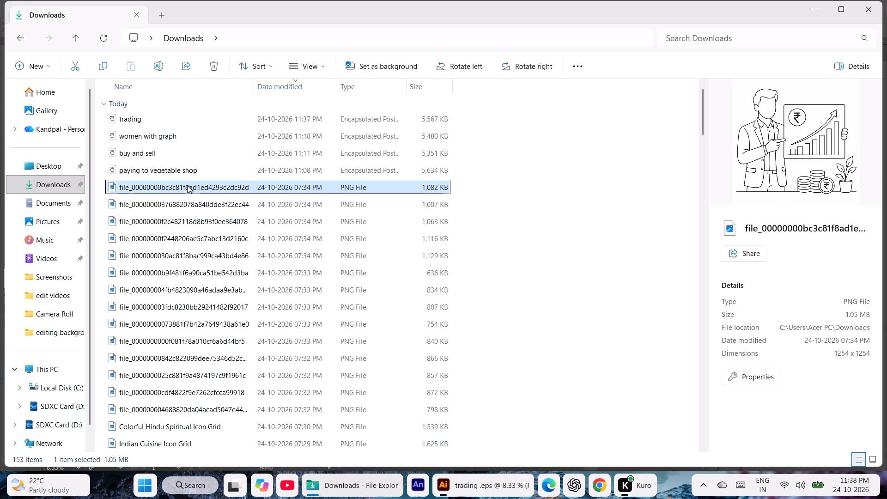
Switch to Illustrator, close the trading EPS document and create a new 1920 x 1080 pt RGB document.
{"action": "left_click", "coordinate": [465, 487]}
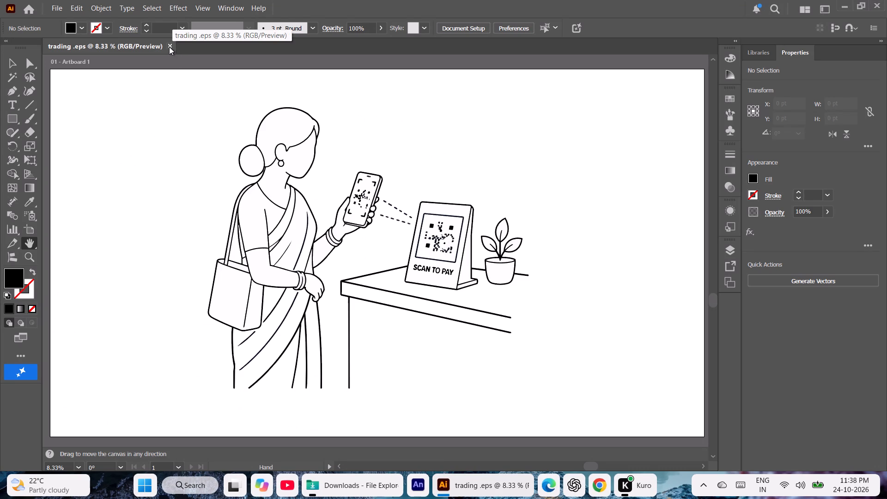
{"action": "left_click", "coordinate": [169, 47]}
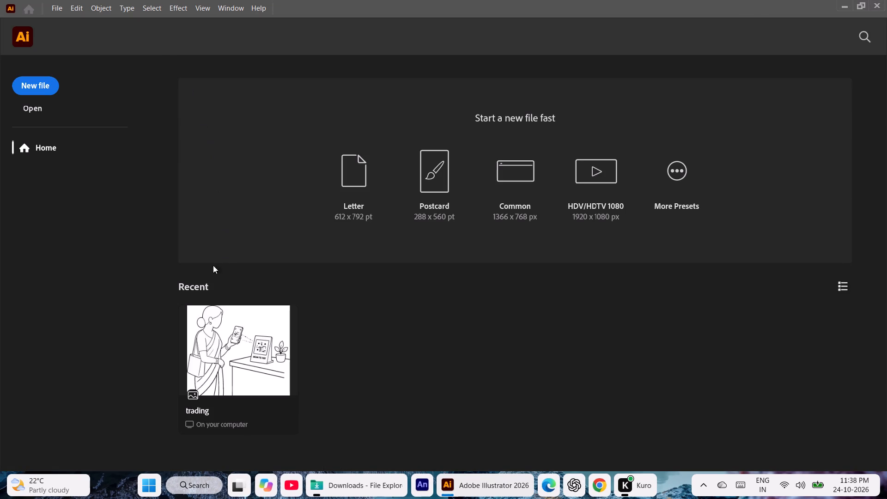
{"action": "left_click", "coordinate": [36, 88]}
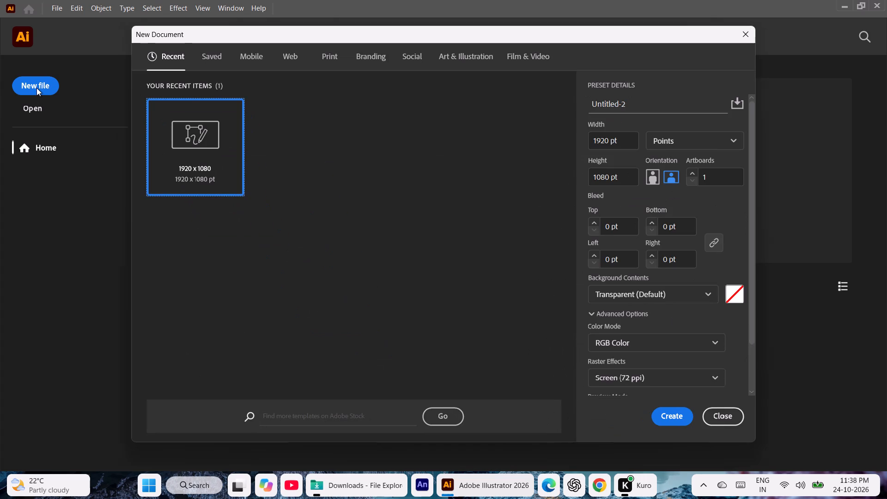
{"action": "key", "text": "Return"}
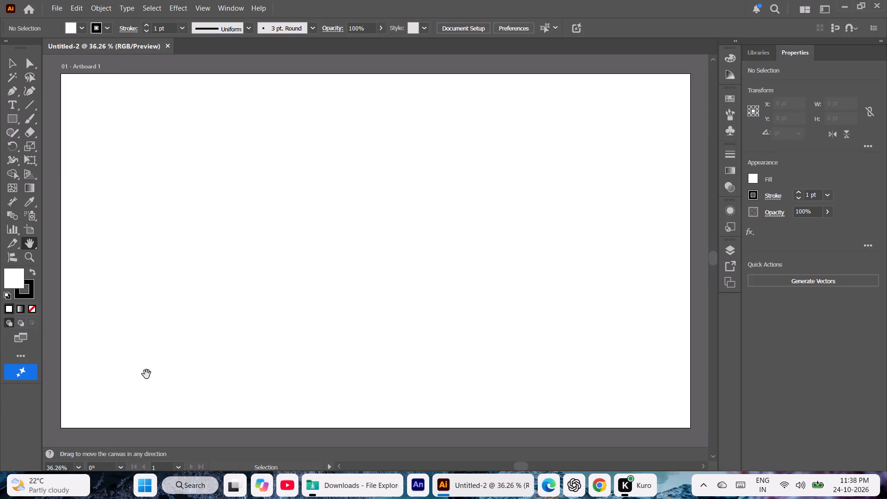
Return to File Explorer's Downloads folder to fetch the PNG of the man with the growth chart.
{"action": "left_click", "coordinate": [323, 493]}
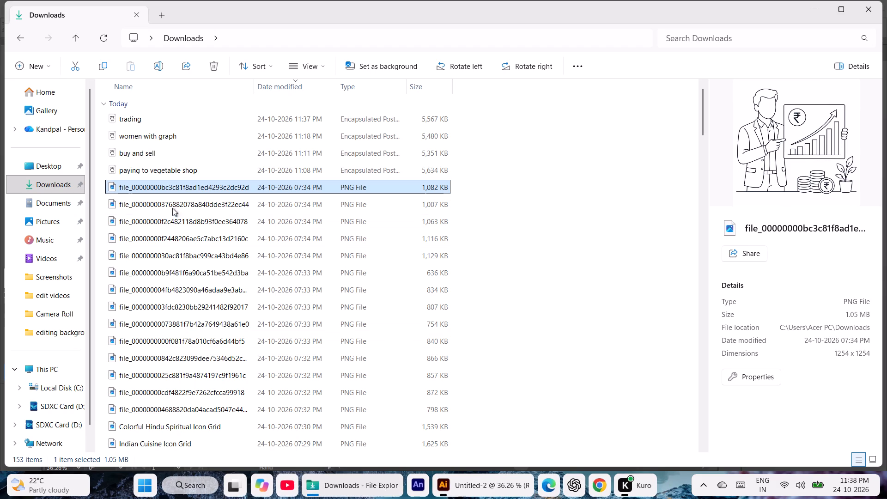
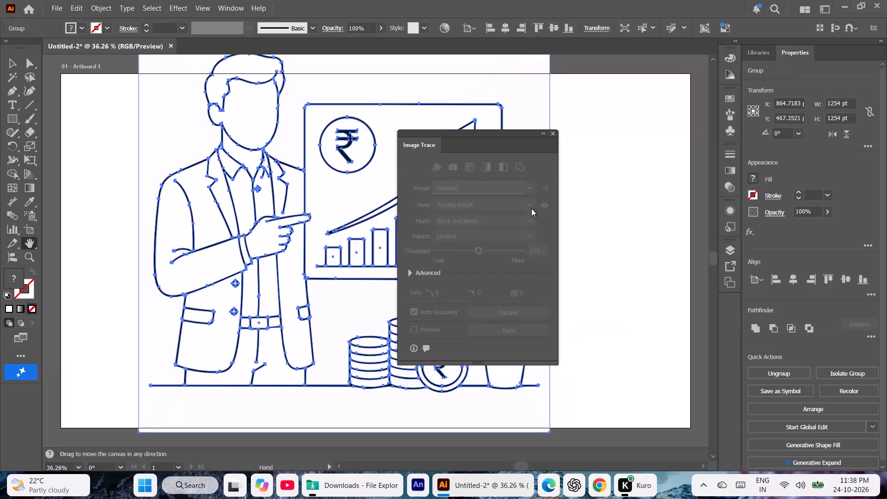
Close the Image Trace settings and ungroup all of the expanded tracing of the man with the growth chart.
{"action": "left_click", "coordinate": [552, 129]}
{"action": "left_click", "coordinate": [554, 134]}
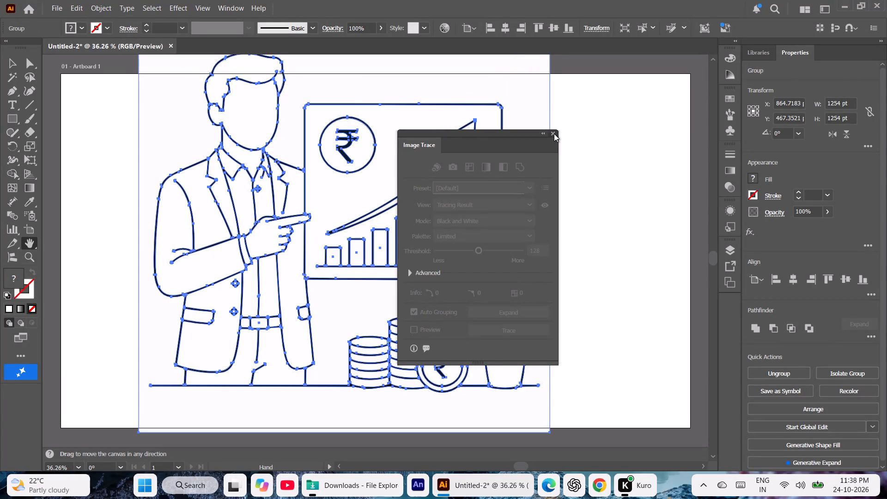
{"action": "right_click", "coordinate": [533, 159]}
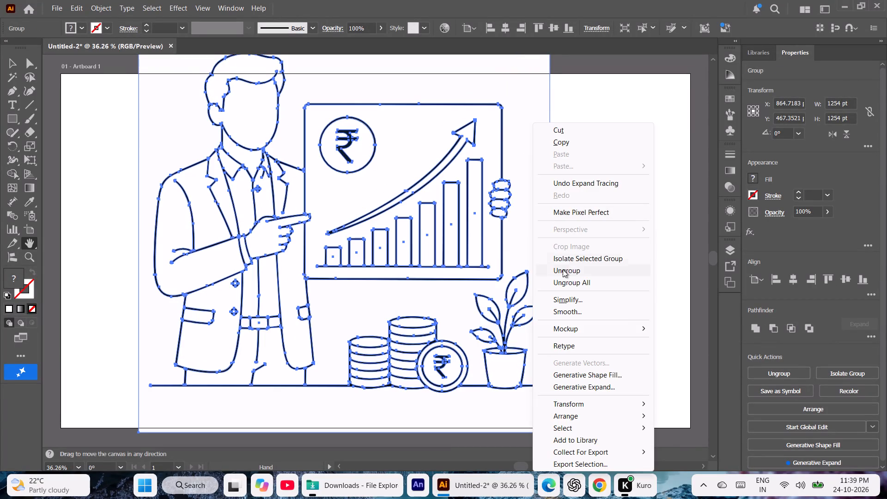
{"action": "left_click", "coordinate": [567, 281]}
{"action": "left_click", "coordinate": [626, 267]}
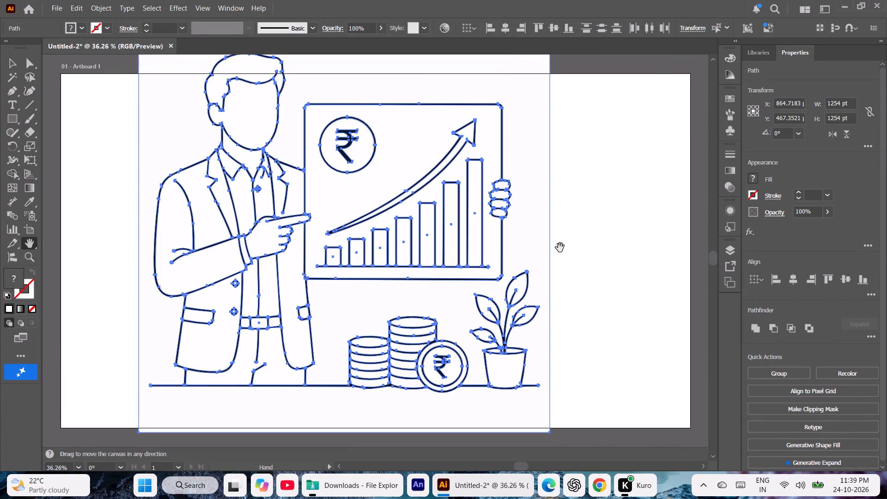
{"action": "right_click", "coordinate": [536, 245]}
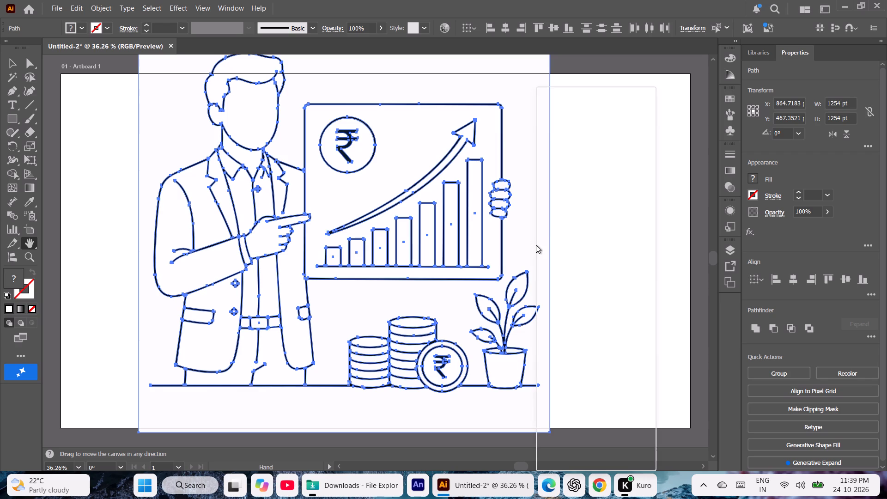
{"action": "left_click", "coordinate": [679, 234]}
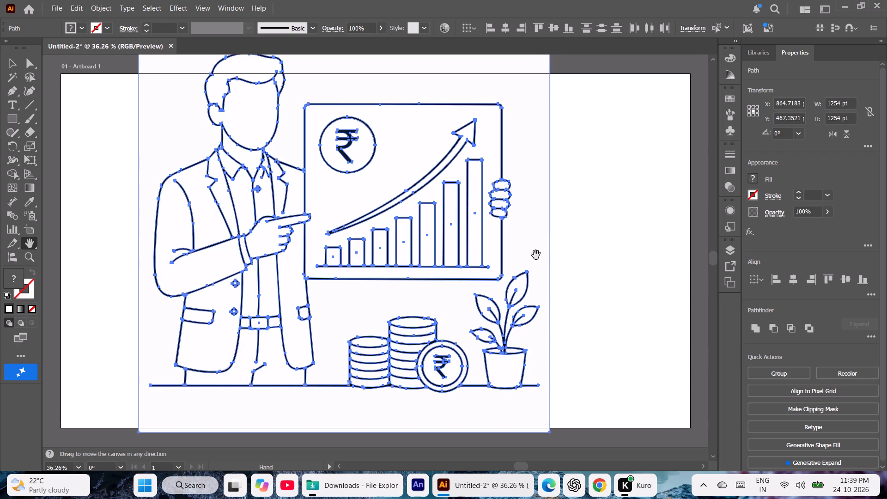
{"action": "left_click", "coordinate": [534, 253]}
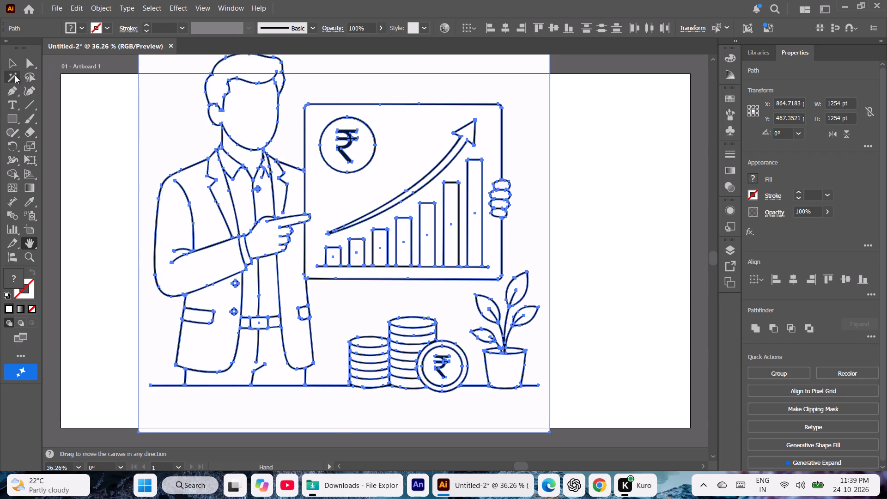
Delete the off-white square background behind the traced artwork.
{"action": "left_click", "coordinate": [10, 69]}
{"action": "left_click", "coordinate": [115, 133]}
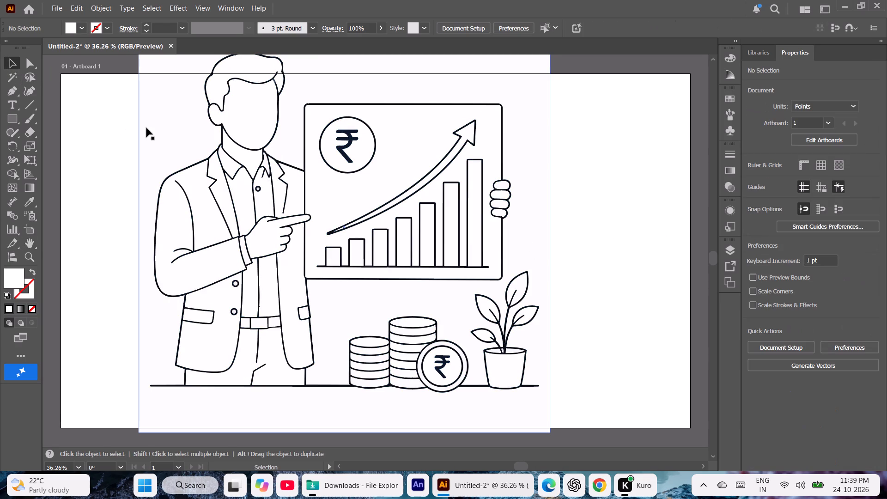
{"action": "left_click", "coordinate": [146, 128]}
{"action": "key", "text": "Delete"}
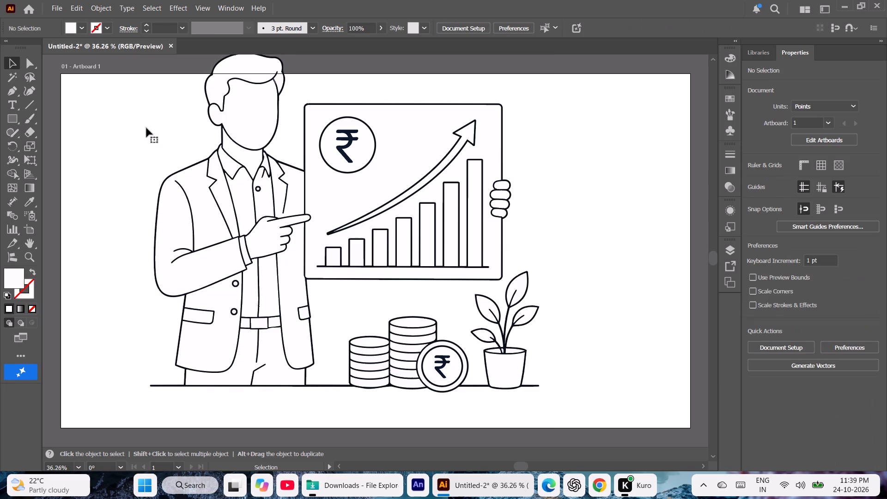
Fill the rupee symbol in the chart board's circle with the Black swatch.
{"action": "left_click", "coordinate": [349, 139]}
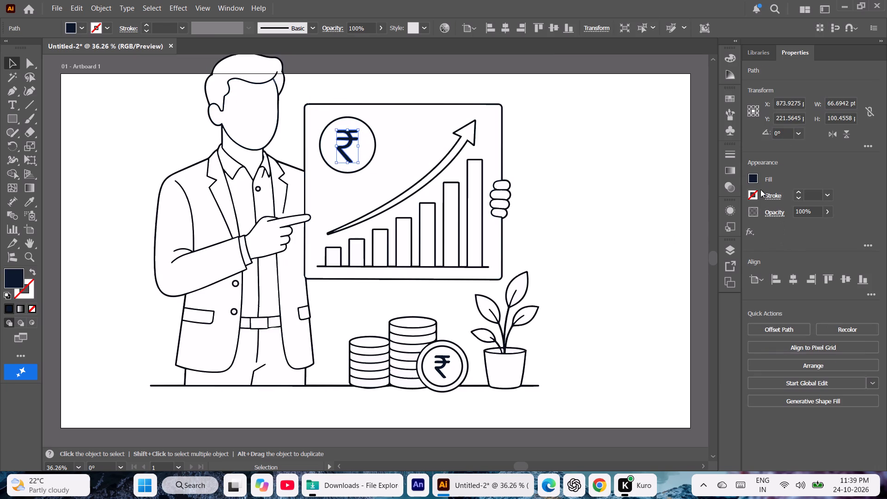
{"action": "left_click", "coordinate": [753, 178]}
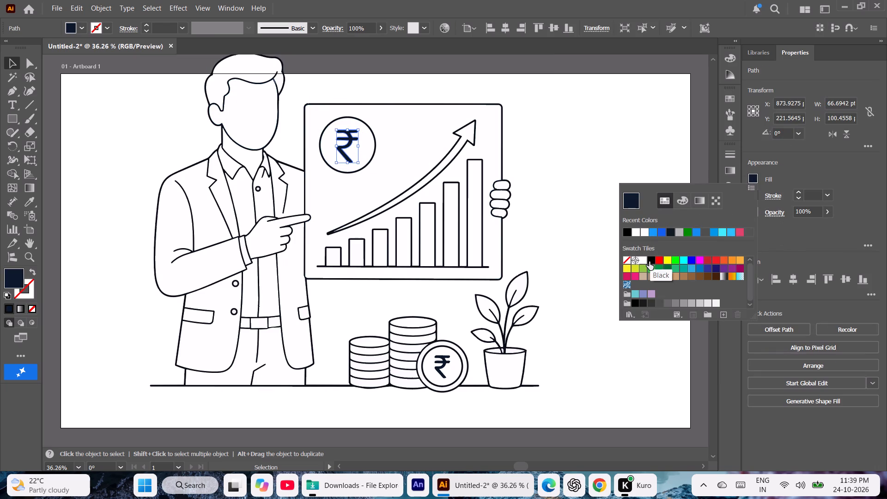
{"action": "left_click", "coordinate": [649, 261]}
{"action": "left_click", "coordinate": [589, 194]}
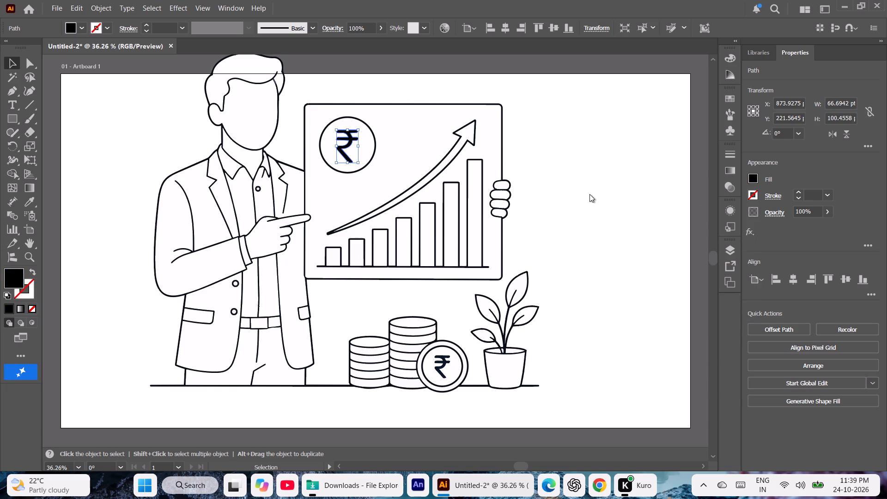
{"action": "left_click", "coordinate": [589, 194]}
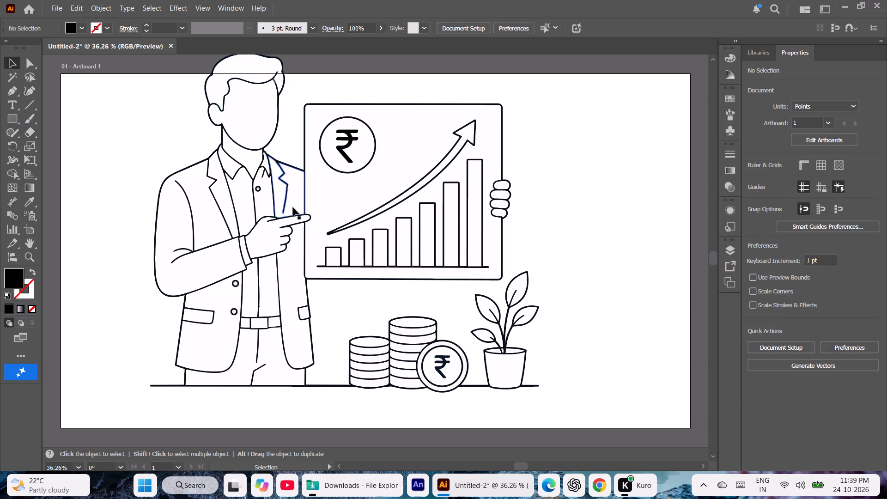
Fill the main outline path of the man, board, coin stacks and plant with black, undoing any stray colour sampling.
{"action": "left_click", "coordinate": [262, 150]}
{"action": "left_click", "coordinate": [343, 72]}
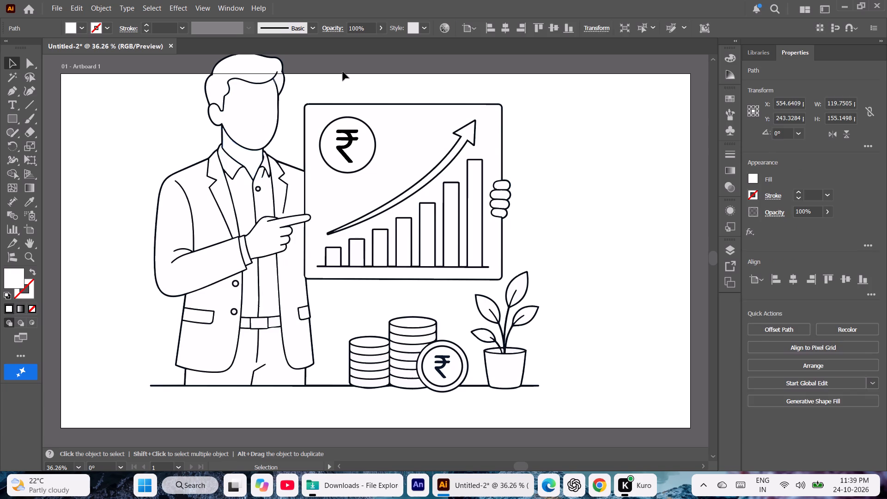
{"action": "left_click", "coordinate": [509, 205]}
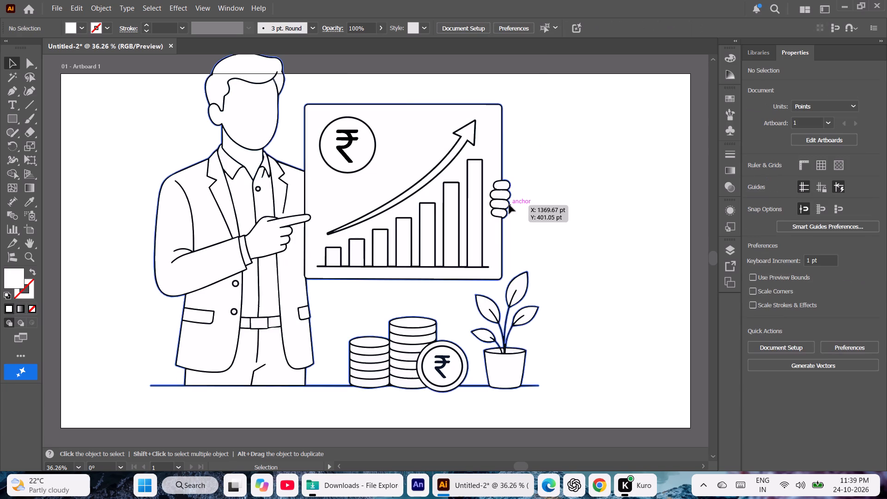
{"action": "key", "text": "i"}
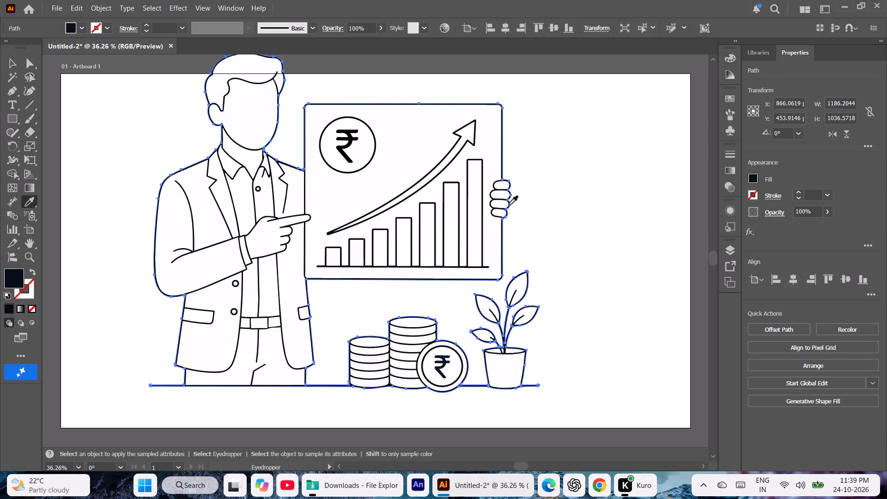
{"action": "left_click", "coordinate": [752, 172]}
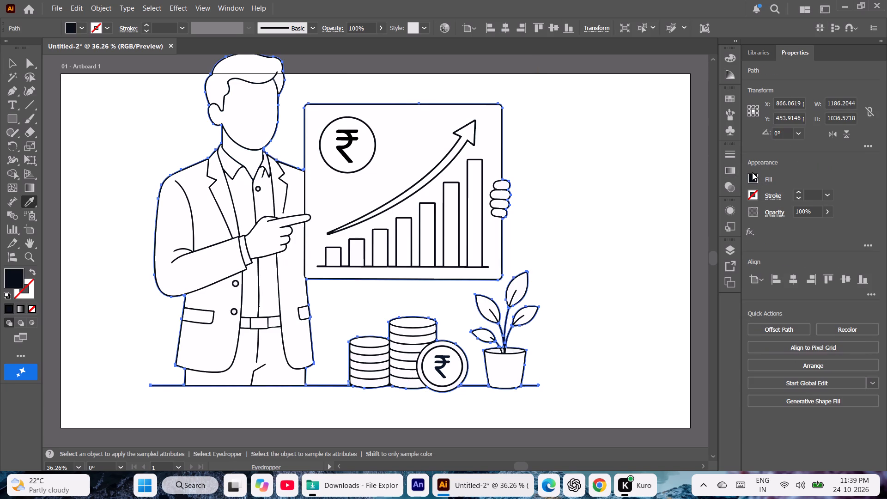
{"action": "left_click", "coordinate": [753, 179]}
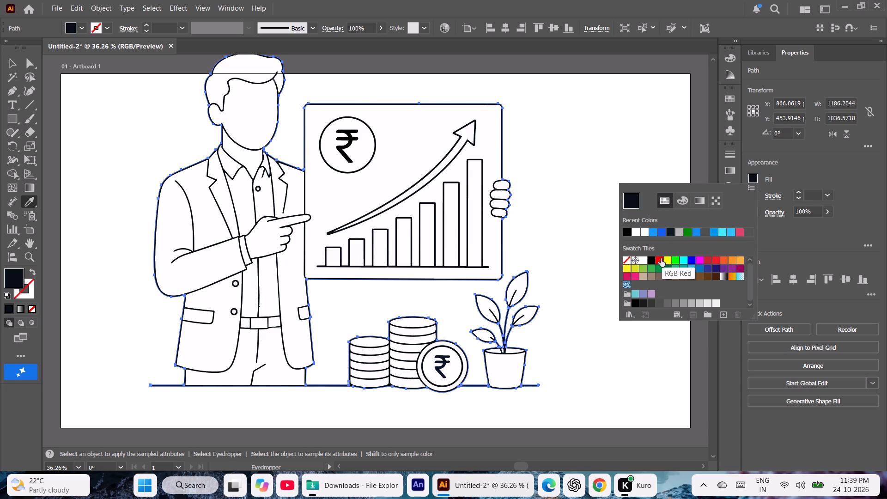
{"action": "left_click", "coordinate": [652, 261]}
{"action": "left_click", "coordinate": [652, 261]}
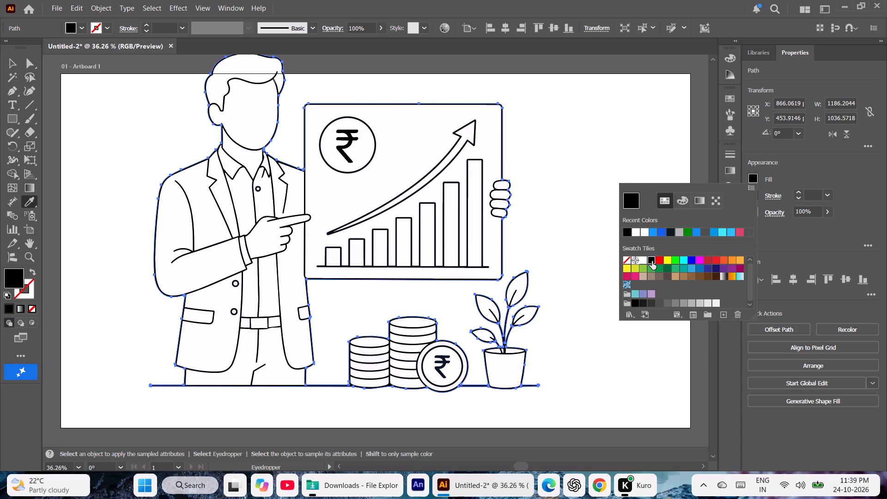
{"action": "double_click", "coordinate": [549, 257]}
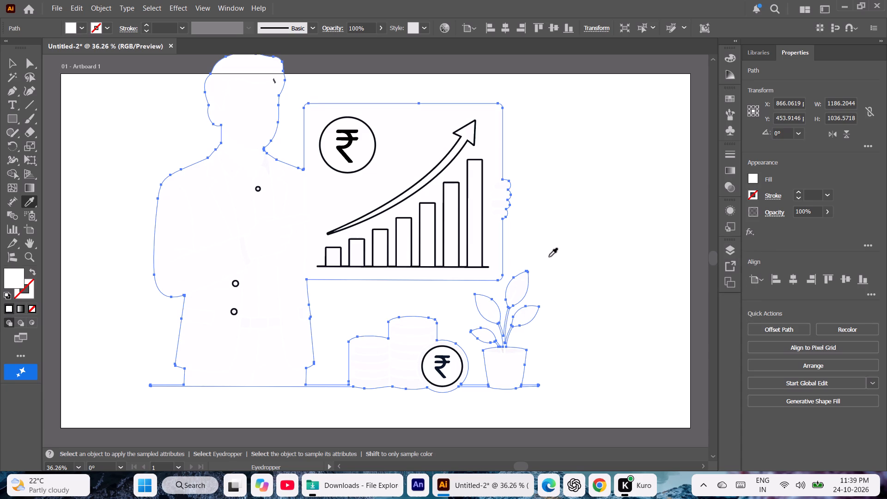
{"action": "key", "text": "ctrl+z"}
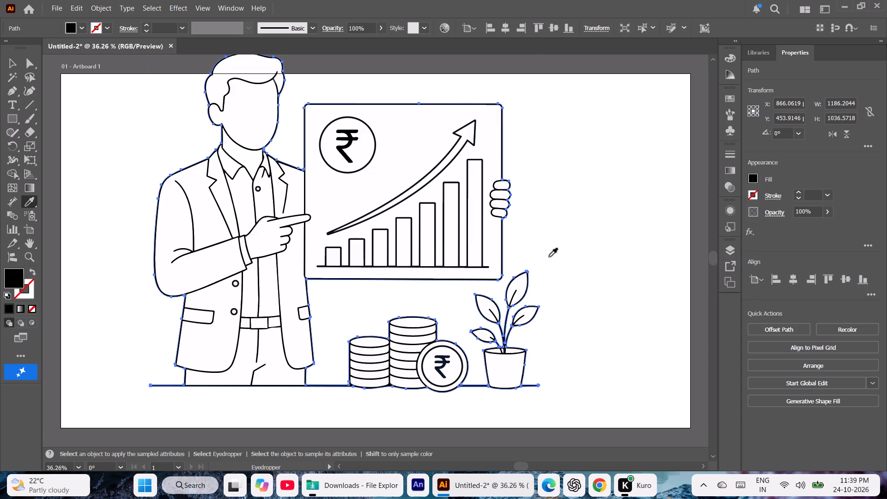
{"action": "left_click", "coordinate": [19, 68]}
{"action": "left_click", "coordinate": [78, 118]}
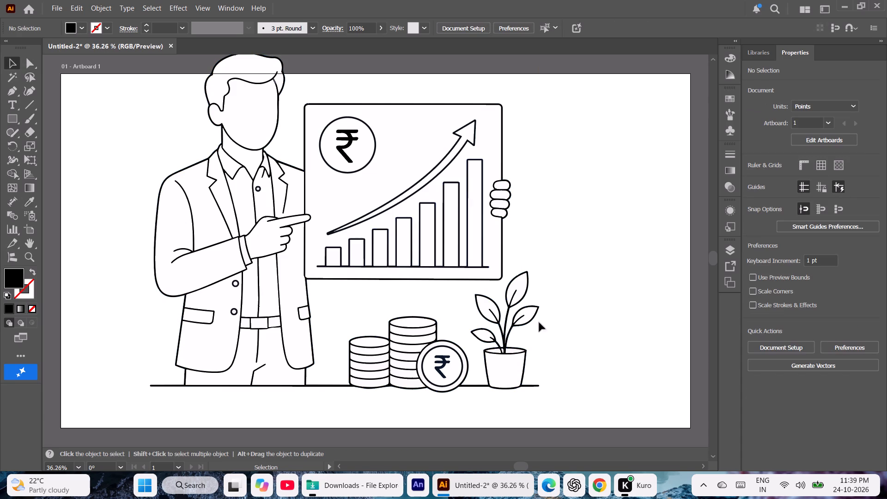
Apply the board rupee symbol's black fill to the rupee symbol on the coin with the Eyedropper.
{"action": "left_click", "coordinate": [445, 360]}
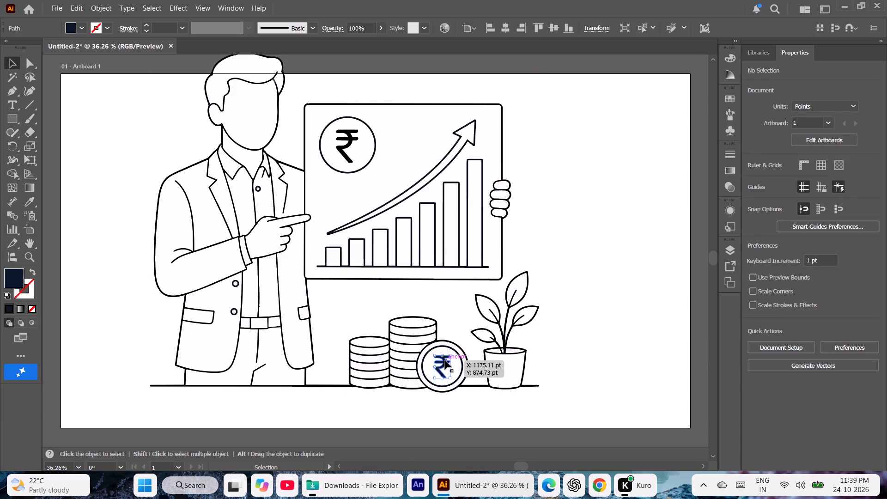
{"action": "key", "text": "i"}
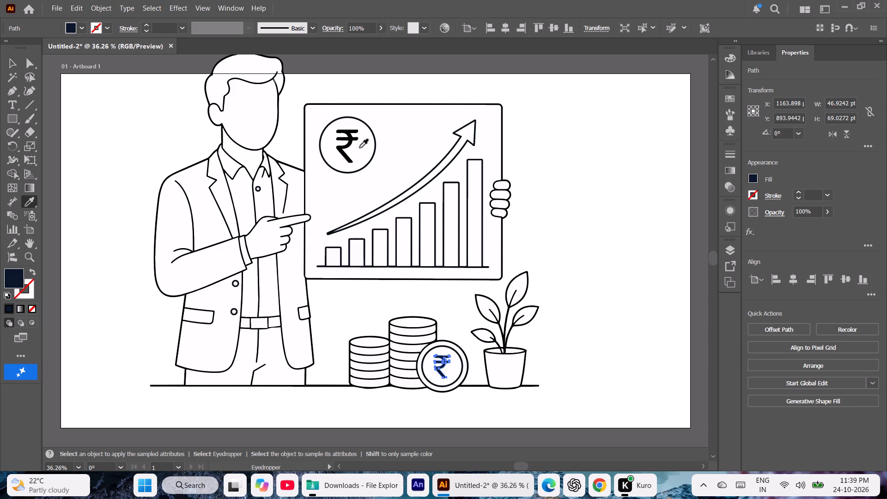
{"action": "left_click", "coordinate": [346, 132]}
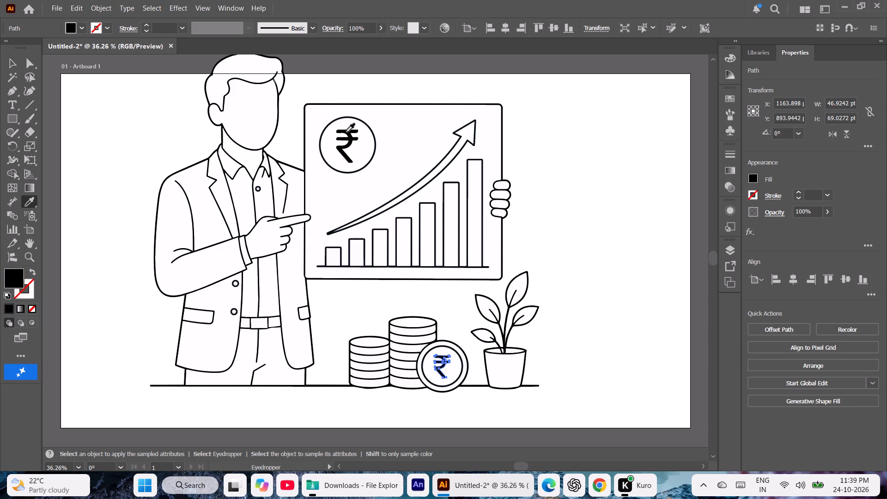
{"action": "left_click", "coordinate": [14, 58]}
{"action": "left_click", "coordinate": [106, 170]}
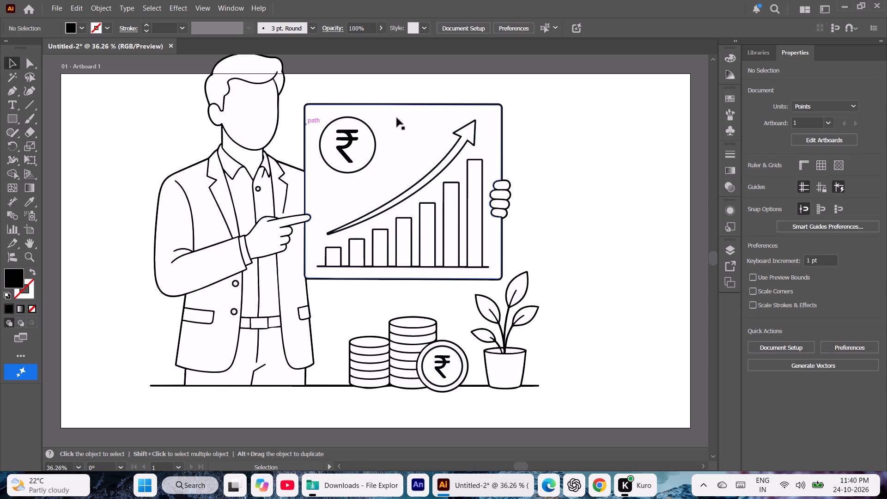
Fill the bar chart outlines on the board with black.
{"action": "left_click", "coordinate": [485, 217]}
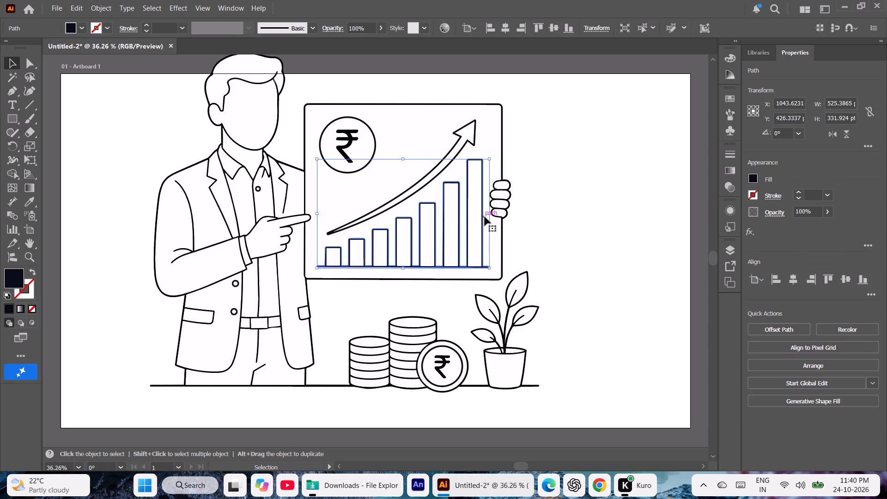
{"action": "left_click", "coordinate": [749, 181]}
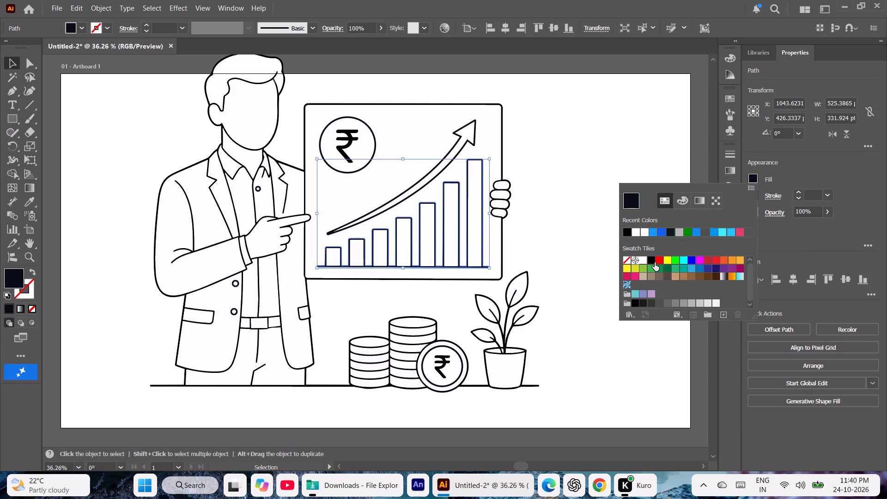
{"action": "left_click", "coordinate": [653, 260]}
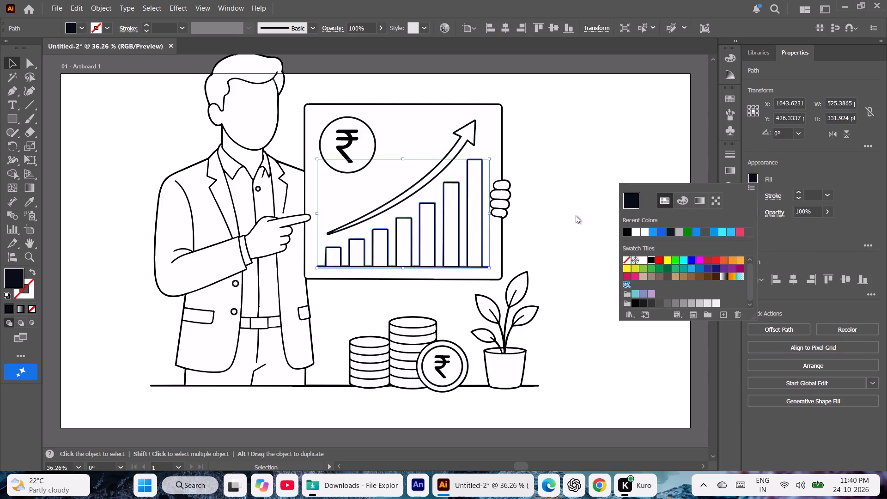
{"action": "double_click", "coordinate": [576, 215]}
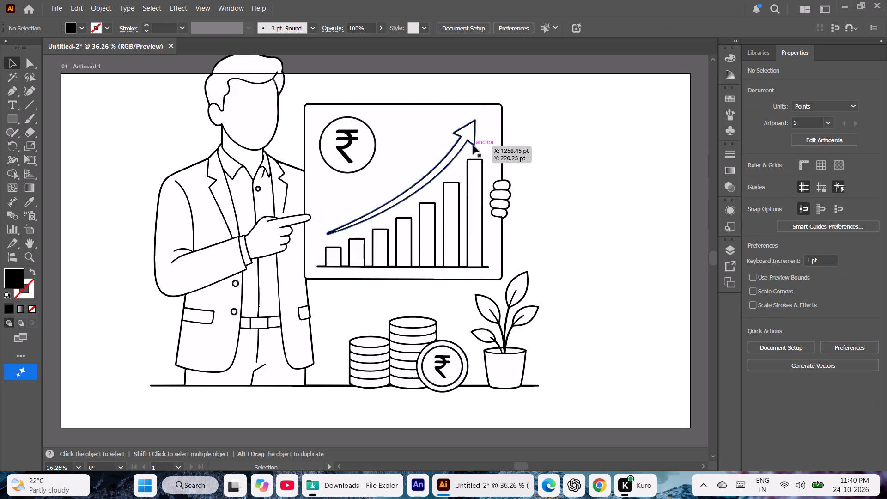
Fill the rising growth arrow's outline above the bars with black.
{"action": "left_click", "coordinate": [474, 145]}
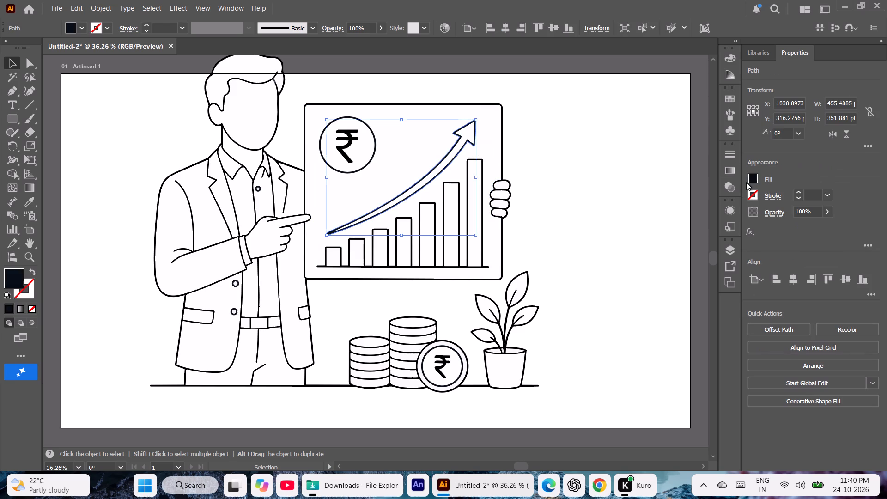
{"action": "left_click", "coordinate": [750, 180]}
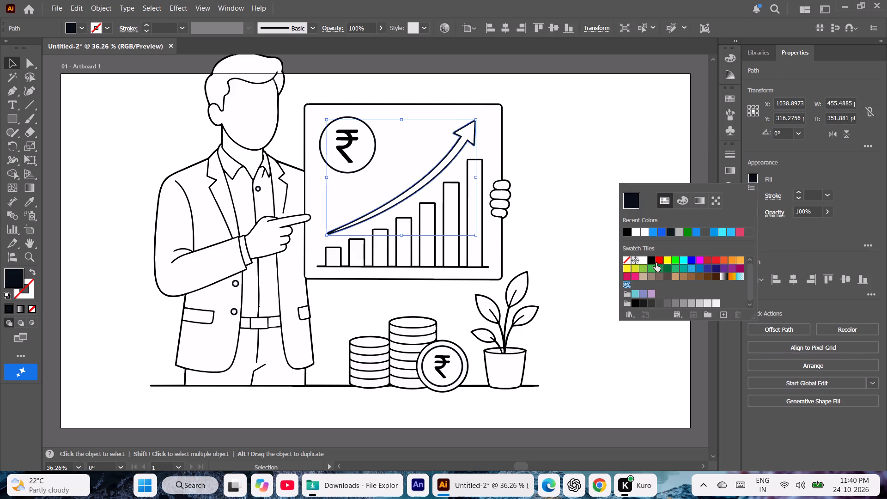
{"action": "left_click", "coordinate": [652, 262]}
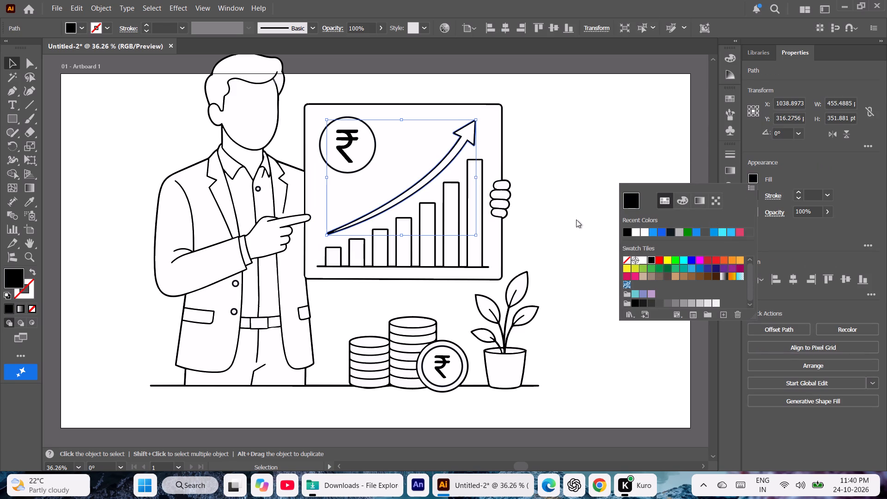
{"action": "left_click", "coordinate": [576, 219]}
{"action": "left_click", "coordinate": [576, 219]}
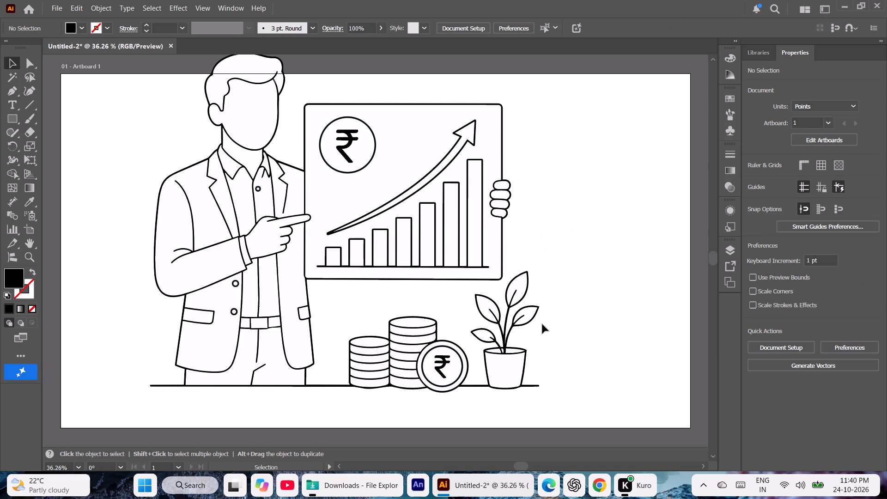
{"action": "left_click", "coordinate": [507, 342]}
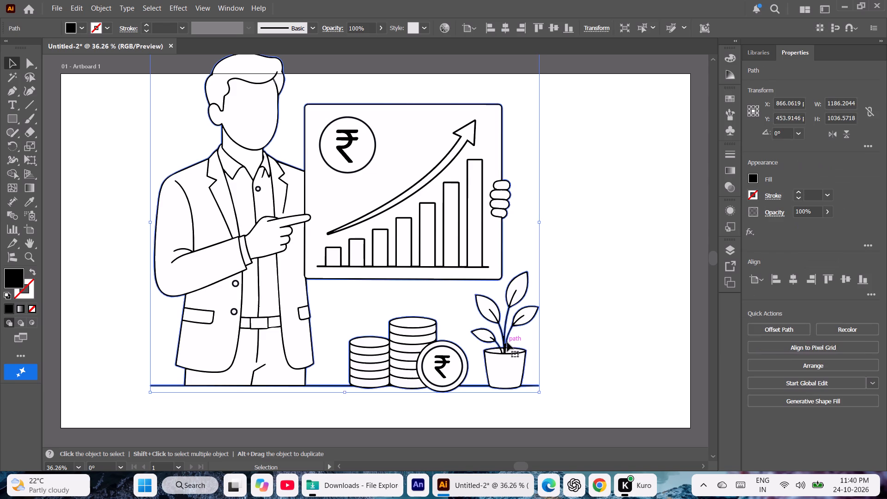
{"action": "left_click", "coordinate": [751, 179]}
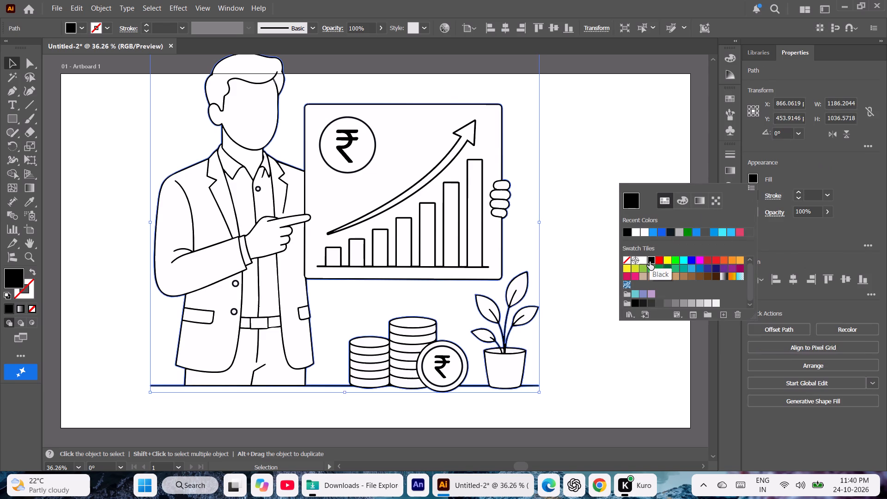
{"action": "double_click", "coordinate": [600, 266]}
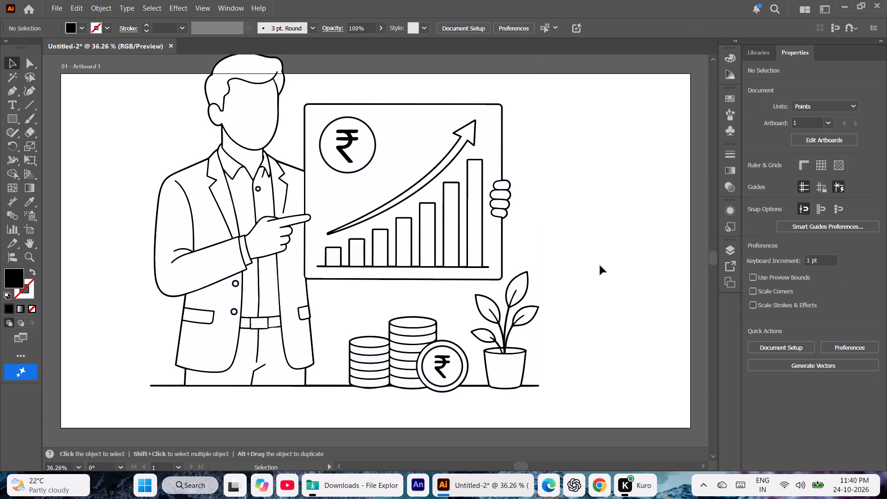
Enlarge Artboard 1 proportionally from its lower corner to about 8665 × 4874 pt.
{"action": "key", "text": "ctrl+minus"}
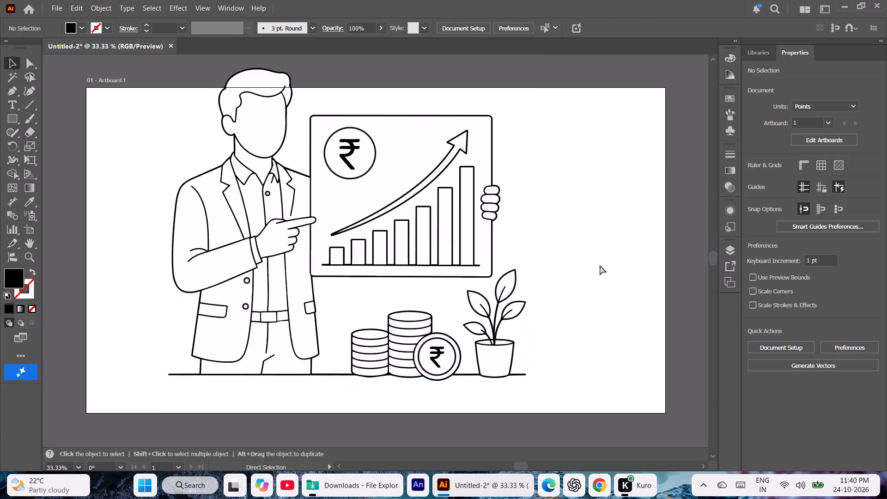
{"action": "key", "text": "ctrl+minus"}
{"action": "key", "text": "ctrl+minus"}
{"action": "key", "text": "ctrl+minus"}
{"action": "key", "text": "ctrl+minus"}
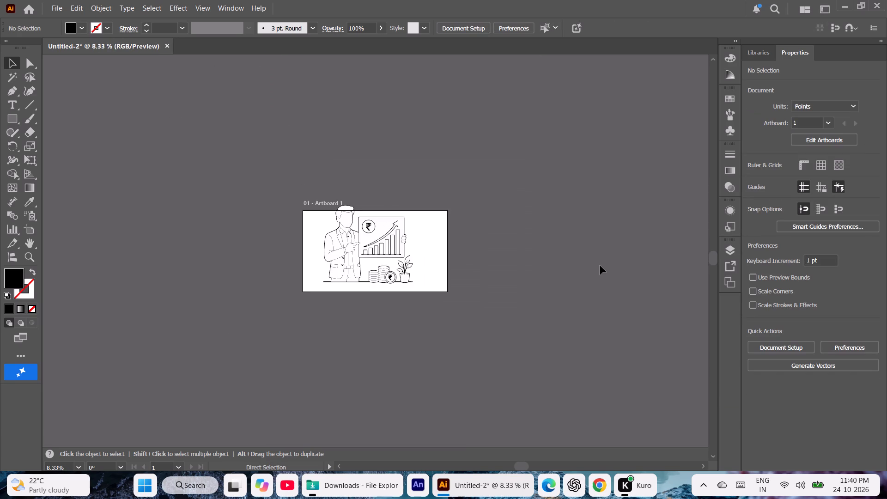
{"action": "left_click", "coordinate": [34, 229]}
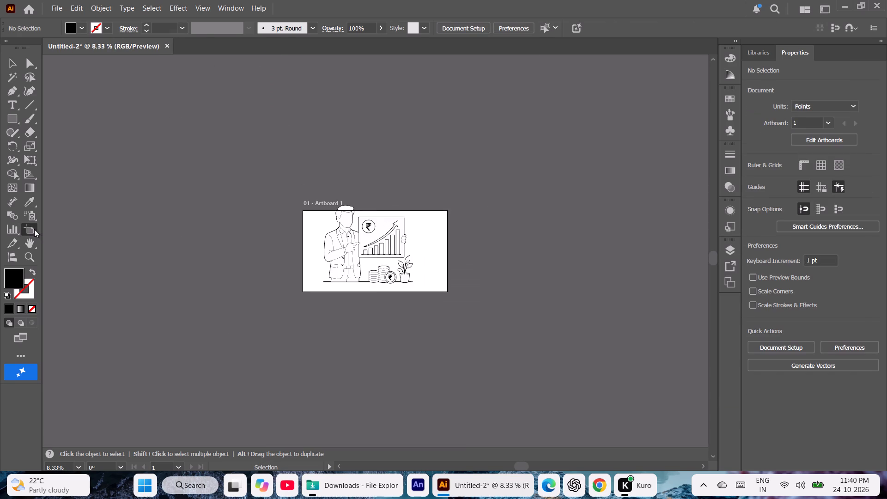
{"action": "left_click", "coordinate": [29, 244]}
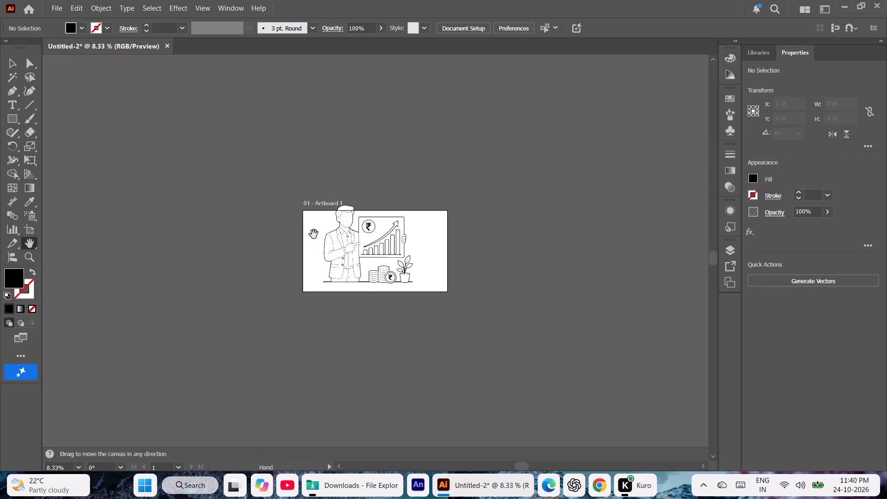
{"action": "left_click_drag", "start_coordinate": [314, 234], "coordinate": [61, 86]}
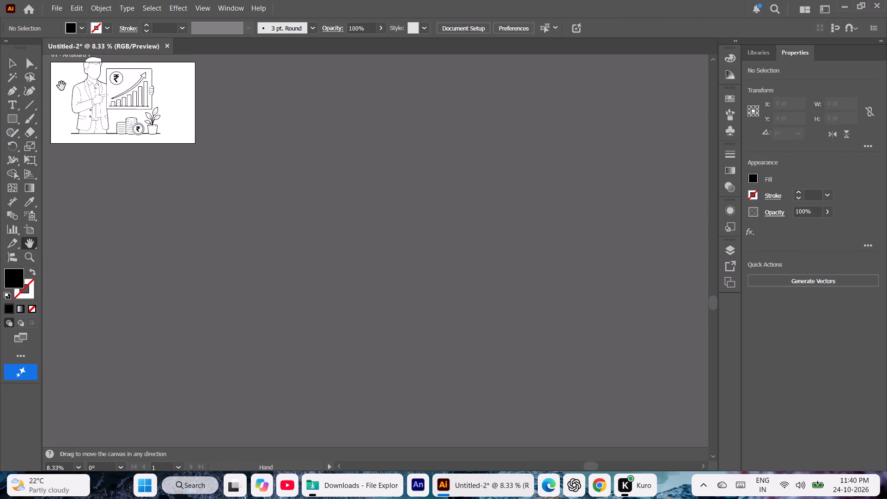
{"action": "left_click", "coordinate": [31, 227]}
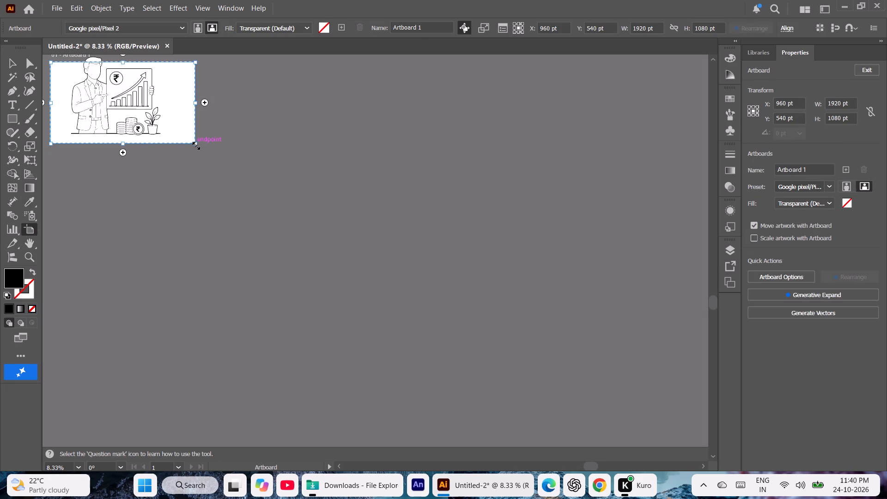
{"action": "left_click_drag", "start_coordinate": [195, 145], "coordinate": [600, 419], "text": "shift"}
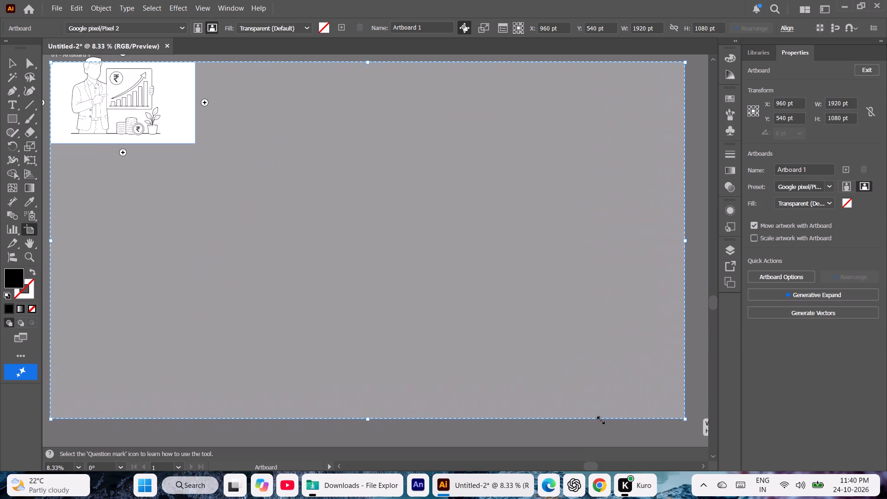
{"action": "left_click_drag", "start_coordinate": [600, 419], "coordinate": [614, 430], "text": "shift"}
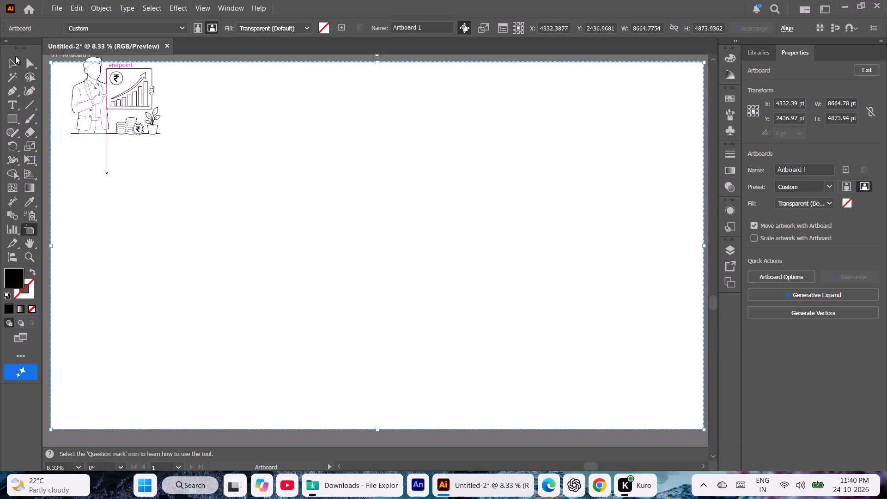
Scale all the artwork up proportionally to about 4796 × 4191 pt and move it to the middle of the enlarged artboard.
{"action": "left_click", "coordinate": [13, 57]}
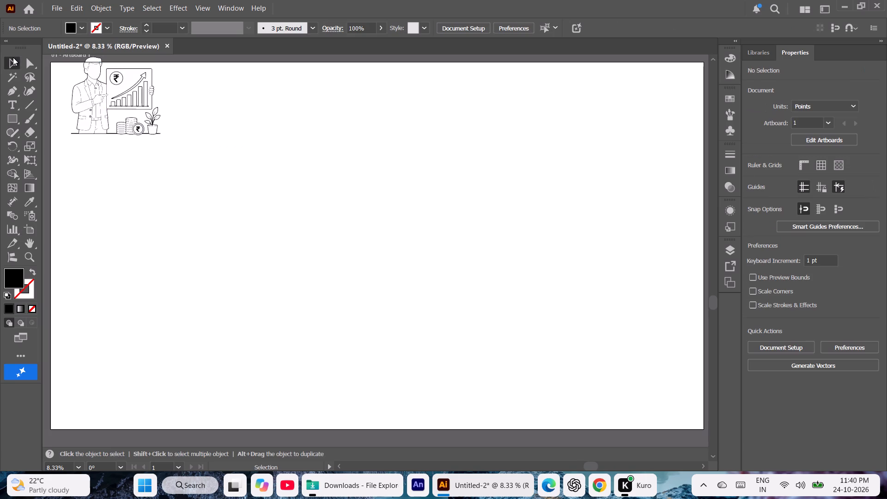
{"action": "key", "text": "ctrl+a"}
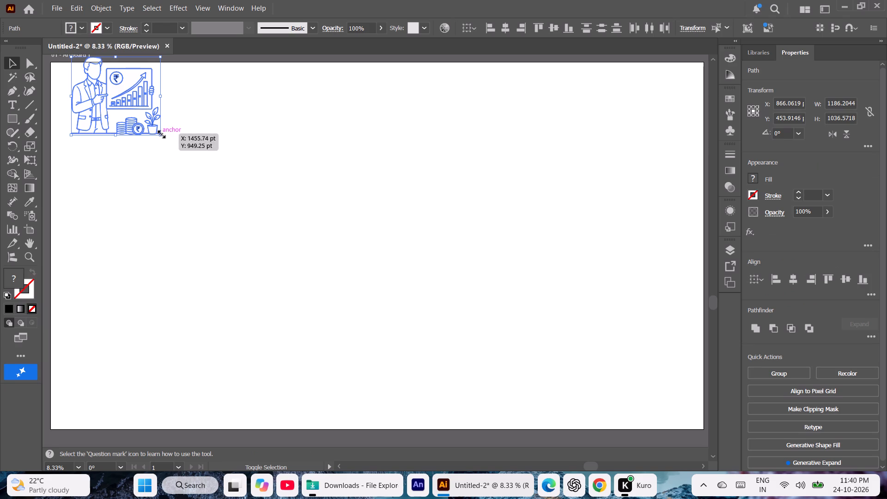
{"action": "left_click_drag", "start_coordinate": [160, 133], "coordinate": [450, 317], "text": "shift"}
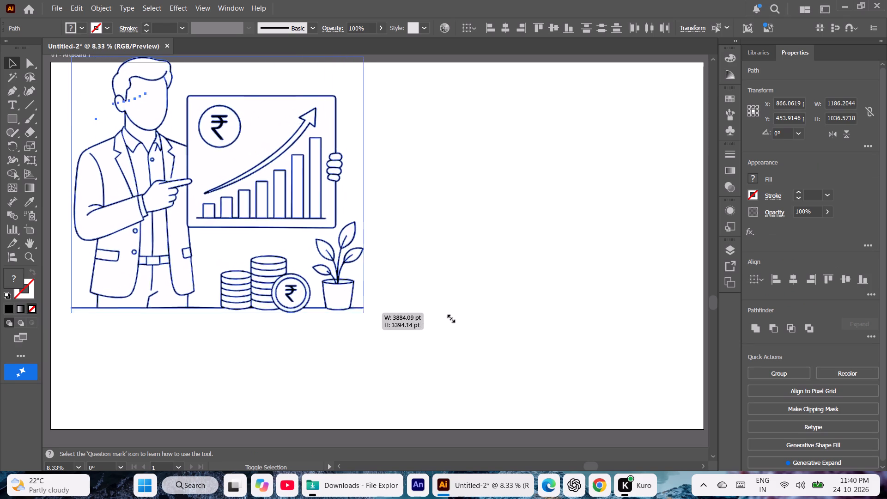
{"action": "left_click_drag", "start_coordinate": [450, 317], "coordinate": [523, 373], "text": "shift"}
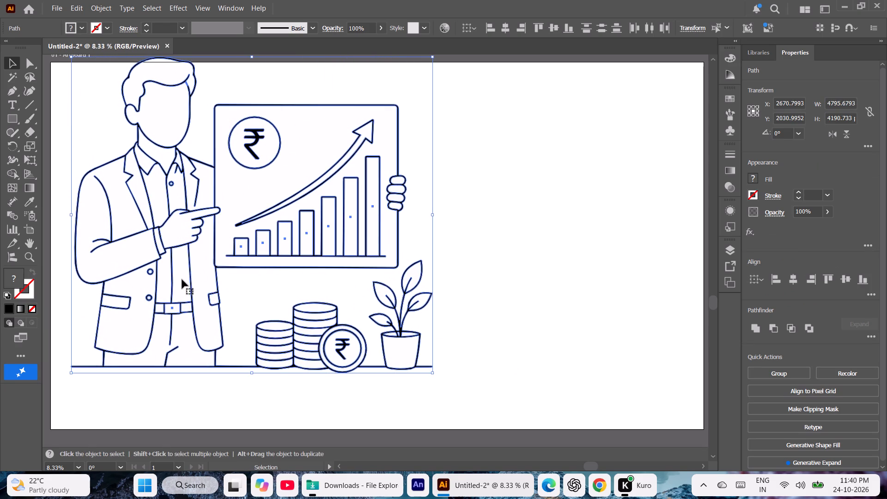
{"action": "left_click_drag", "start_coordinate": [182, 280], "coordinate": [316, 295]}
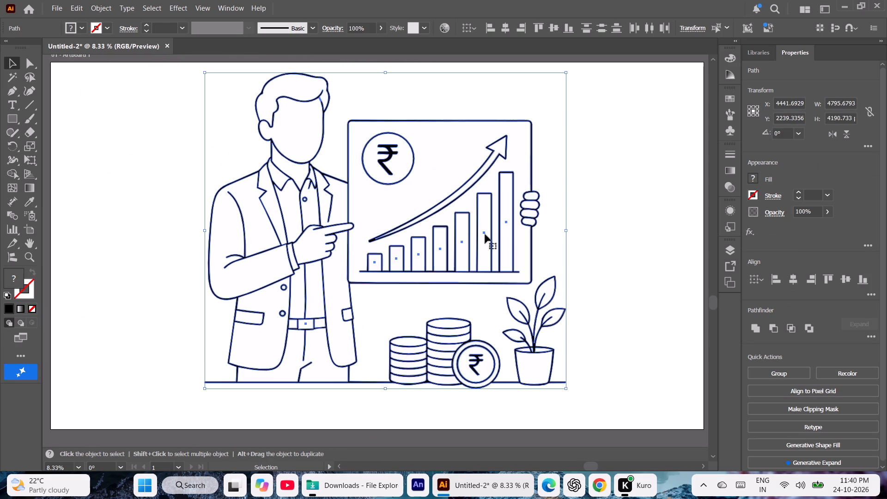
{"action": "left_click", "coordinate": [621, 218]}
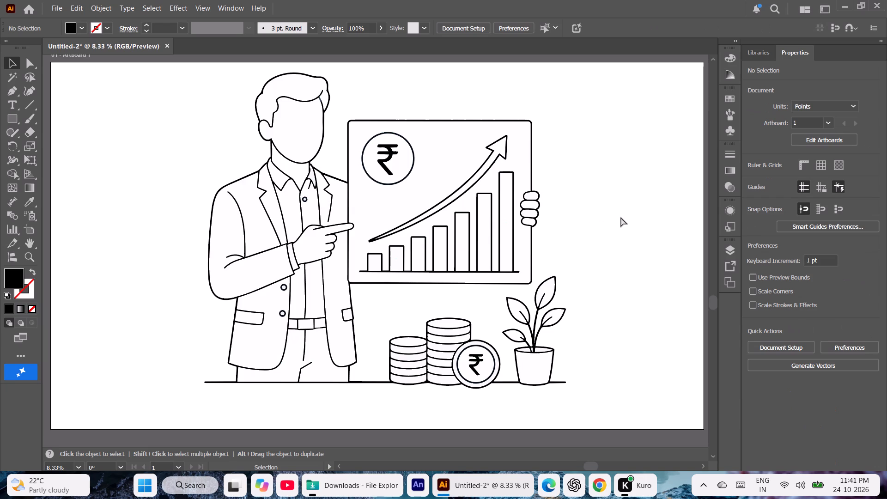
Save the document in the Downloads folder as an EPS file named "rupee graph".
{"action": "key", "text": "ctrl+s"}
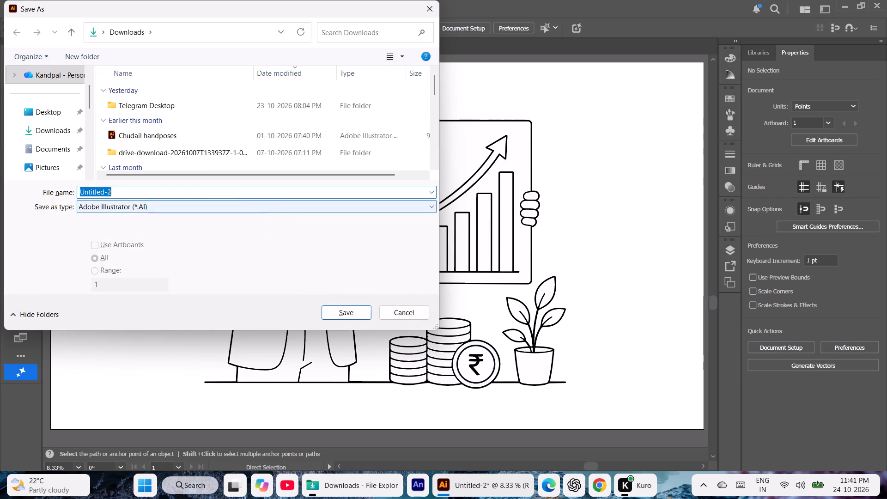
{"action": "left_click", "coordinate": [57, 136]}
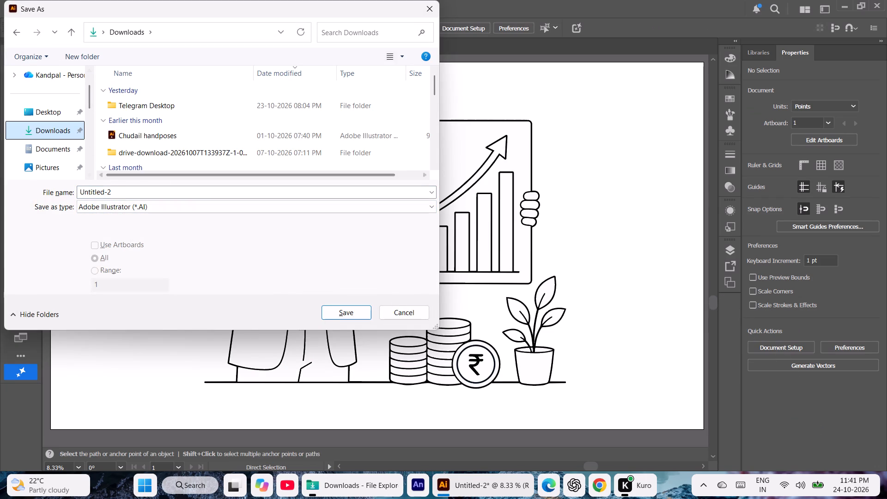
{"action": "left_click", "coordinate": [113, 192]}
{"action": "key", "text": "BackSpace"}
{"action": "type", "text": "rupee graph"}
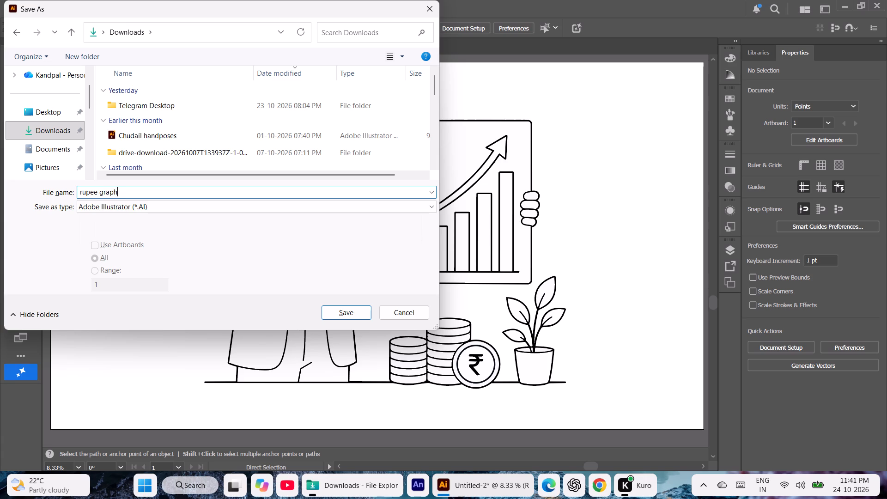
{"action": "key", "text": "space"}
{"action": "left_click", "coordinate": [135, 211]}
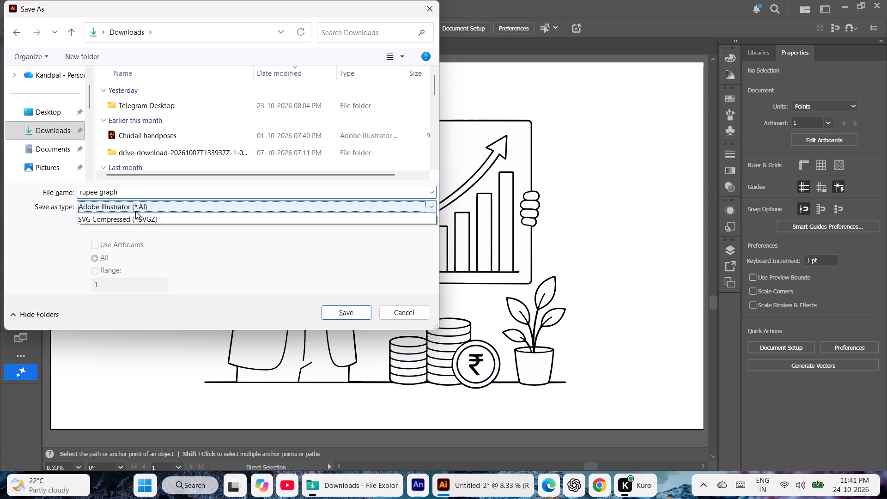
{"action": "left_click", "coordinate": [129, 235]}
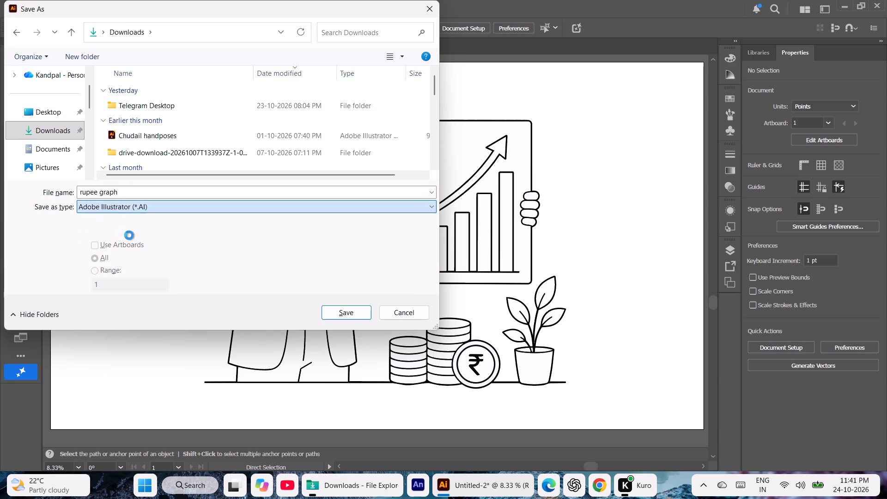
{"action": "left_click", "coordinate": [344, 317]}
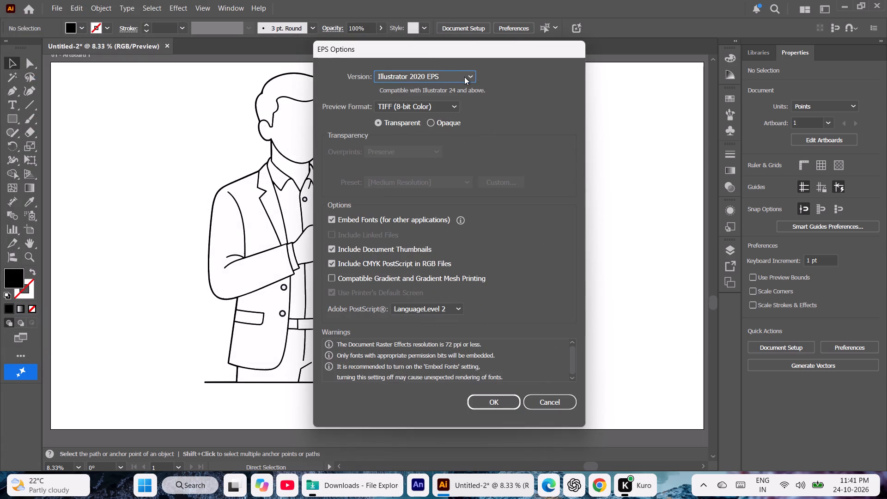
Set the EPS version to Illustrator 10 EPS and complete the save in the older format.
{"action": "left_click", "coordinate": [464, 77]}
{"action": "left_click", "coordinate": [433, 209]}
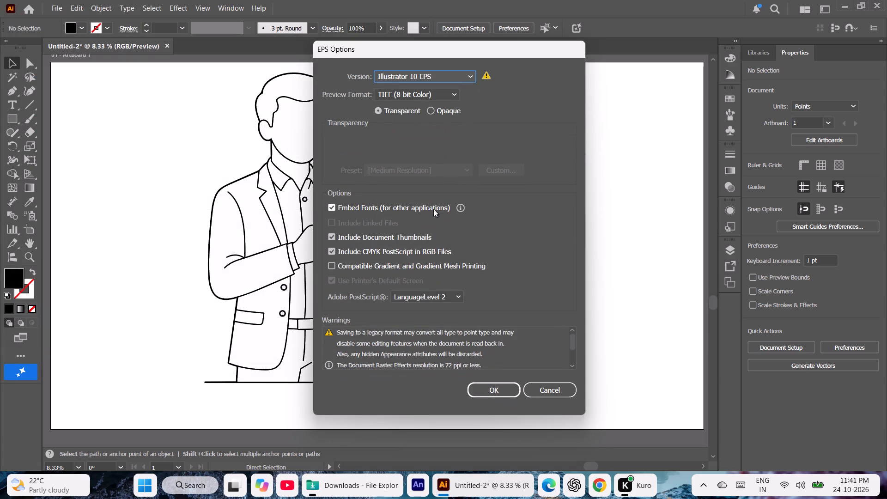
{"action": "left_click", "coordinate": [502, 390]}
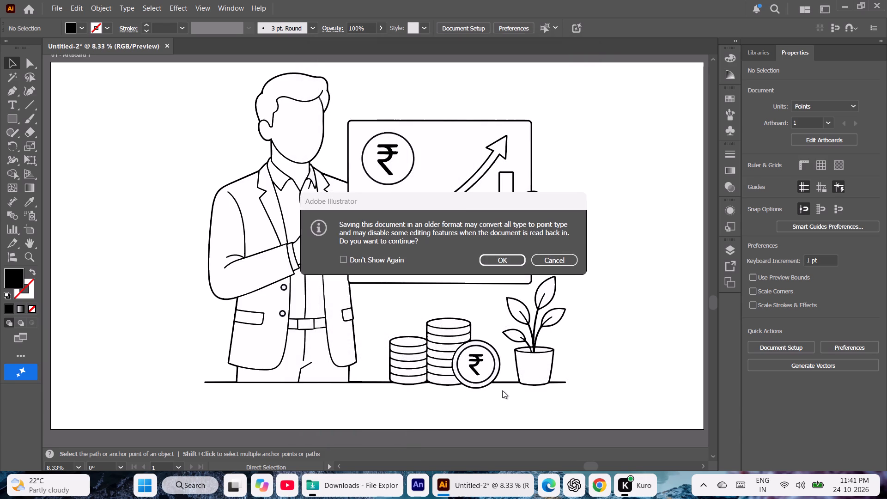
{"action": "left_click", "coordinate": [493, 260]}
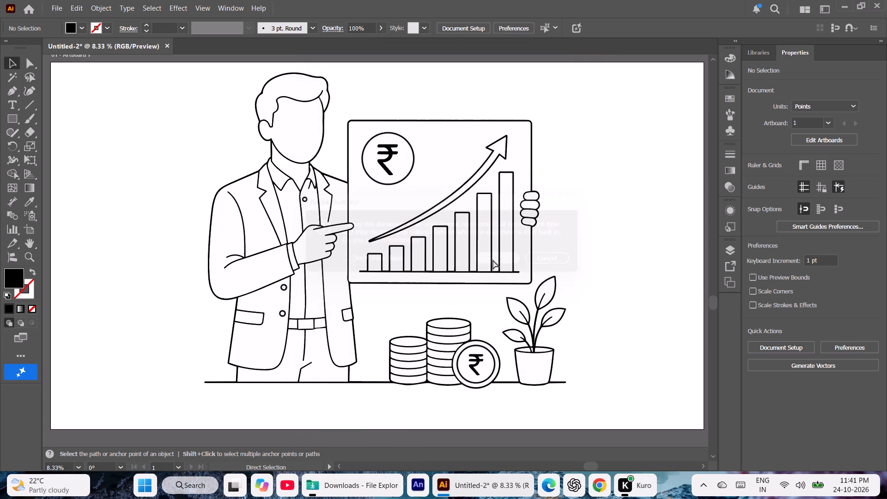
Close the saved document and create a new 1920 × 1080 pt document from the recent preset.
{"action": "left_click", "coordinate": [186, 46]}
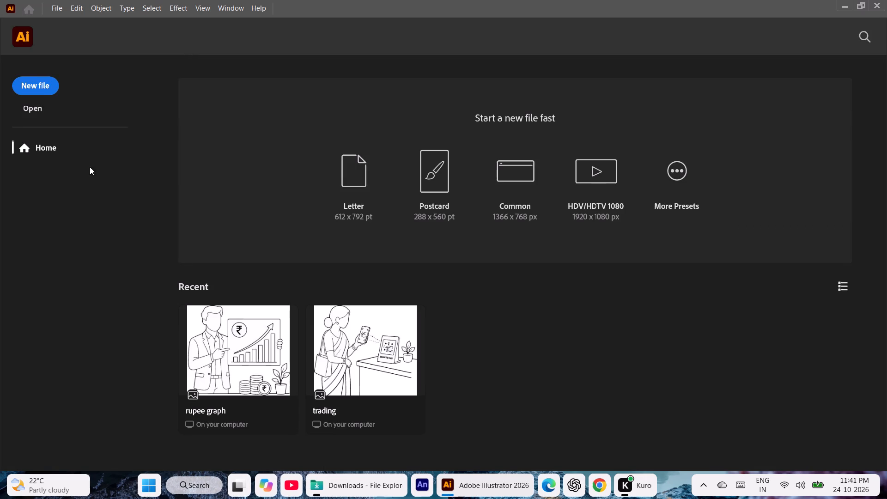
{"action": "left_click", "coordinate": [58, 9]}
{"action": "left_click", "coordinate": [72, 20]}
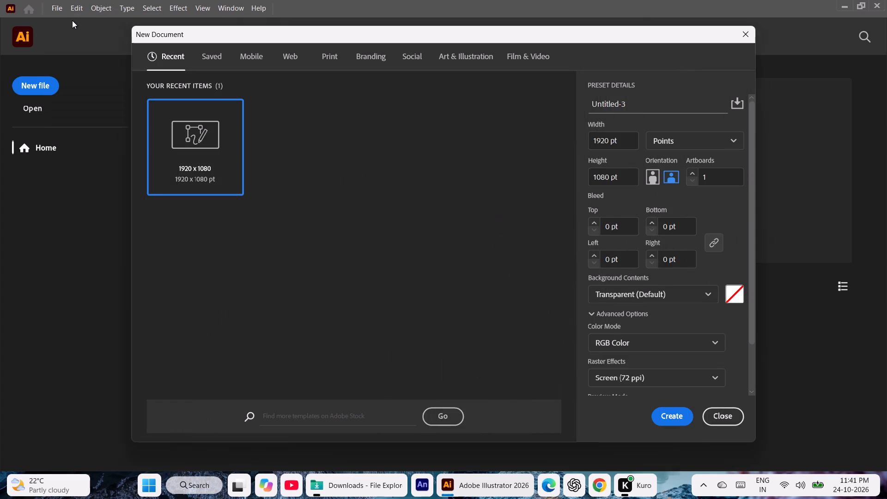
{"action": "left_click", "coordinate": [663, 410]}
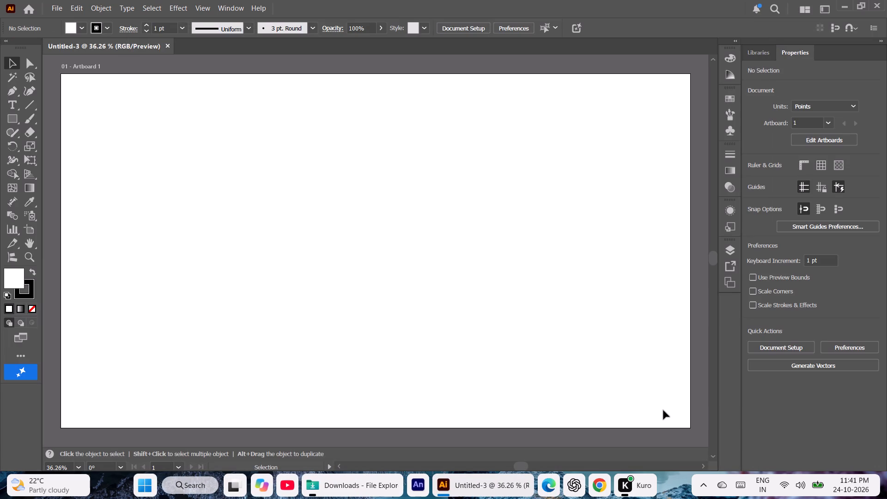
Switch to File Explorer and delete the source PNG of the man with the rupee growth chart from Downloads.
{"action": "left_click", "coordinate": [357, 491]}
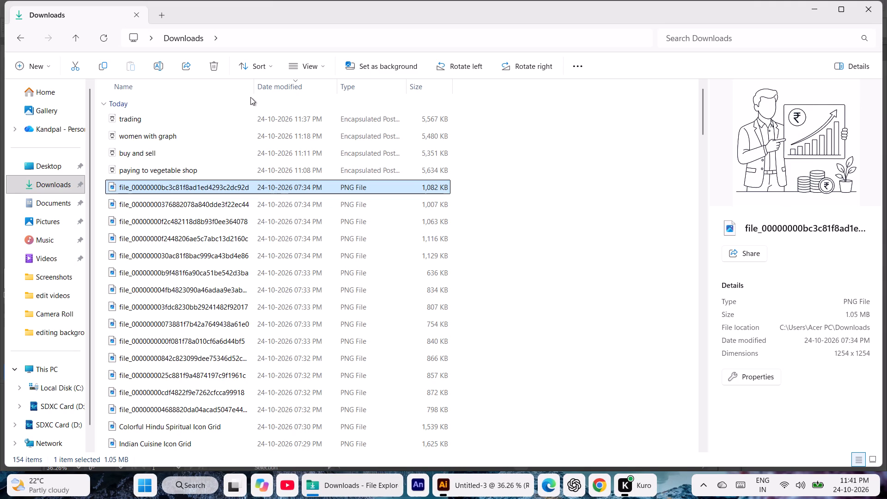
{"action": "left_click", "coordinate": [213, 67]}
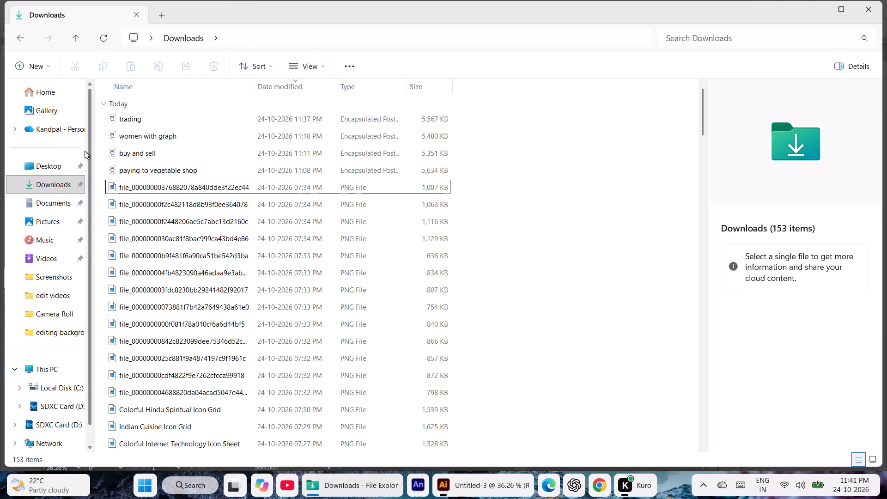
Place the PNG of the man paying by debit card from Downloads onto the blank Illustrator artboard.
{"action": "left_click", "coordinate": [61, 170]}
{"action": "left_click", "coordinate": [58, 182]}
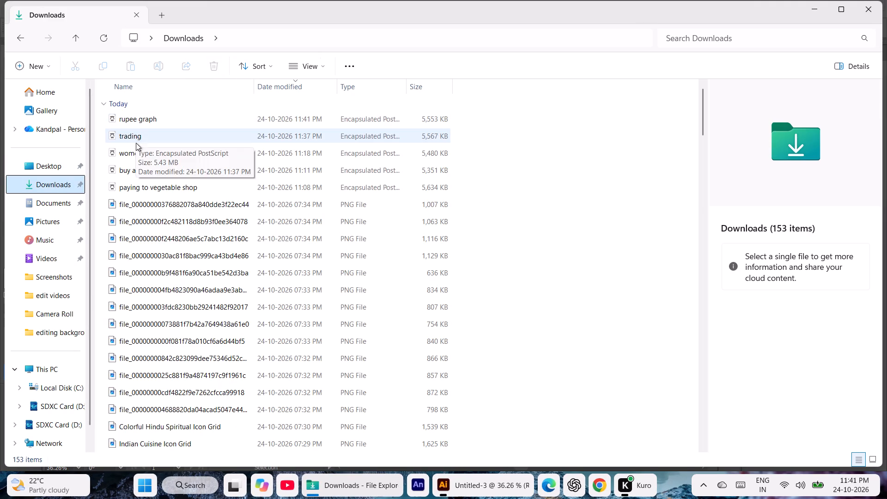
{"action": "left_click", "coordinate": [159, 202]}
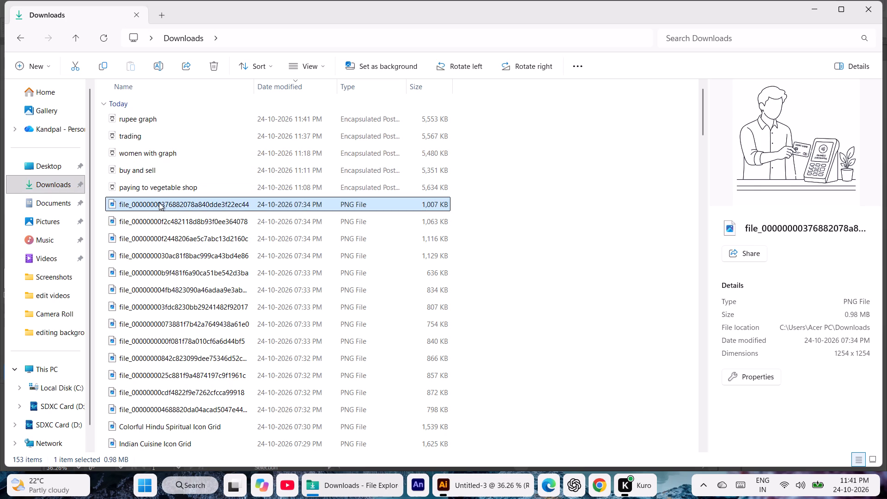
{"action": "left_click_drag", "start_coordinate": [159, 202], "coordinate": [264, 189]}
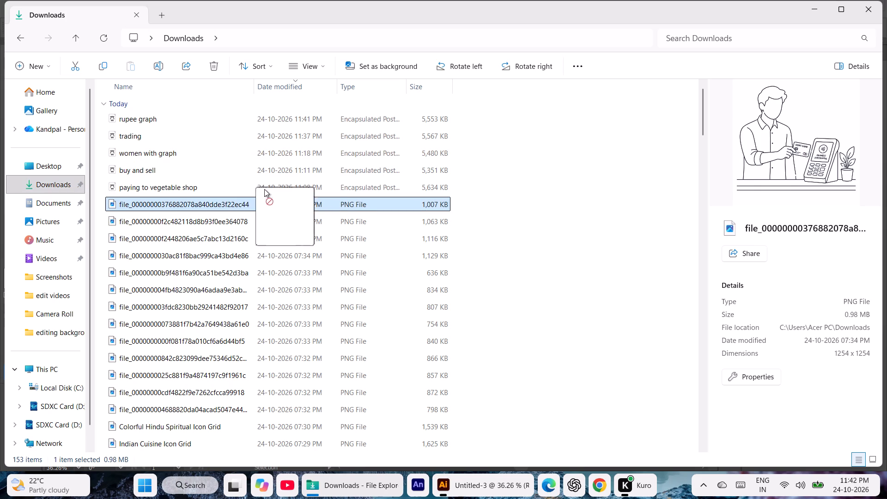
{"action": "left_click_drag", "start_coordinate": [264, 189], "coordinate": [479, 482]}
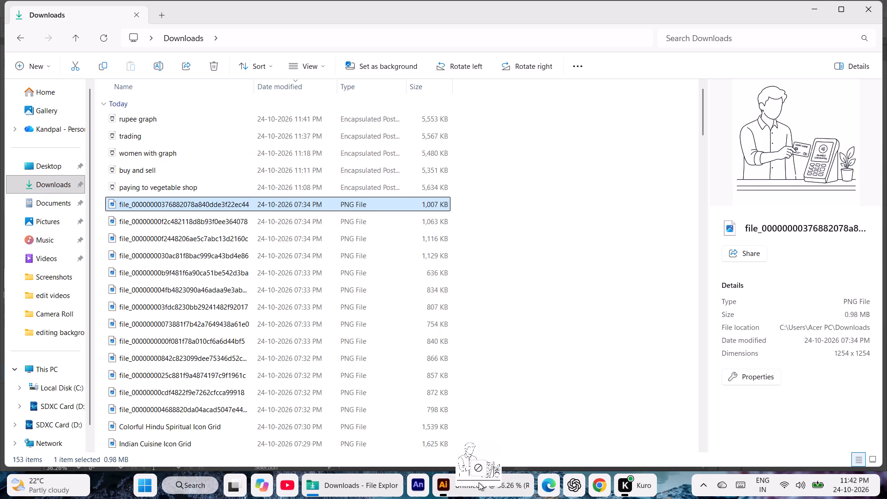
{"action": "left_click_drag", "start_coordinate": [479, 482], "coordinate": [349, 234]}
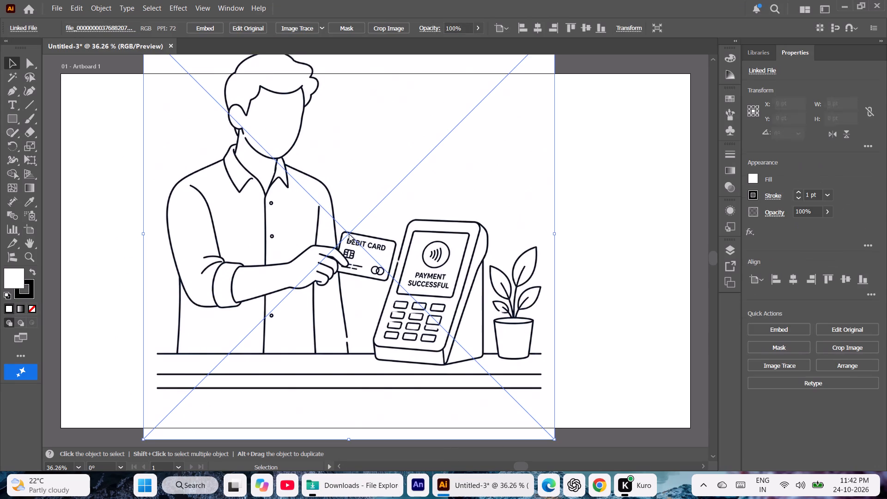
Image Trace the placed picture with the Low Fidelity Photo preset and expand the result into vector paths.
{"action": "left_click", "coordinate": [231, 9]}
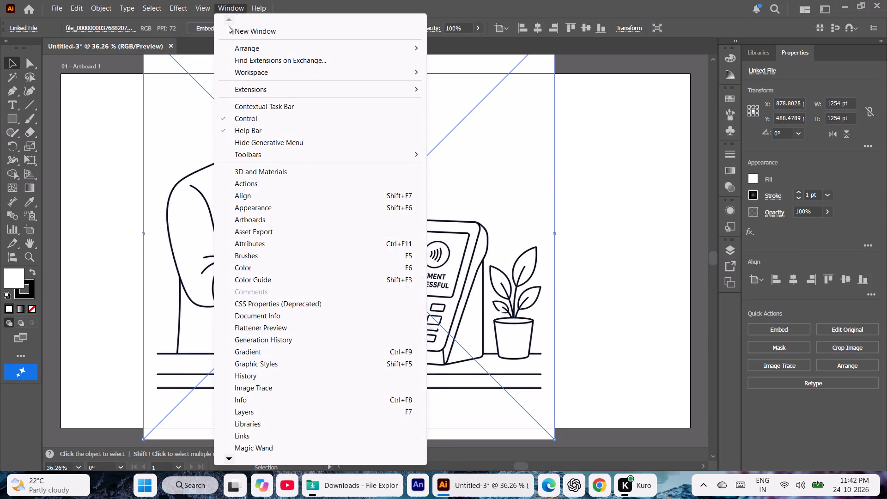
{"action": "left_click", "coordinate": [268, 384]}
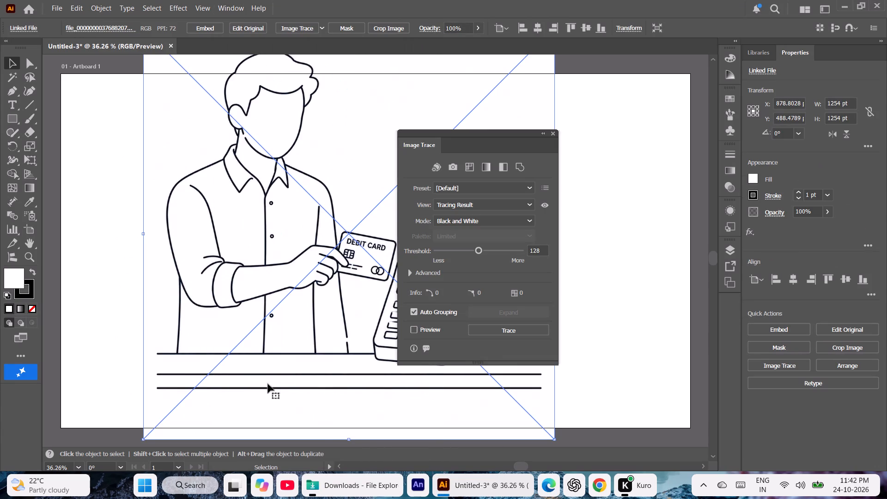
{"action": "left_click", "coordinate": [526, 188]}
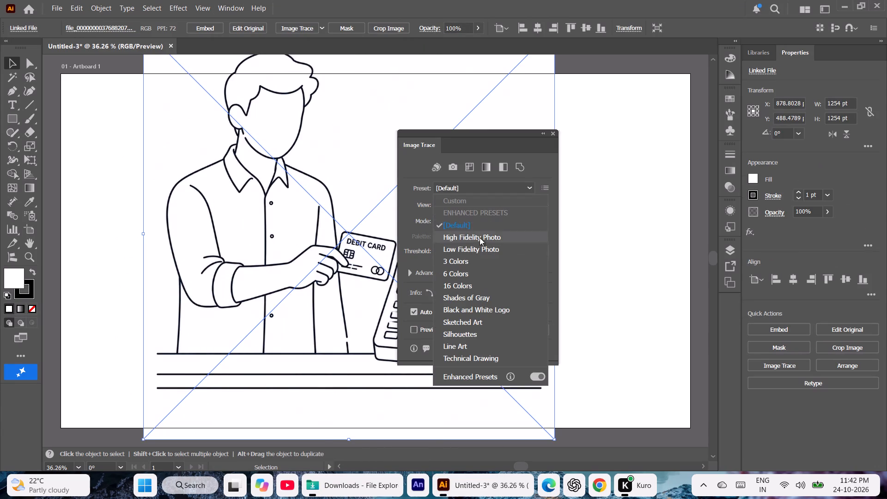
{"action": "left_click", "coordinate": [479, 249]}
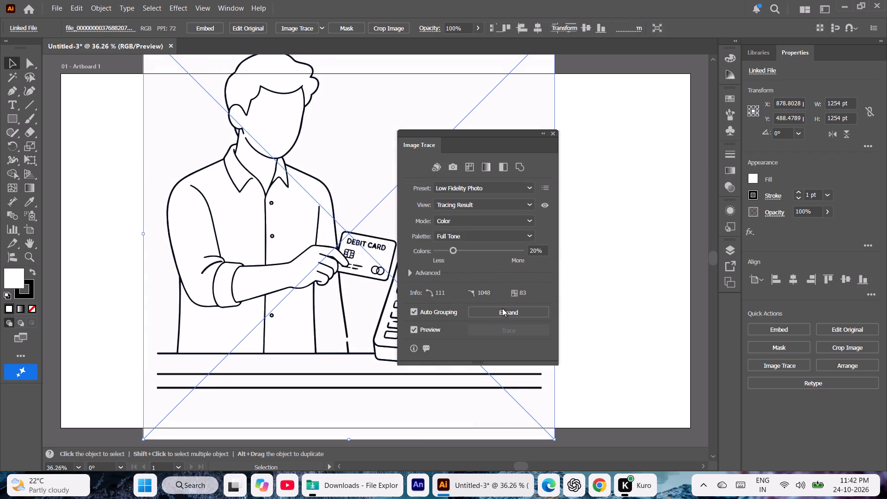
{"action": "left_click", "coordinate": [504, 314]}
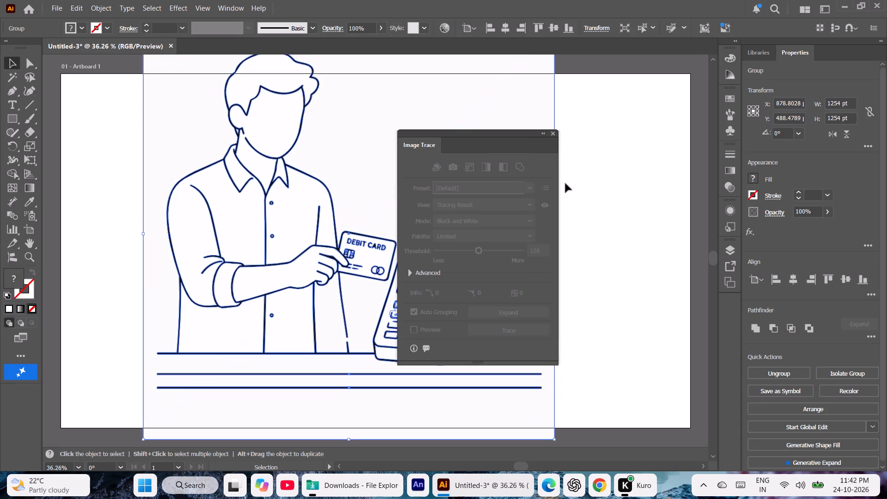
{"action": "left_click", "coordinate": [554, 133]}
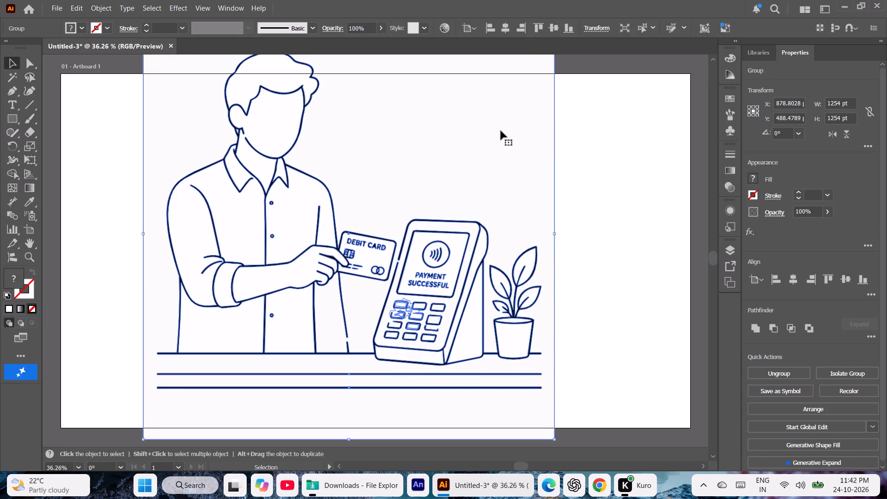
Ungroup all of the traced artwork and delete the off-white background shape behind the figure.
{"action": "right_click", "coordinate": [501, 131]}
{"action": "left_click", "coordinate": [541, 279]}
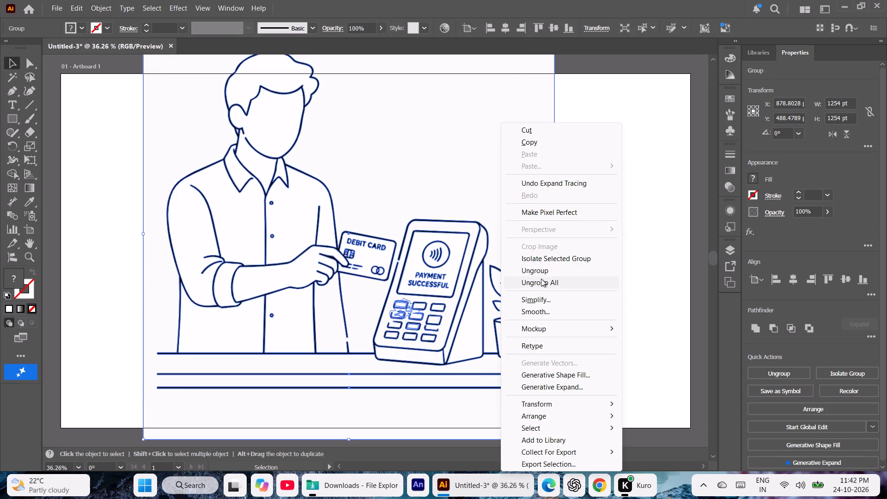
{"action": "left_click", "coordinate": [614, 264]}
{"action": "left_click", "coordinate": [491, 196]}
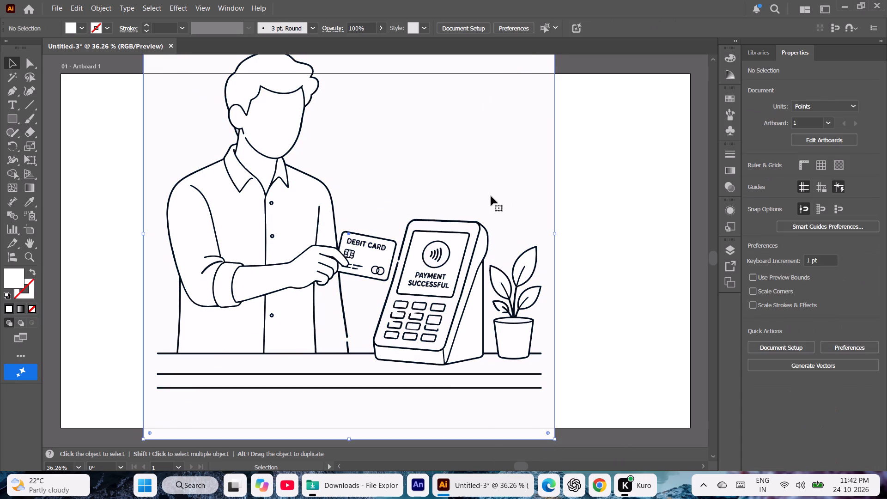
{"action": "key", "text": "Delete"}
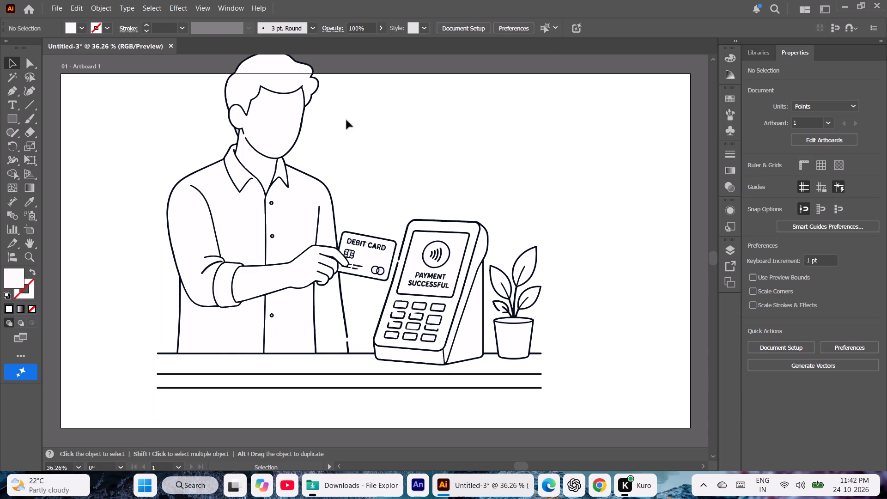
Change the fill of the main outline path of the man, terminal and counter to Black.
{"action": "left_click", "coordinate": [307, 105]}
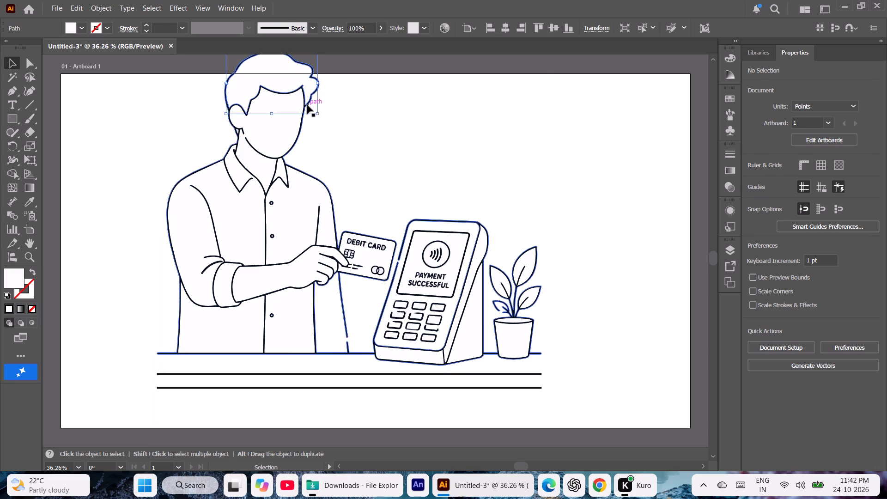
{"action": "left_click", "coordinate": [390, 127]}
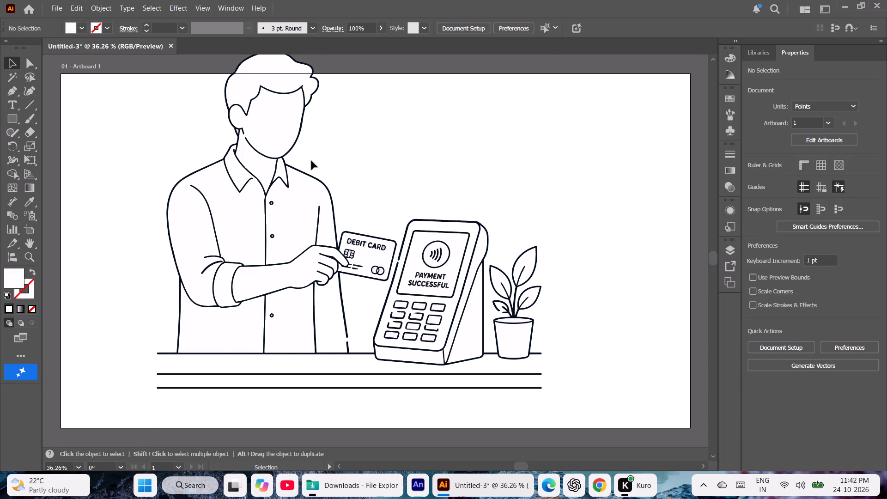
{"action": "left_click", "coordinate": [316, 95]}
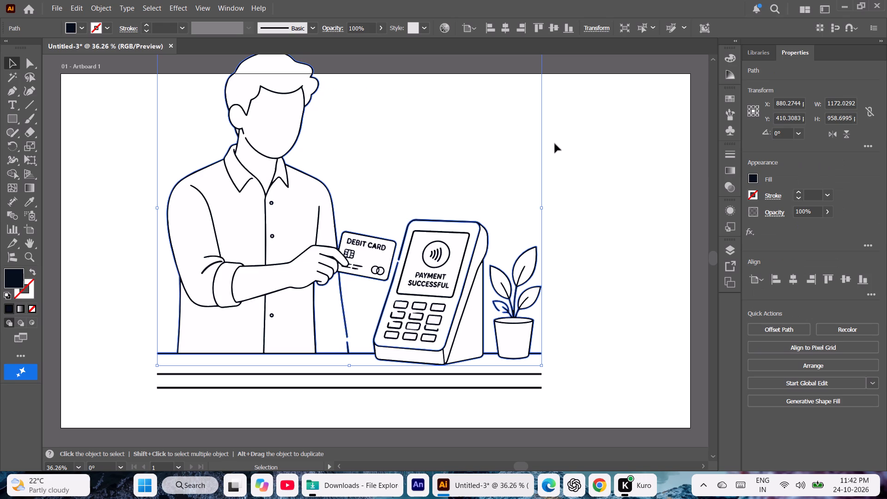
{"action": "left_click", "coordinate": [750, 179]}
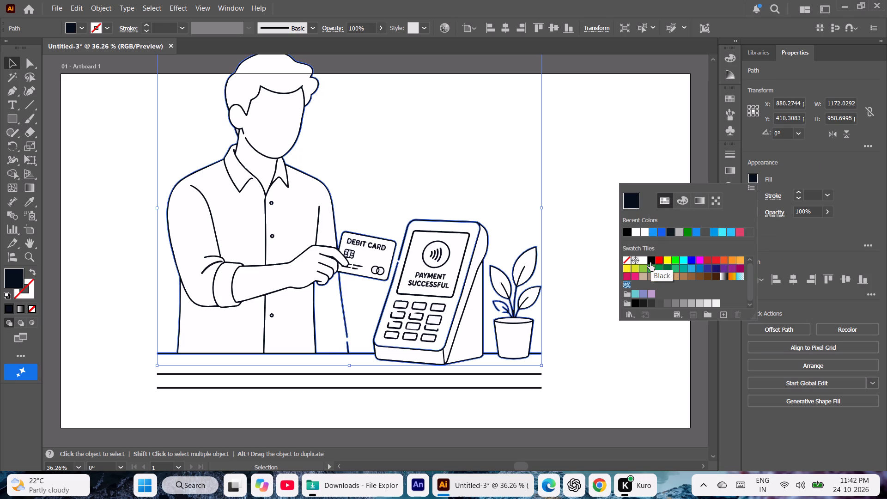
{"action": "left_click", "coordinate": [650, 262]}
{"action": "left_click", "coordinate": [650, 262]}
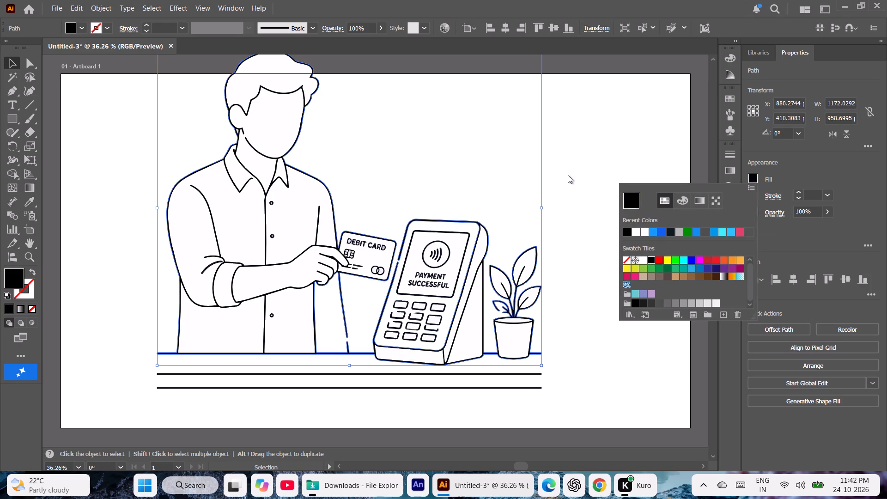
{"action": "double_click", "coordinate": [568, 175]}
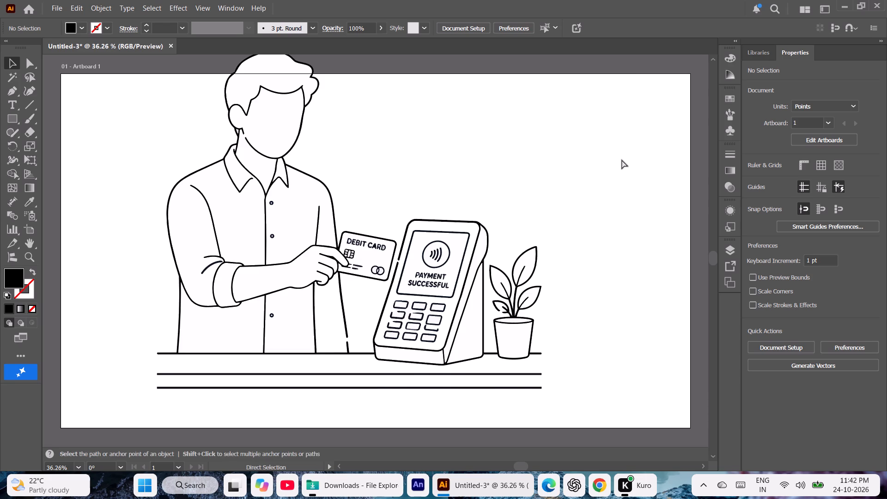
Select together the DEBIT CARD letters, the overlapping-circles logo and the short detail lines on the card.
{"action": "key", "text": "ctrl+plus"}
{"action": "key", "text": "ctrl+plus"}
{"action": "key", "text": "ctrl+plus"}
{"action": "key", "text": "ctrl+plus"}
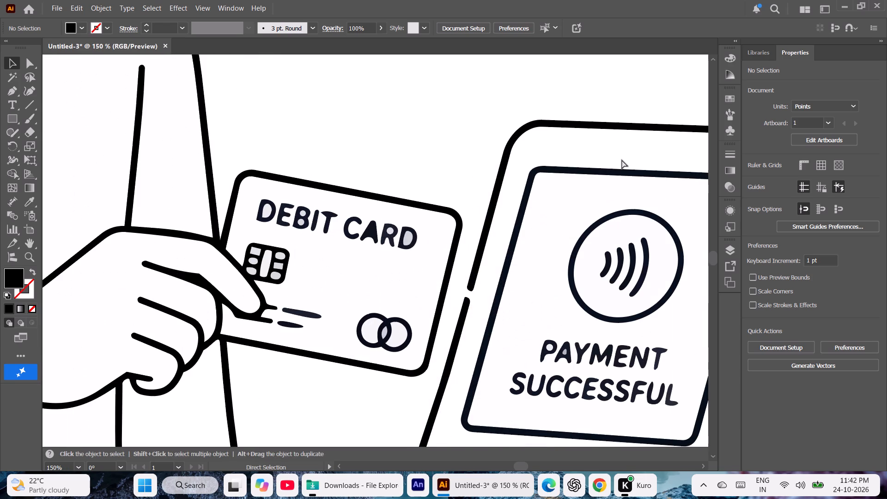
{"action": "left_click", "coordinate": [265, 220]}
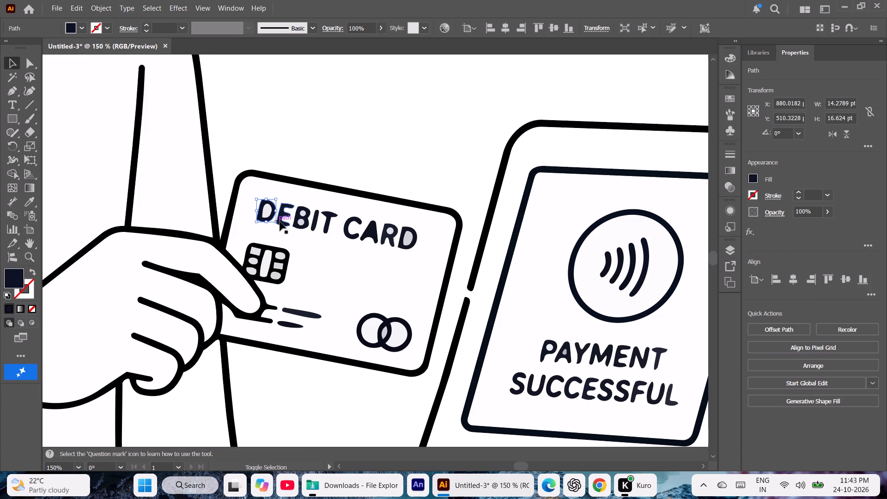
{"action": "left_click", "coordinate": [285, 225], "text": "shift"}
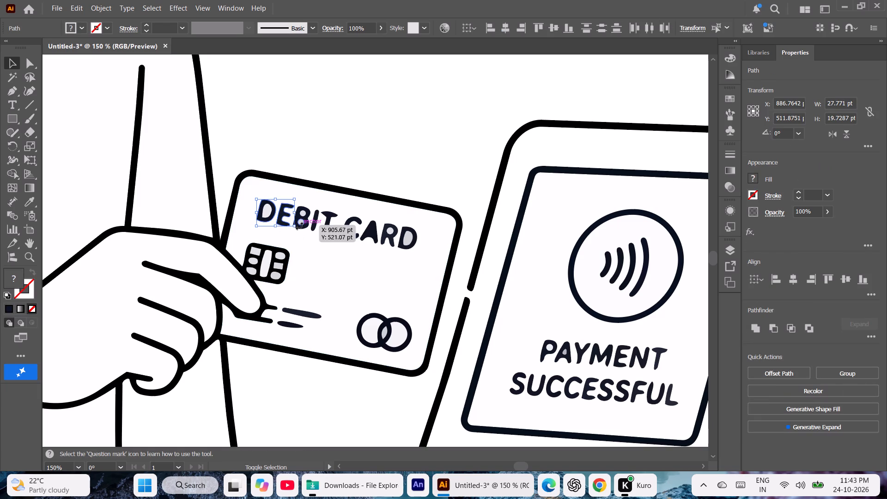
{"action": "left_click", "coordinate": [305, 228], "text": "shift"}
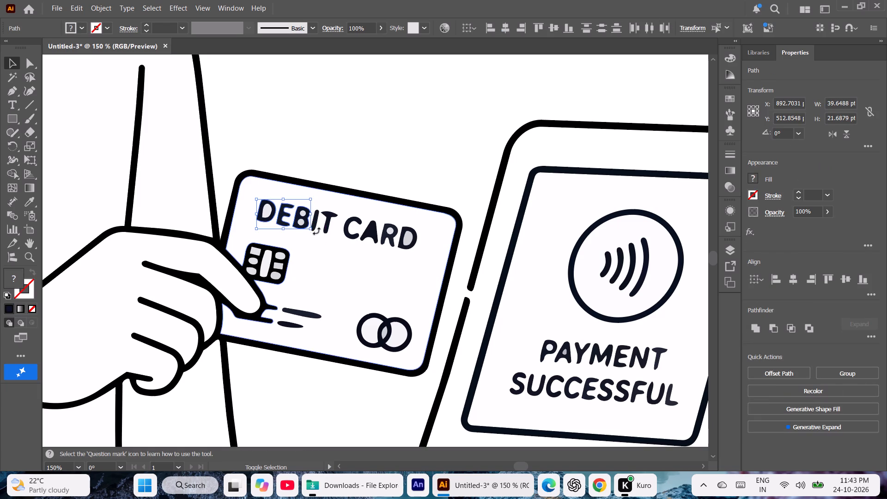
{"action": "left_click", "coordinate": [317, 219], "text": "shift"}
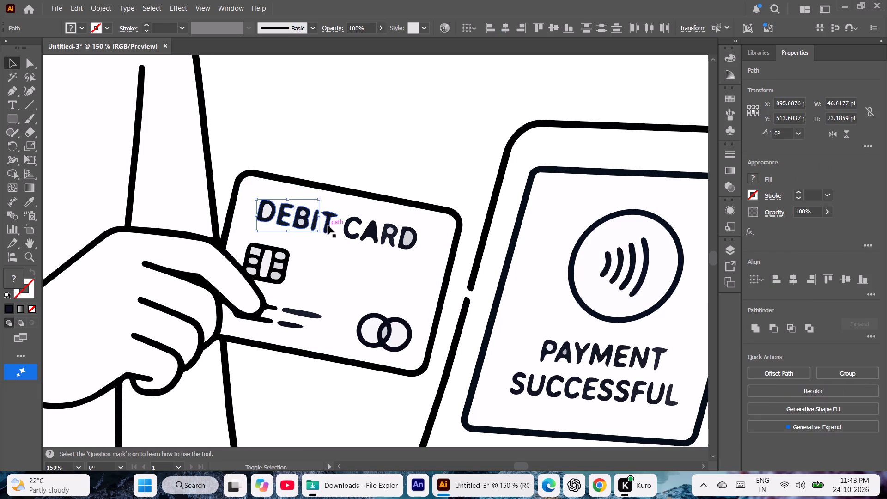
{"action": "left_click", "coordinate": [328, 225], "text": "shift"}
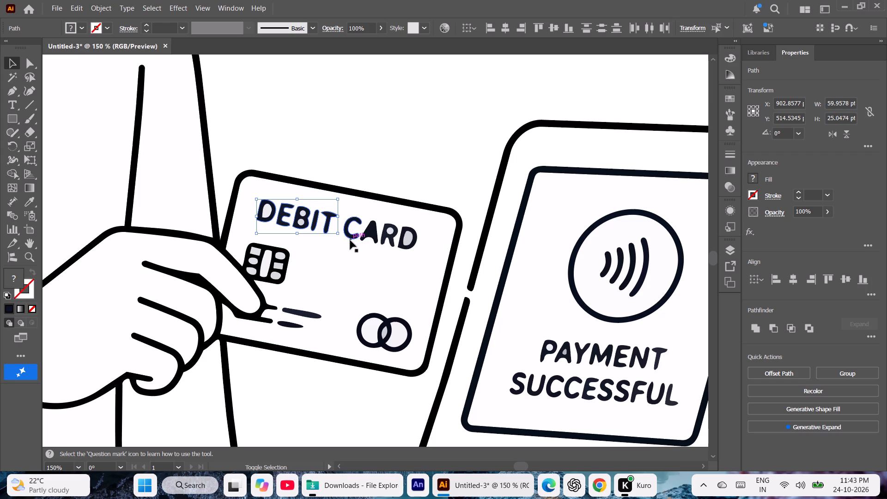
{"action": "left_click", "coordinate": [350, 240], "text": "shift"}
{"action": "left_click", "coordinate": [375, 239], "text": "shift"}
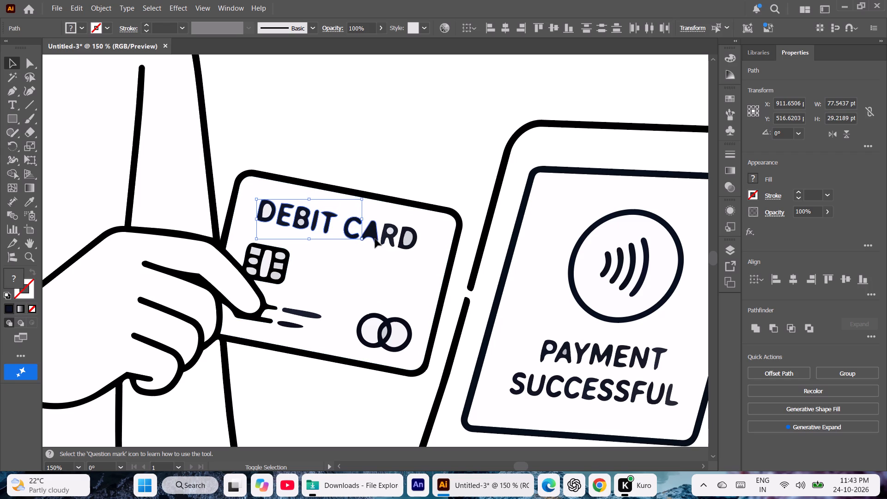
{"action": "left_click", "coordinate": [394, 246], "text": "shift"}
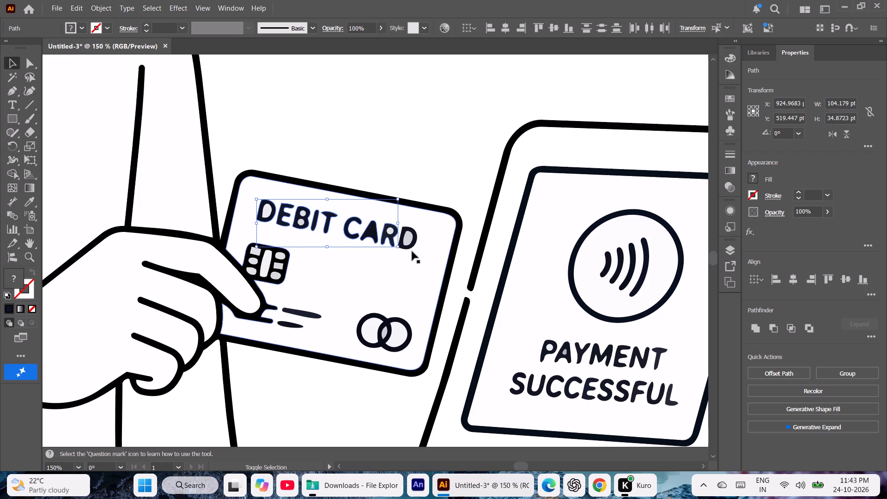
{"action": "left_click", "coordinate": [409, 248], "text": "shift"}
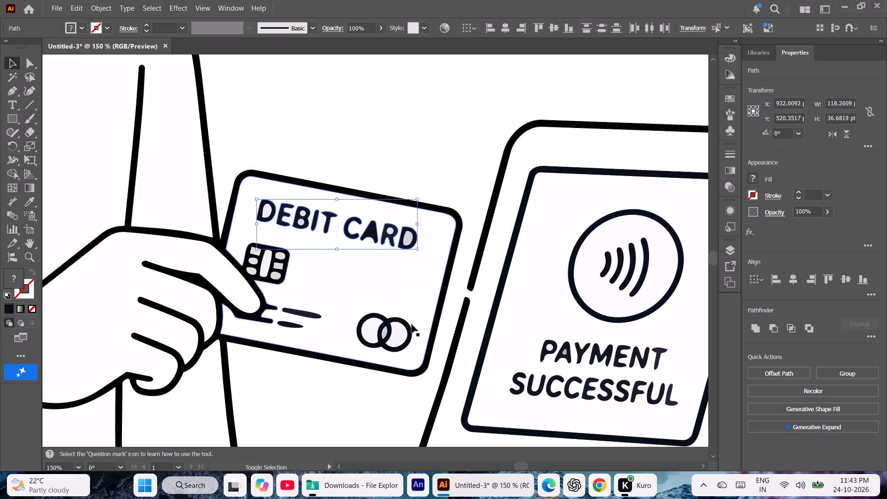
{"action": "left_click", "coordinate": [409, 327], "text": "shift"}
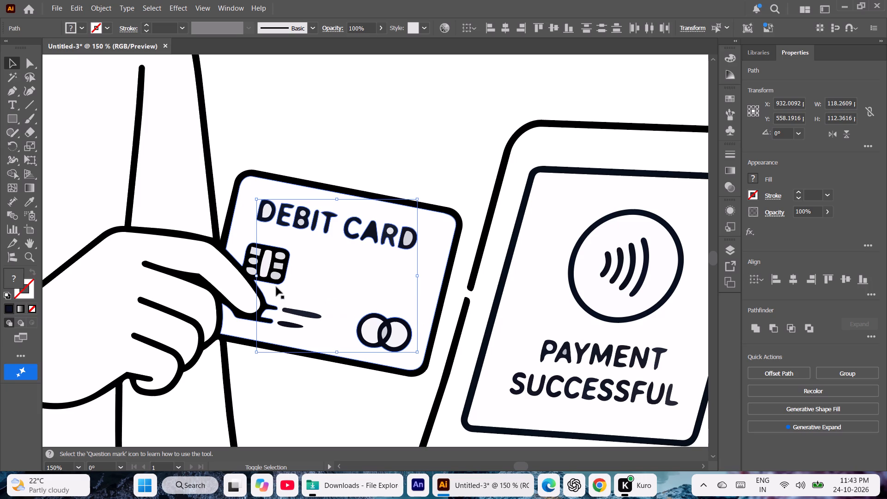
{"action": "left_click", "coordinate": [310, 313], "text": "shift"}
{"action": "left_click", "coordinate": [289, 326], "text": "shift"}
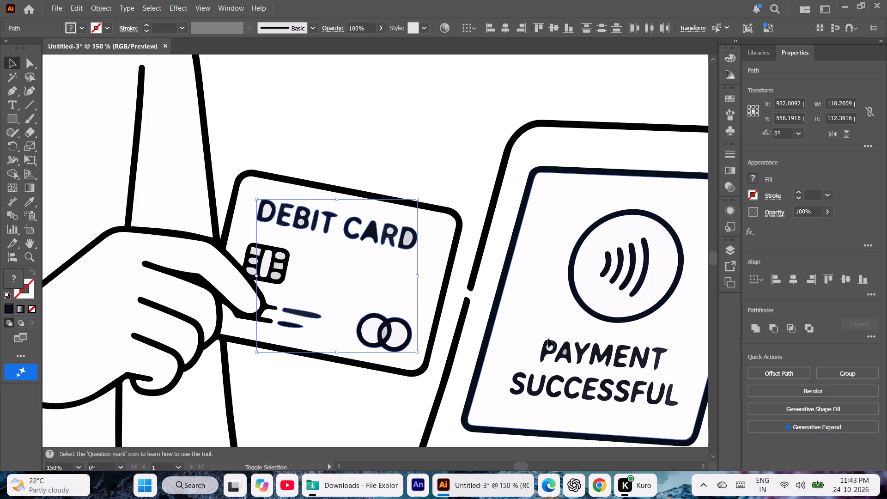
Add all the letters of the word PAYMENT on the terminal screen to the current selection.
{"action": "left_click", "coordinate": [545, 354], "text": "shift"}
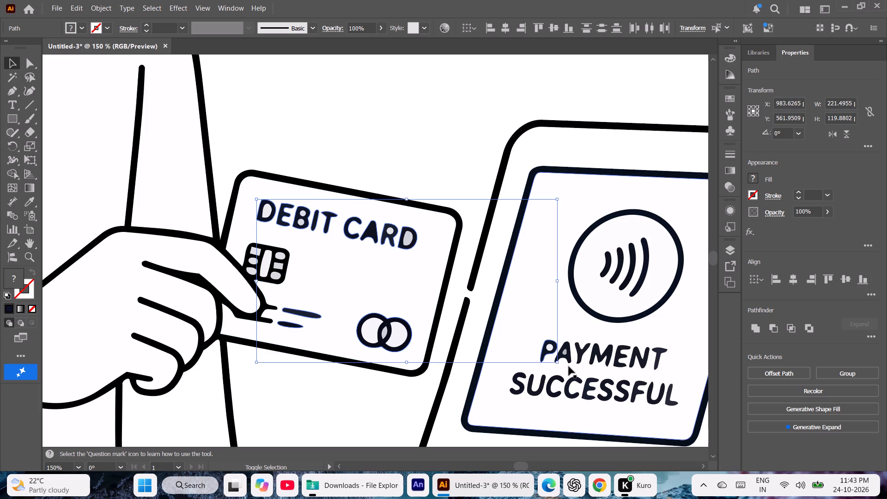
{"action": "left_click", "coordinate": [569, 361], "text": "shift"}
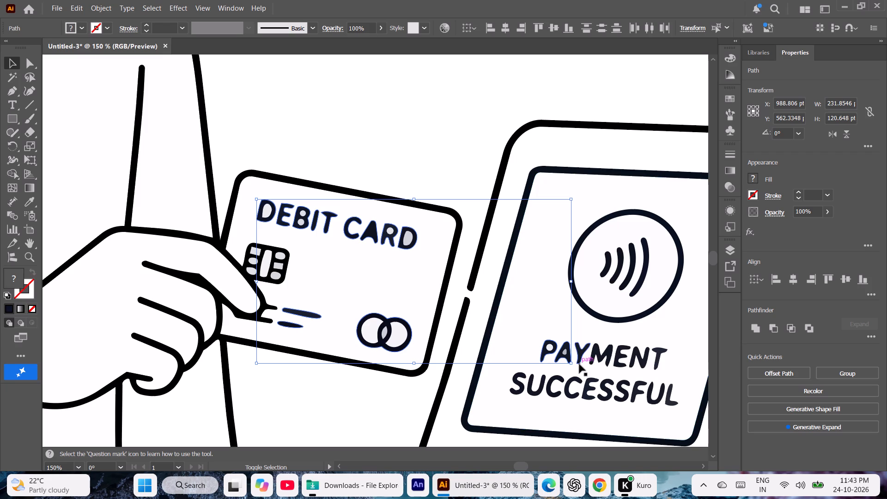
{"action": "left_click", "coordinate": [579, 364], "text": "shift"}
{"action": "left_click", "coordinate": [605, 365], "text": "shift"}
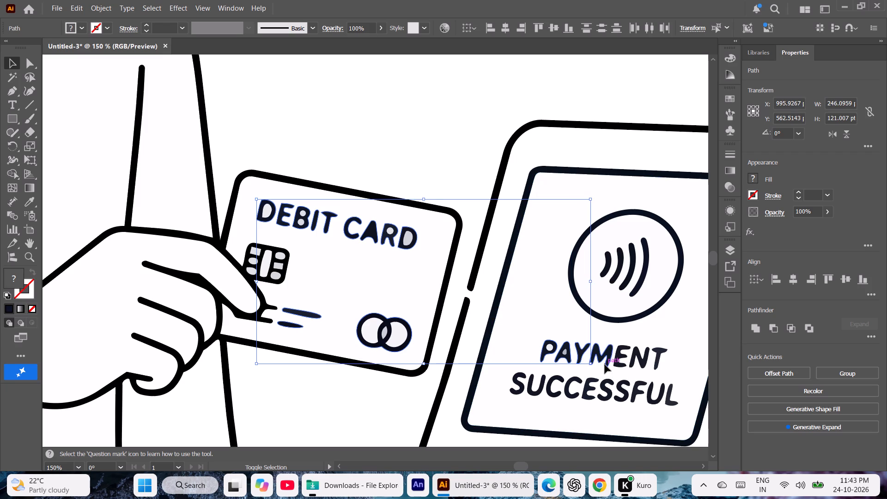
{"action": "left_click", "coordinate": [622, 366], "text": "shift"}
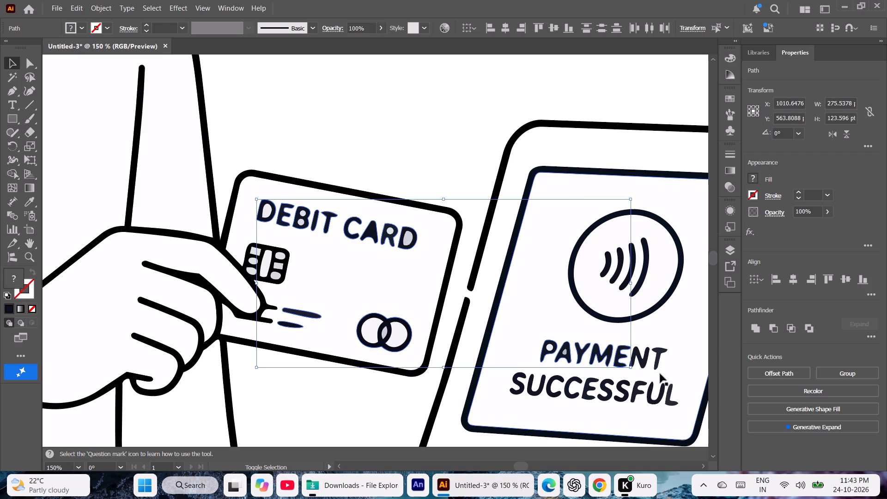
{"action": "left_click", "coordinate": [644, 366], "text": "shift"}
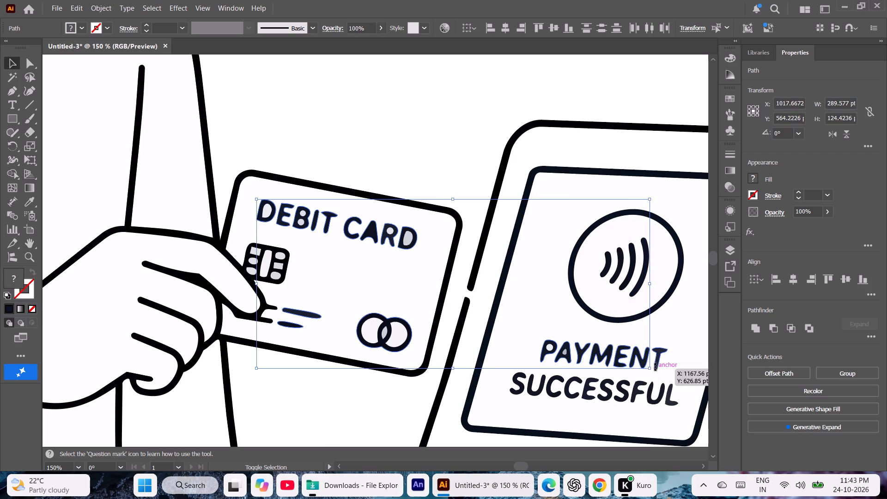
{"action": "left_click", "coordinate": [660, 357], "text": "shift"}
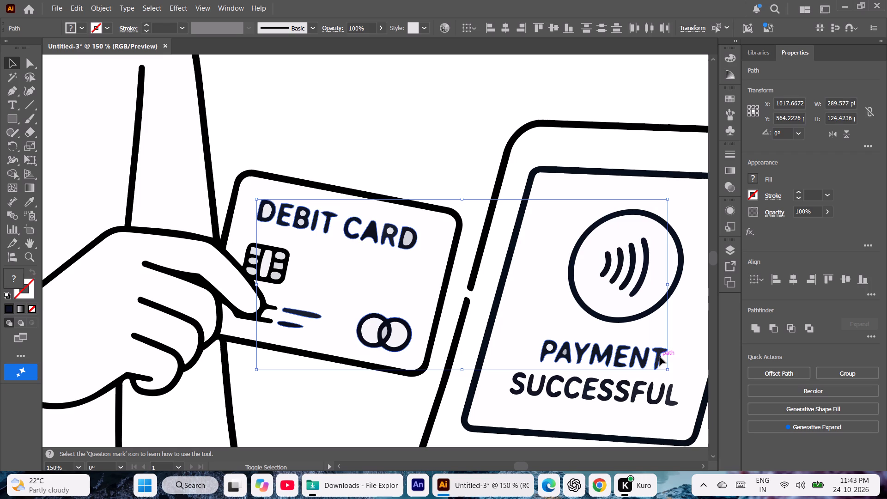
Add all the letters of the word SUCCESSFUL on the terminal screen to the selection.
{"action": "left_click", "coordinate": [673, 402], "text": "shift"}
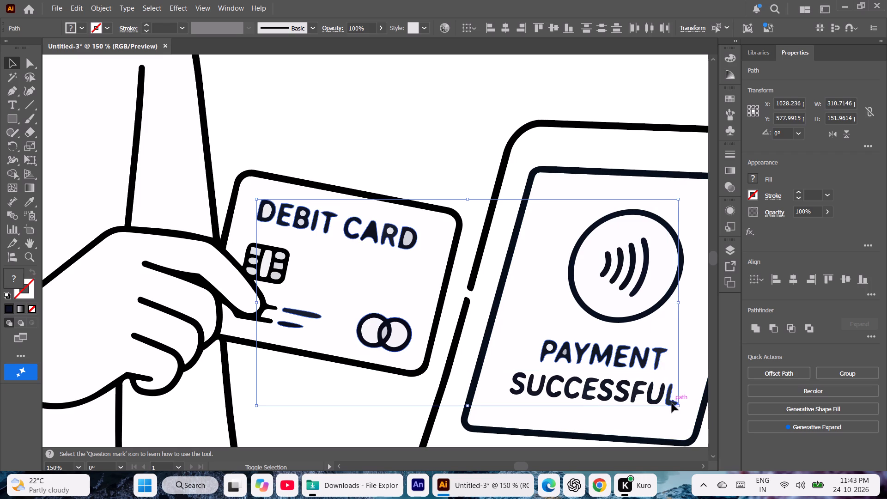
{"action": "left_click", "coordinate": [654, 404], "text": "shift"}
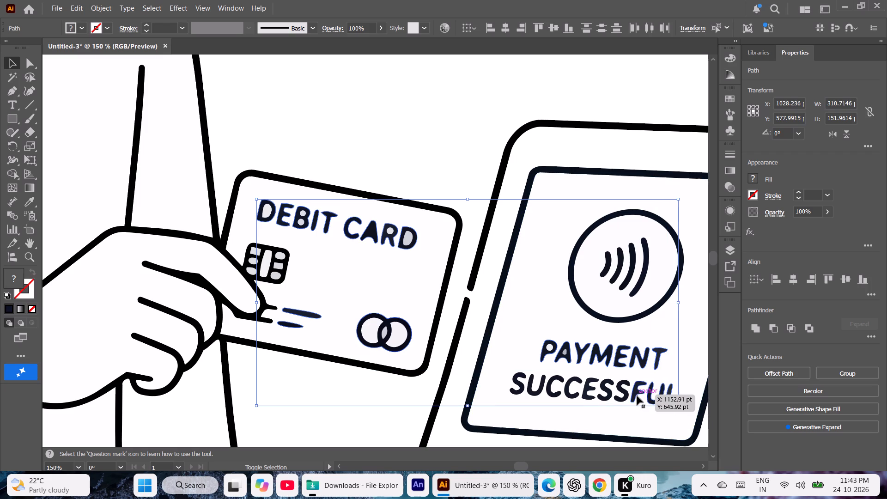
{"action": "left_click", "coordinate": [637, 395], "text": "shift"}
{"action": "left_click", "coordinate": [623, 394], "text": "shift"}
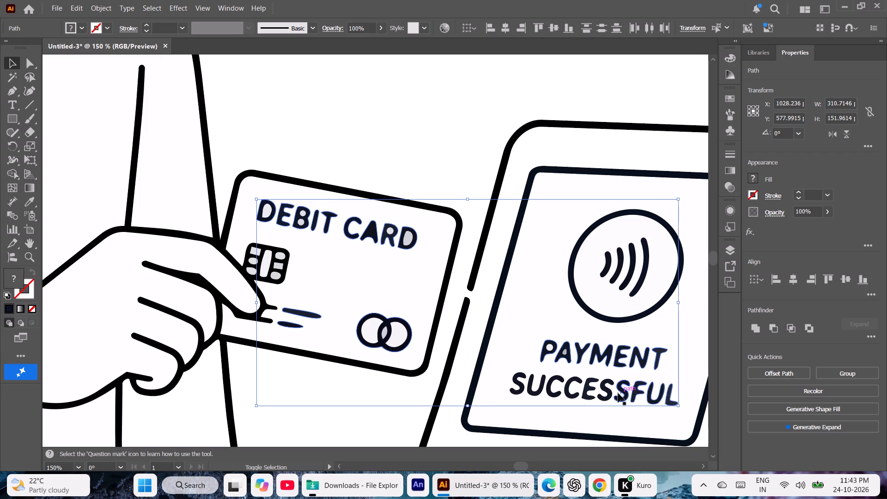
{"action": "left_click", "coordinate": [608, 393], "text": "shift"}
{"action": "left_click", "coordinate": [586, 390], "text": "shift"}
{"action": "left_click", "coordinate": [570, 397], "text": "shift"}
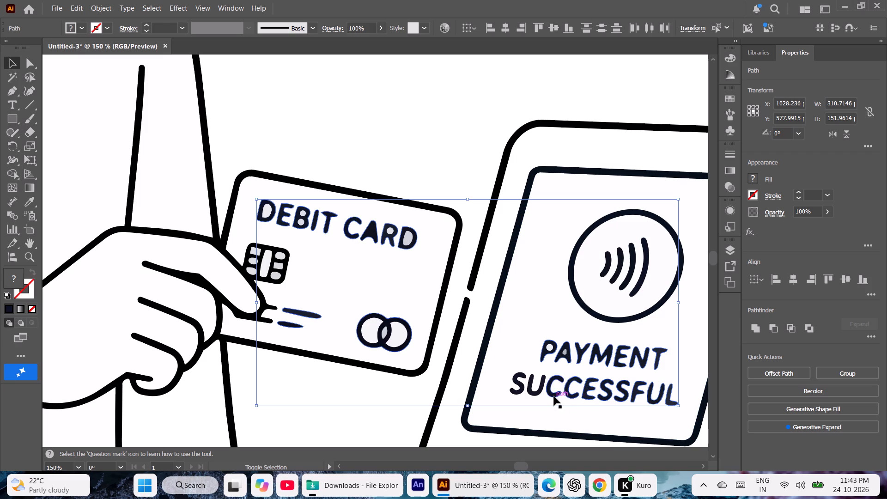
{"action": "left_click", "coordinate": [554, 396], "text": "shift"}
{"action": "left_click", "coordinate": [539, 393], "text": "shift"}
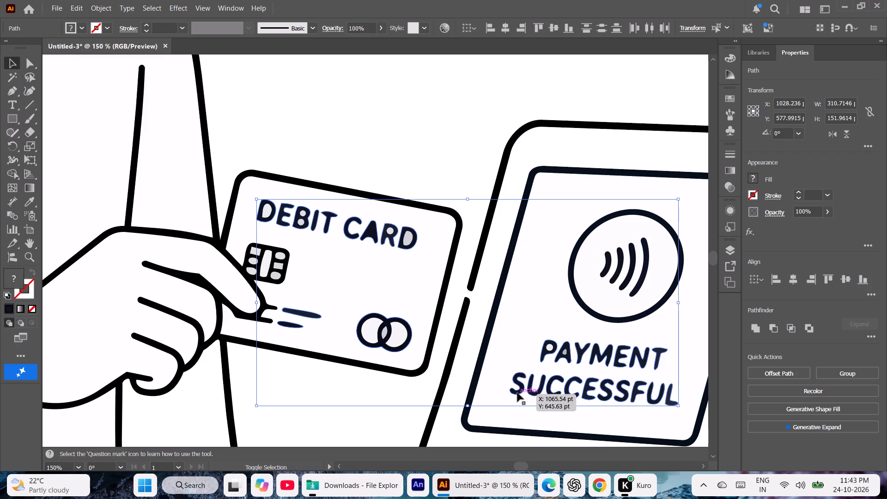
{"action": "left_click", "coordinate": [517, 393], "text": "shift"}
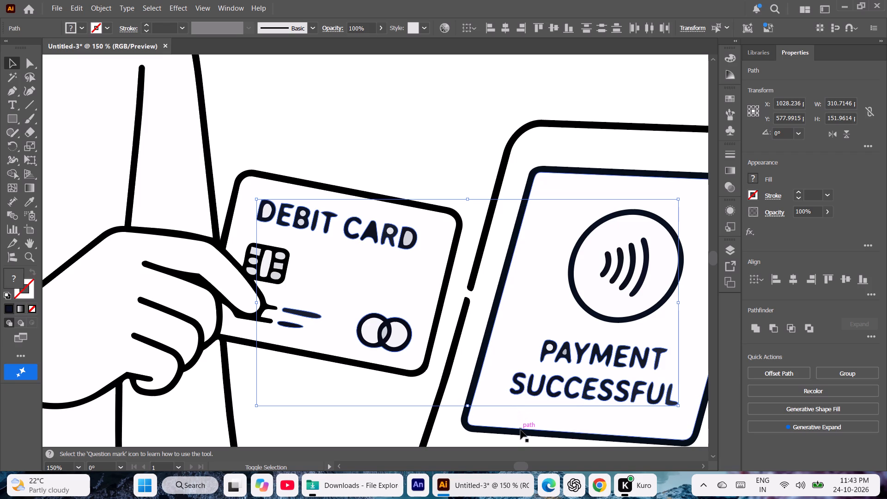
Add the terminal screen's border, contactless circle and its four wave lines to the selection, and fill all selected paths with Black.
{"action": "left_click", "coordinate": [522, 432], "text": "shift"}
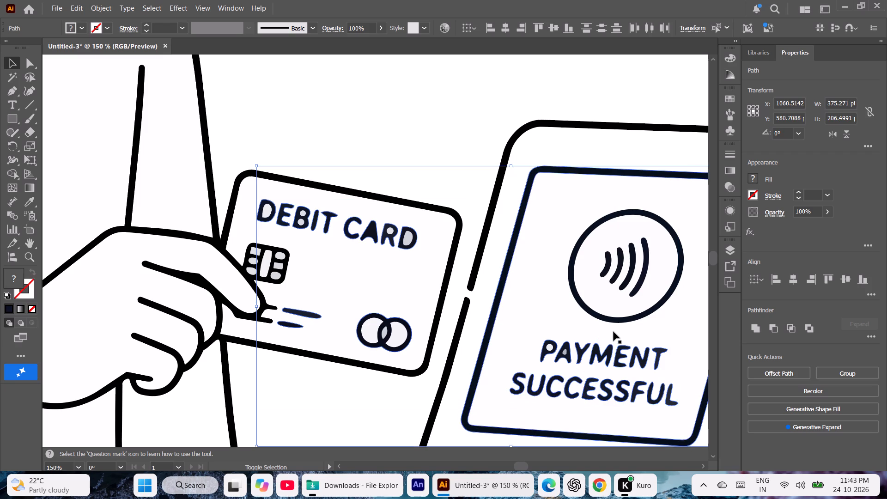
{"action": "left_click", "coordinate": [615, 321], "text": "shift"}
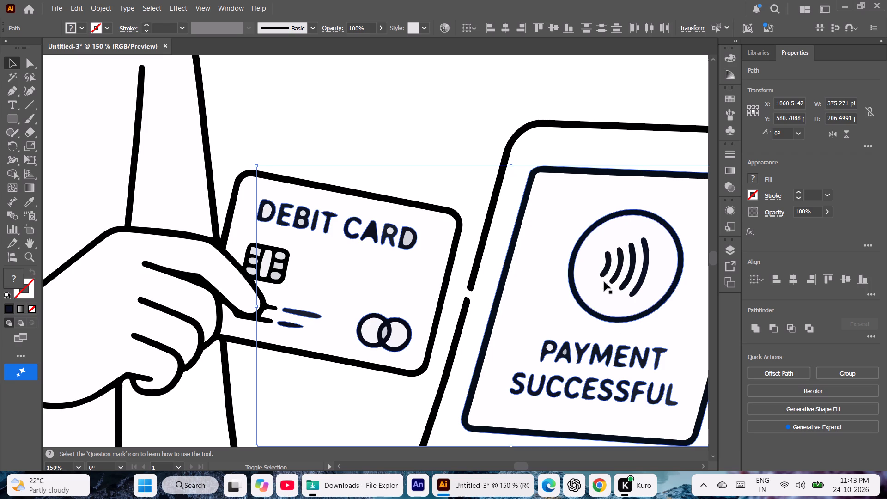
{"action": "left_click", "coordinate": [603, 270], "text": "shift"}
{"action": "left_click", "coordinate": [617, 272], "text": "shift"}
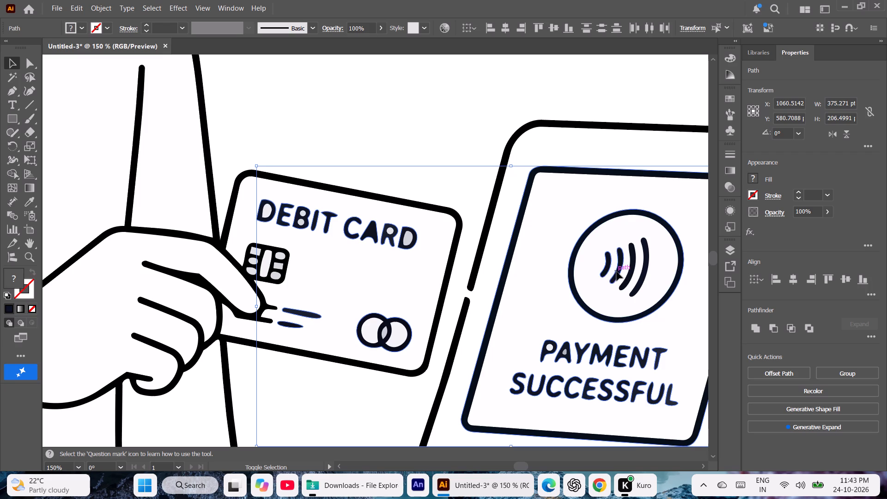
{"action": "left_click", "coordinate": [630, 275], "text": "shift"}
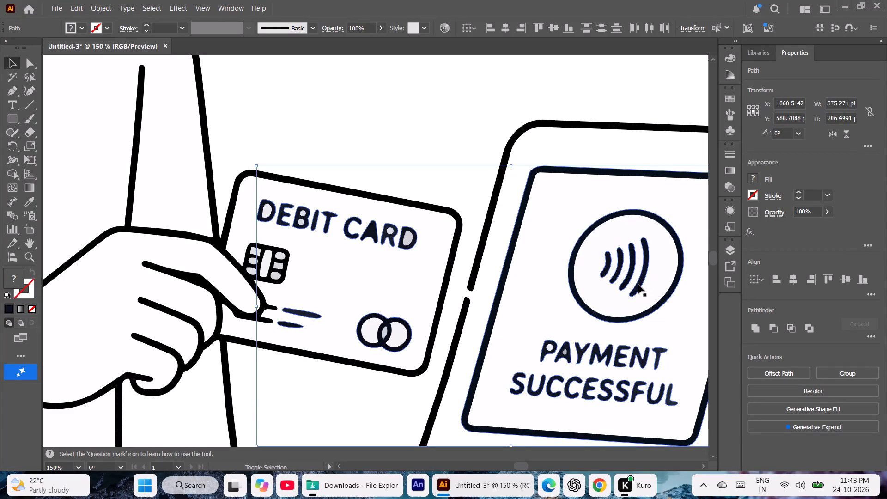
{"action": "left_click", "coordinate": [638, 285], "text": "shift"}
{"action": "left_click", "coordinate": [749, 176]}
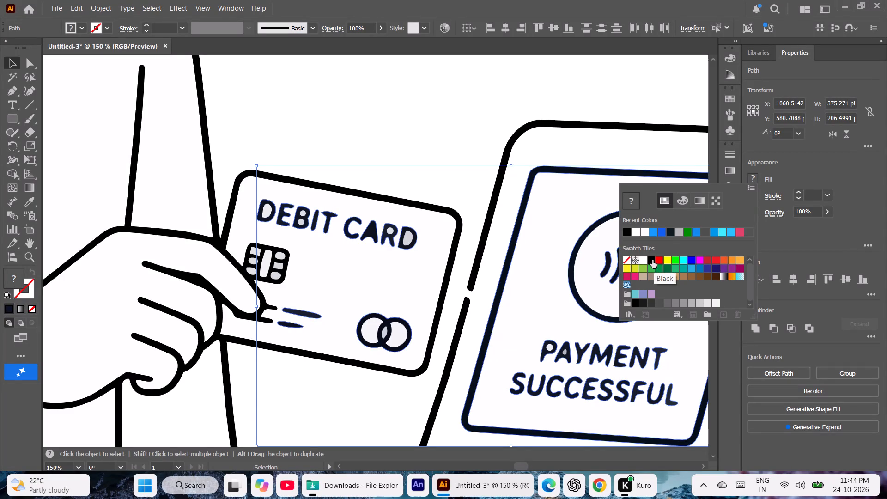
{"action": "left_click", "coordinate": [652, 260]}
{"action": "double_click", "coordinate": [449, 134]}
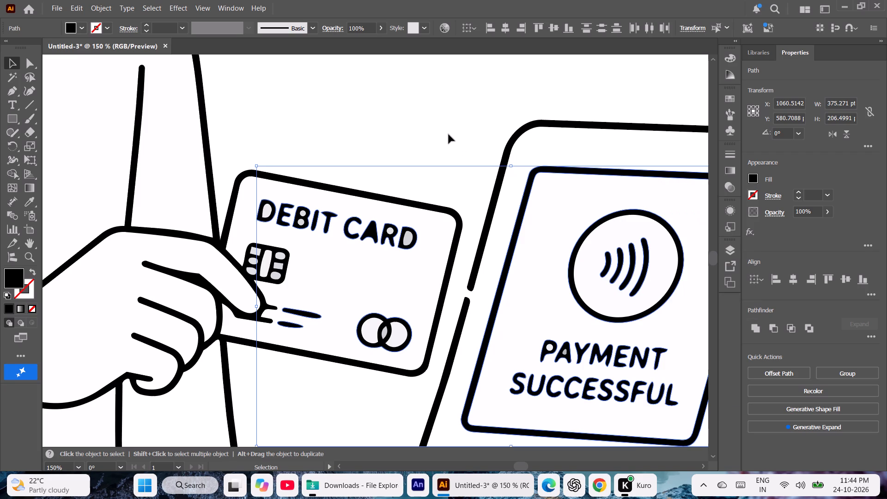
Recolour the grey insides of the DEBIT CARD letters, the logo's overlap and the chip's side cells with white sampled from the background.
{"action": "left_click", "coordinate": [264, 209]}
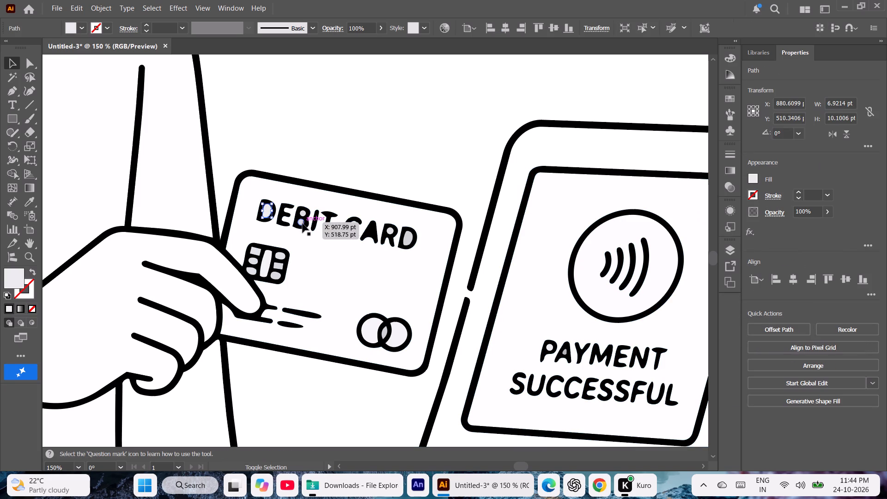
{"action": "left_click", "coordinate": [303, 224], "text": "shift"}
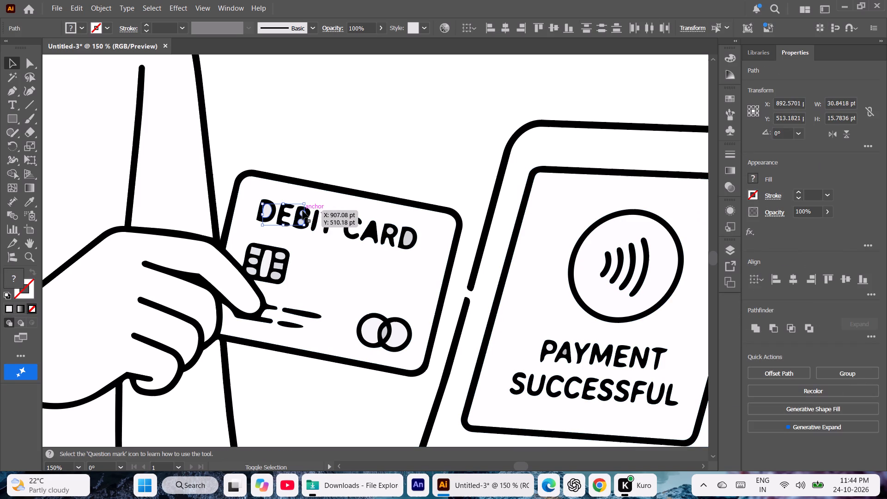
{"action": "left_click", "coordinate": [303, 213], "text": "shift"}
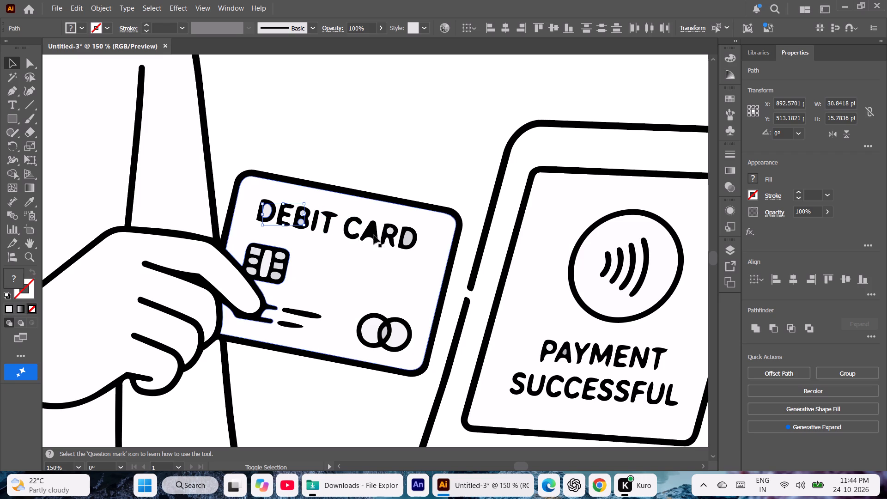
{"action": "left_click", "coordinate": [404, 241], "text": "shift"}
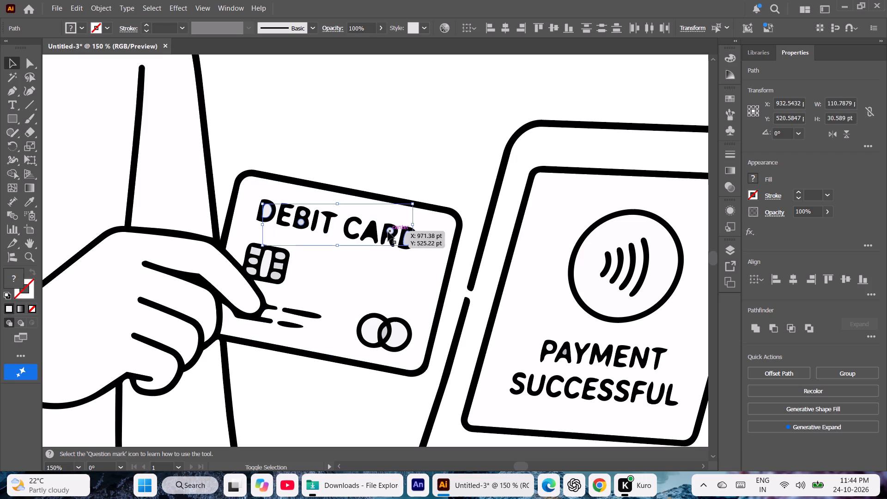
{"action": "left_click", "coordinate": [388, 231], "text": "shift"}
{"action": "left_click", "coordinate": [385, 330], "text": "shift"}
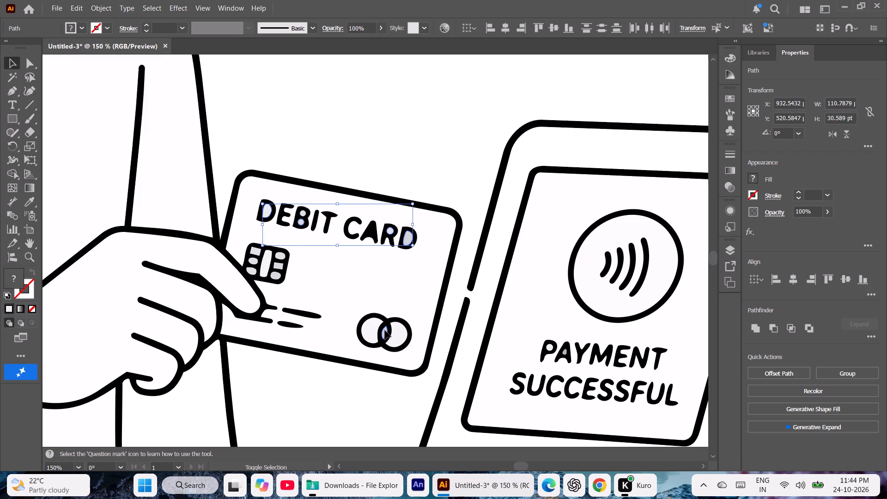
{"action": "left_click", "coordinate": [281, 256], "text": "shift"}
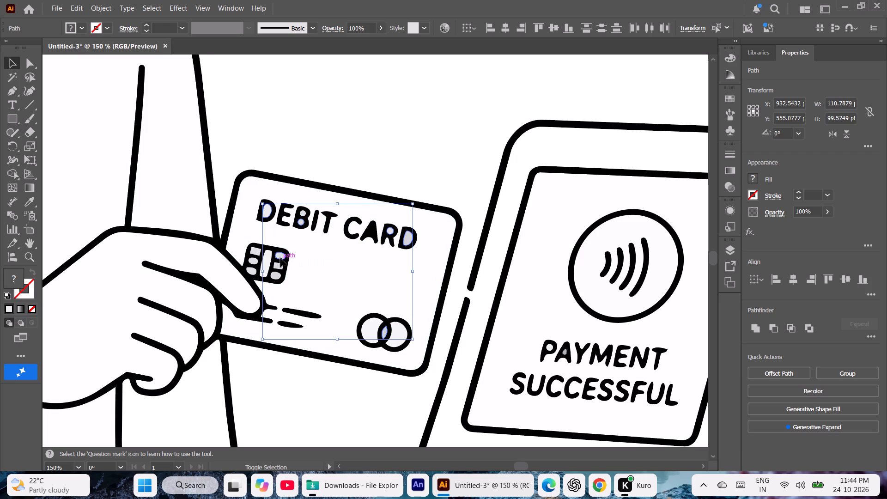
{"action": "left_click", "coordinate": [279, 265], "text": "shift"}
{"action": "left_click", "coordinate": [276, 275], "text": "shift"}
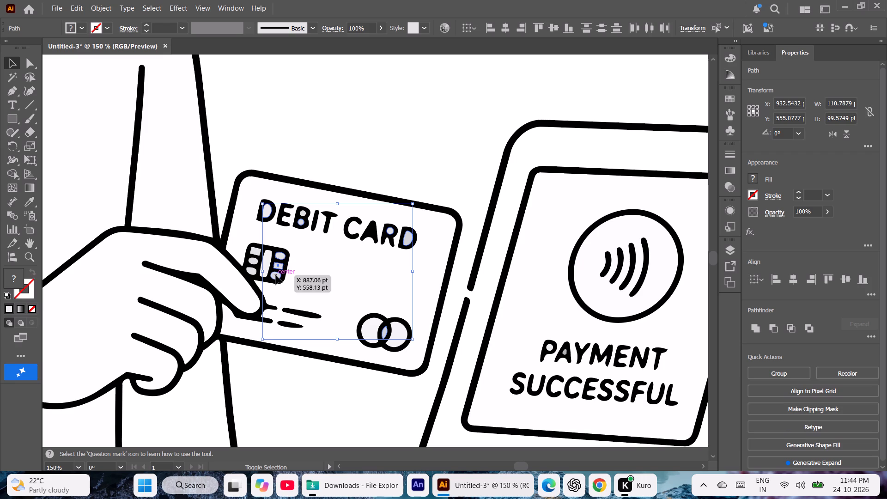
{"action": "left_click", "coordinate": [255, 248], "text": "shift"}
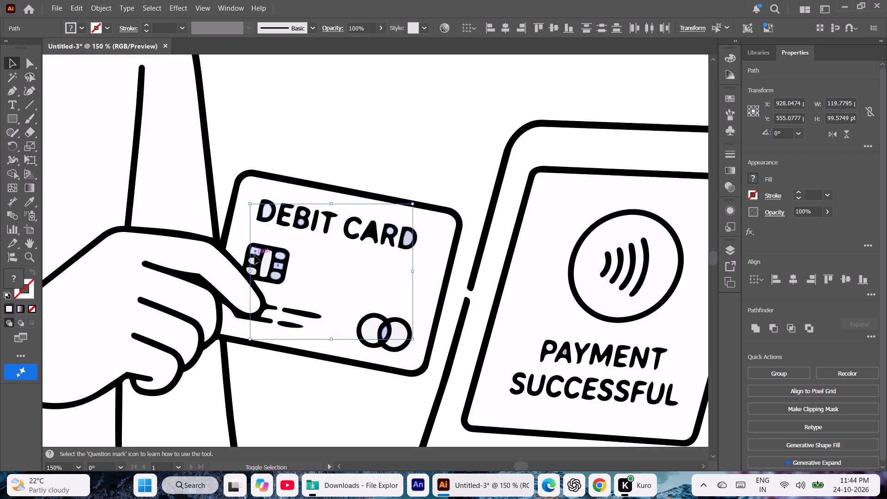
{"action": "left_click", "coordinate": [256, 260], "text": "shift"}
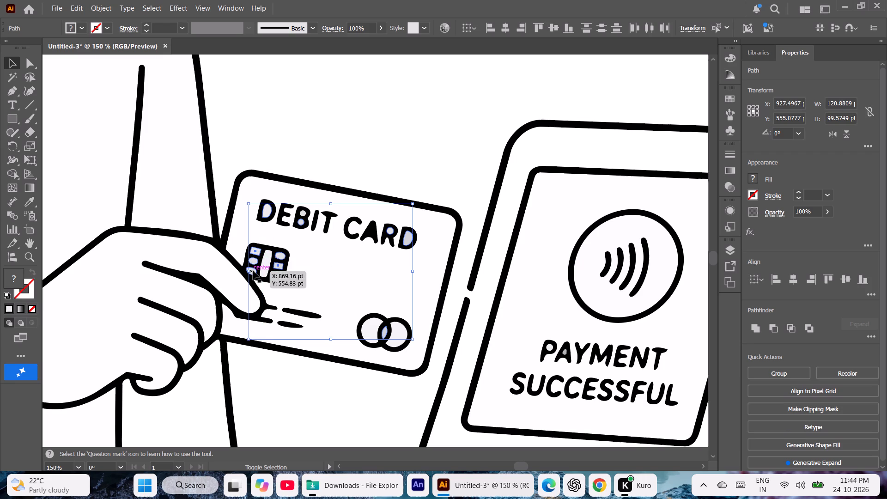
{"action": "left_click", "coordinate": [253, 270], "text": "shift"}
{"action": "key", "text": "i"}
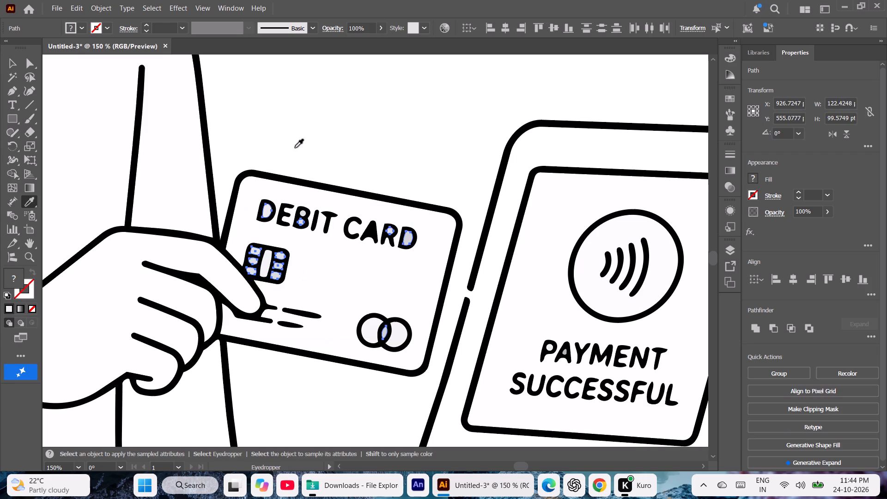
{"action": "left_click", "coordinate": [325, 122]}
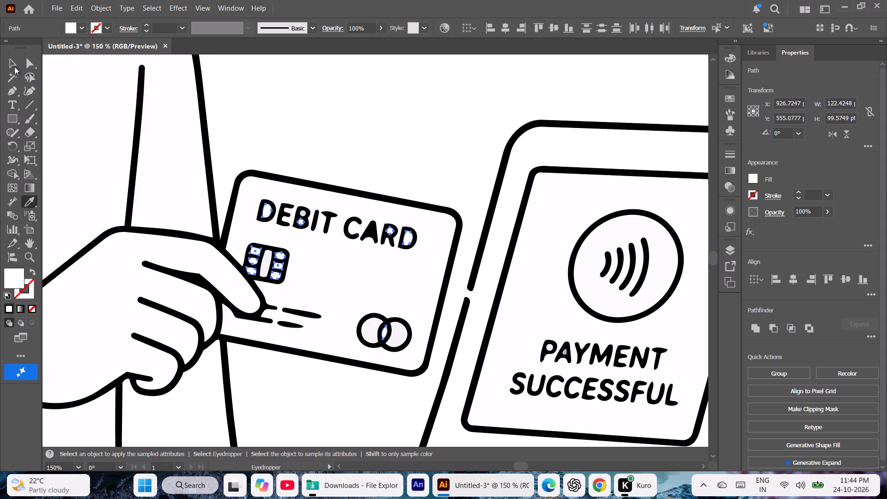
{"action": "left_click", "coordinate": [13, 65]}
{"action": "left_click", "coordinate": [248, 93]}
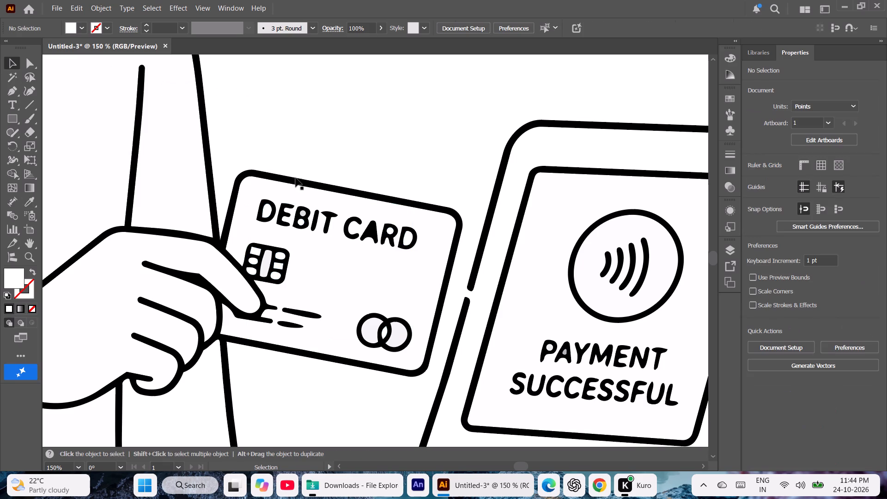
Recolour the upper inner shape of the letter B in DEBIT with the white sampled from the background.
{"action": "left_click", "coordinate": [304, 216]}
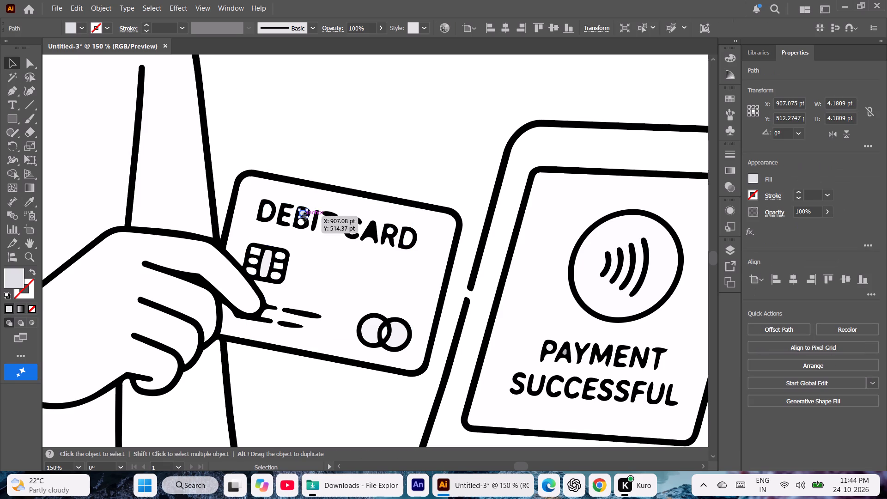
{"action": "key", "text": "i"}
{"action": "left_click", "coordinate": [330, 138]}
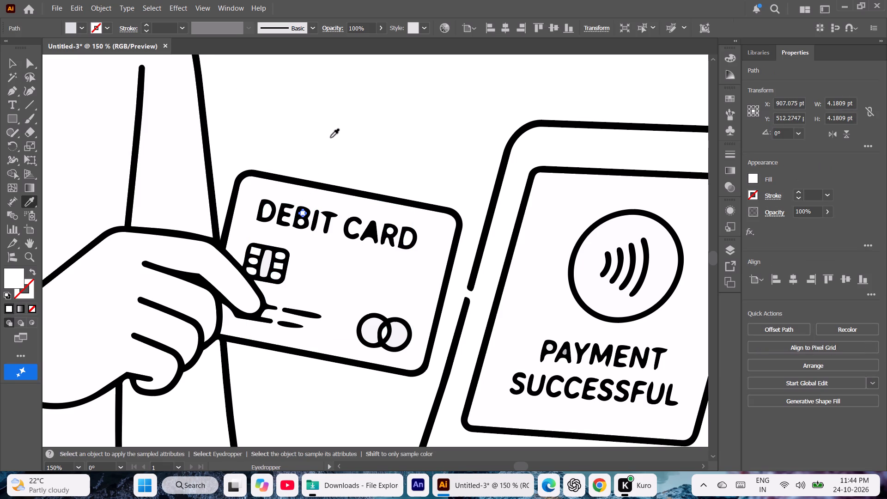
{"action": "left_click", "coordinate": [16, 60]}
{"action": "left_click", "coordinate": [284, 74]}
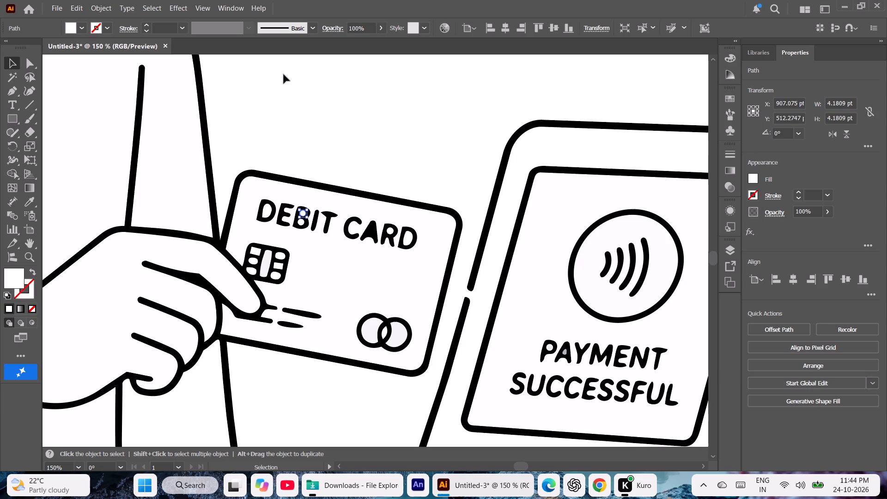
Recolour the grey inside of the letter A in PAYMENT with white sampled from the background.
{"action": "left_click", "coordinate": [565, 354]}
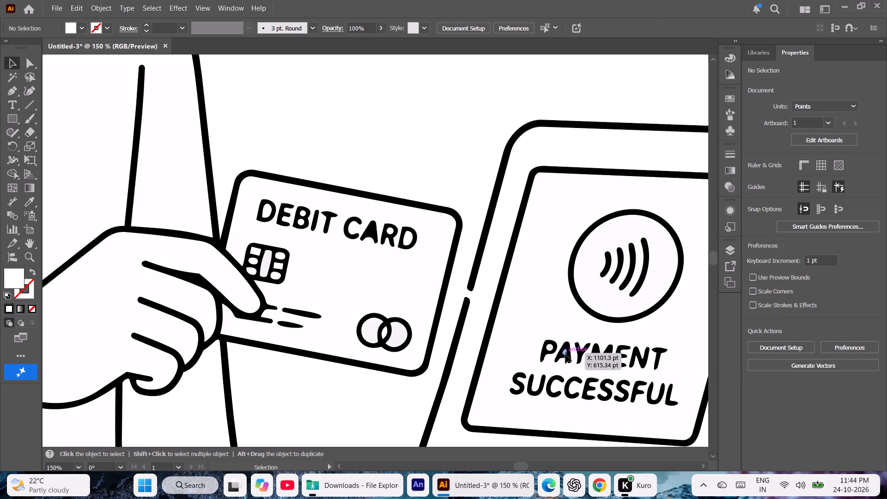
{"action": "key", "text": "i"}
{"action": "left_click", "coordinate": [432, 170]}
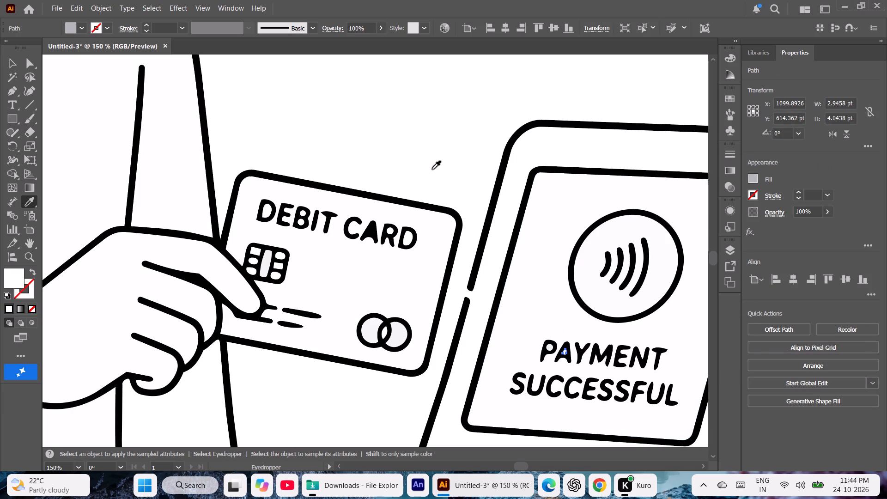
{"action": "left_click_drag", "start_coordinate": [10, 61], "coordinate": [282, 67]}
{"action": "left_click", "coordinate": [282, 67]}
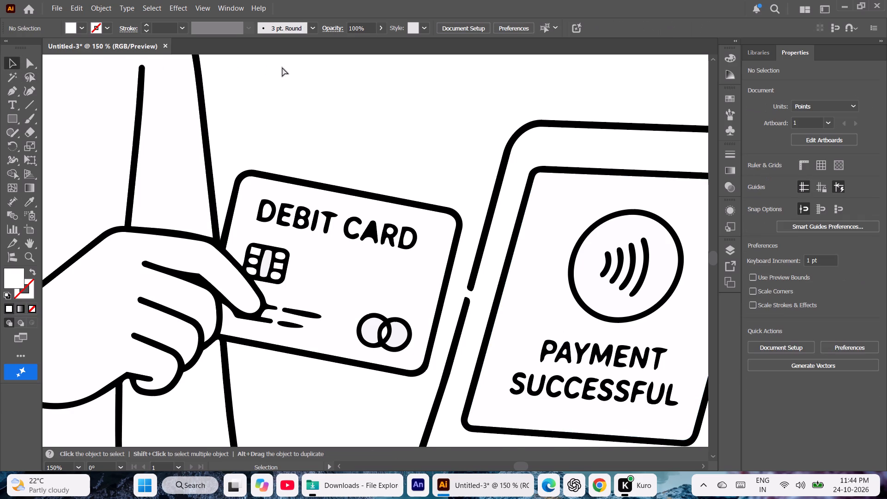
Select the two lower counter lines and the drawing's main outline path together, and fill them with black.
{"action": "key", "text": "ctrl+minus"}
{"action": "key", "text": "ctrl+minus"}
{"action": "key", "text": "ctrl+minus"}
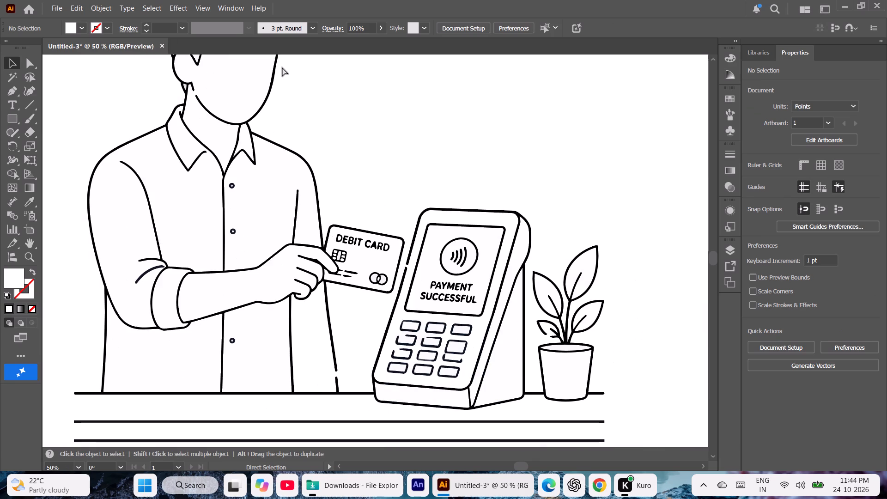
{"action": "key", "text": "ctrl+minus"}
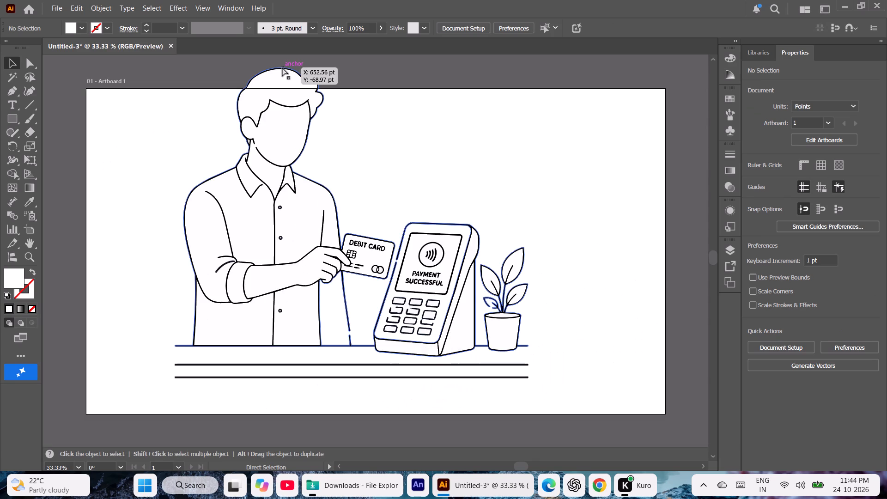
{"action": "left_click", "coordinate": [523, 173]}
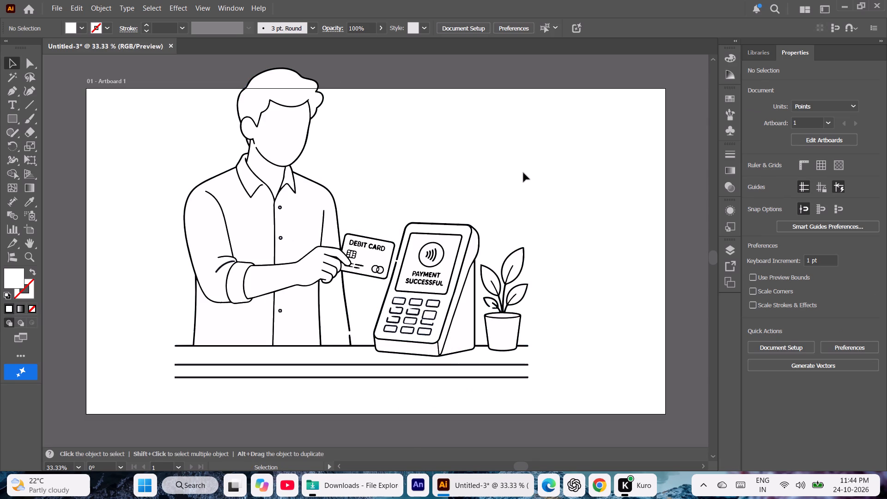
{"action": "left_click", "coordinate": [527, 378]}
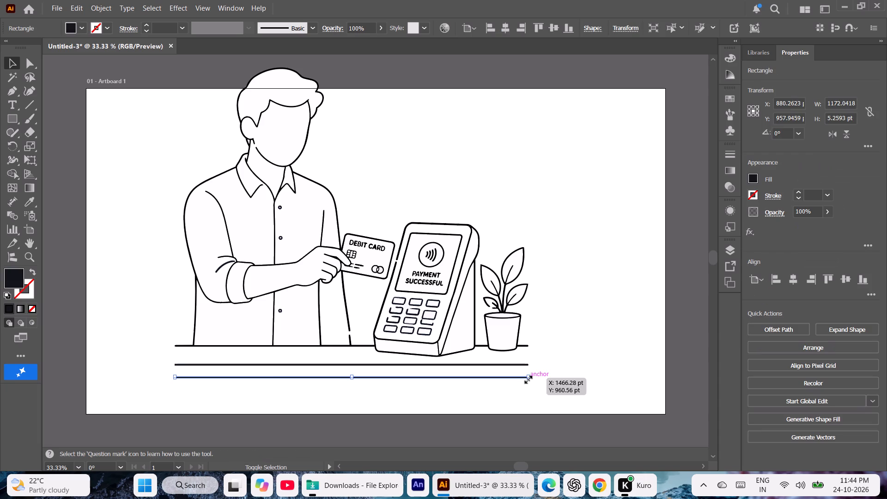
{"action": "left_click", "coordinate": [522, 366], "text": "shift"}
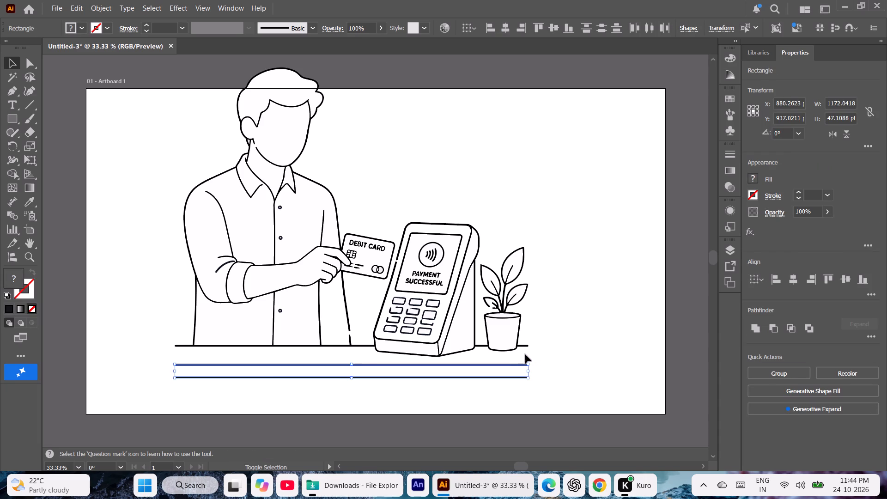
{"action": "left_click", "coordinate": [525, 347], "text": "shift"}
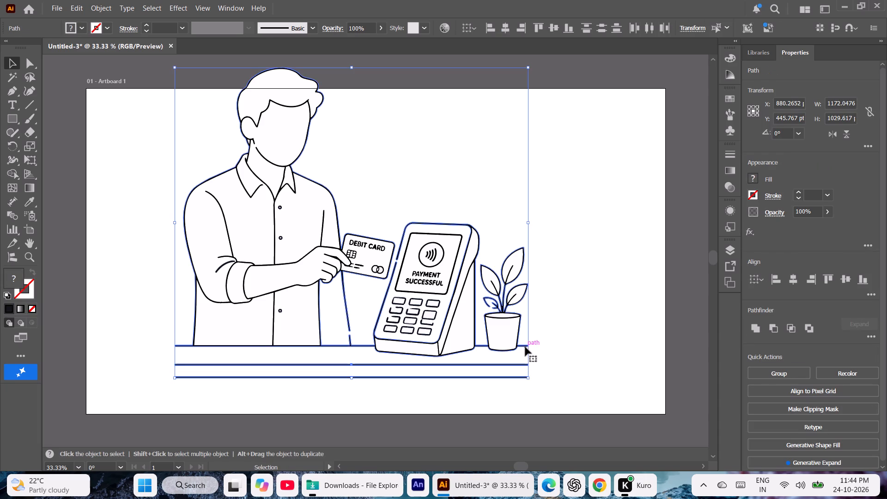
{"action": "left_click", "coordinate": [751, 173]}
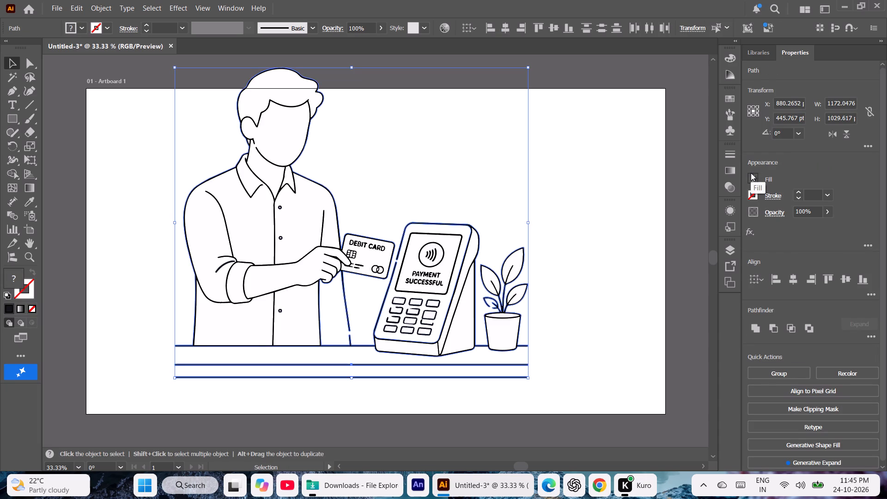
{"action": "left_click", "coordinate": [751, 177]}
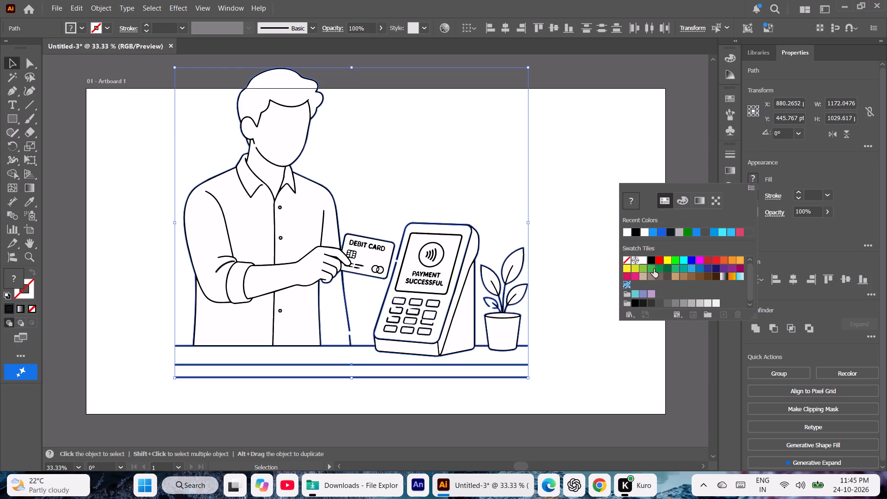
{"action": "left_click", "coordinate": [637, 303]}
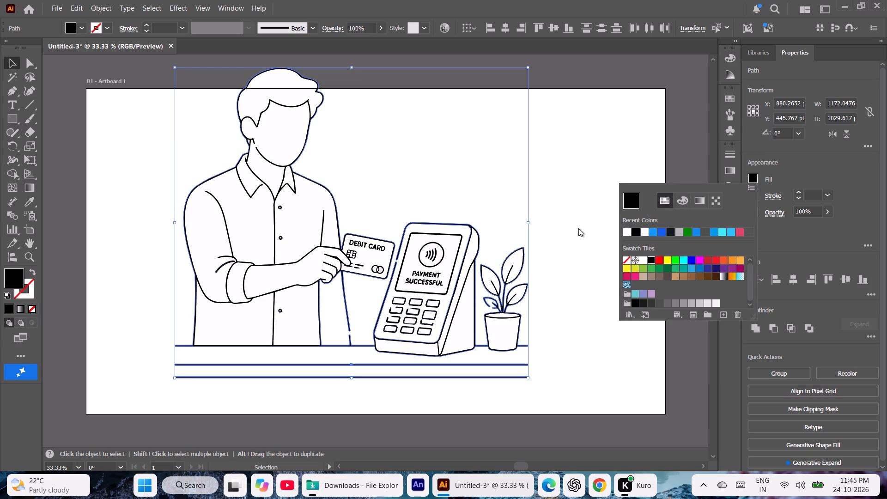
{"action": "left_click", "coordinate": [578, 228]}
{"action": "left_click", "coordinate": [578, 228]}
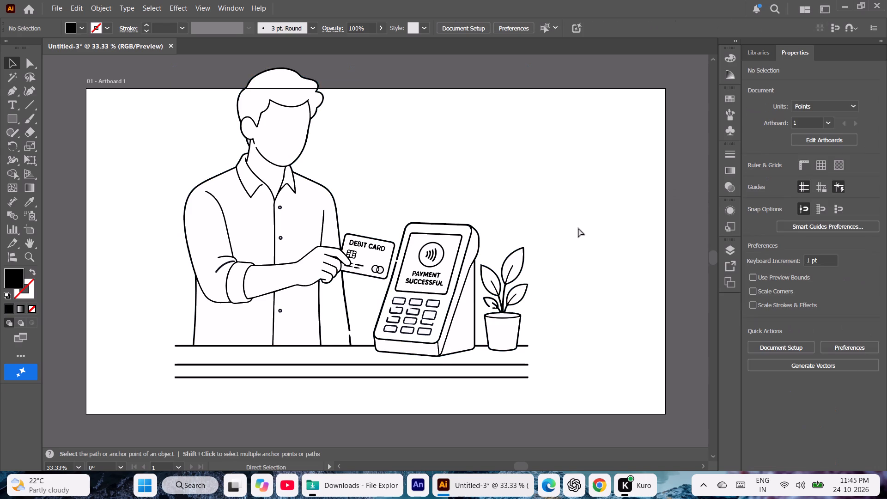
Enlarge the artboard from its lower-right corner to about 8676 by 4880 pt.
{"action": "key", "text": "ctrl+plus"}
{"action": "key", "text": "ctrl+plus"}
{"action": "key", "text": "ctrl+plus"}
{"action": "key", "text": "ctrl+plus"}
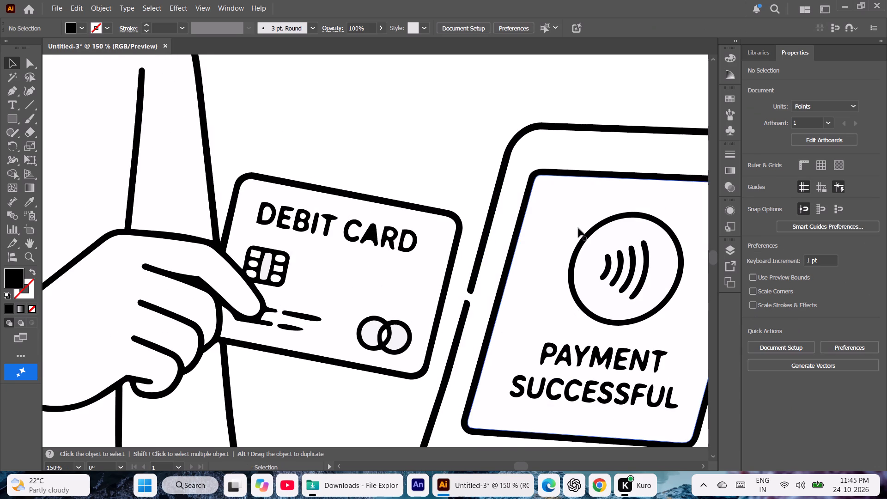
{"action": "key", "text": "ctrl+minus"}
{"action": "key", "text": "ctrl+minus"}
{"action": "key", "text": "ctrl+minus"}
{"action": "key", "text": "ctrl+minus"}
{"action": "key", "text": "ctrl+minus"}
{"action": "key", "text": "ctrl+minus"}
{"action": "key", "text": "ctrl+minus"}
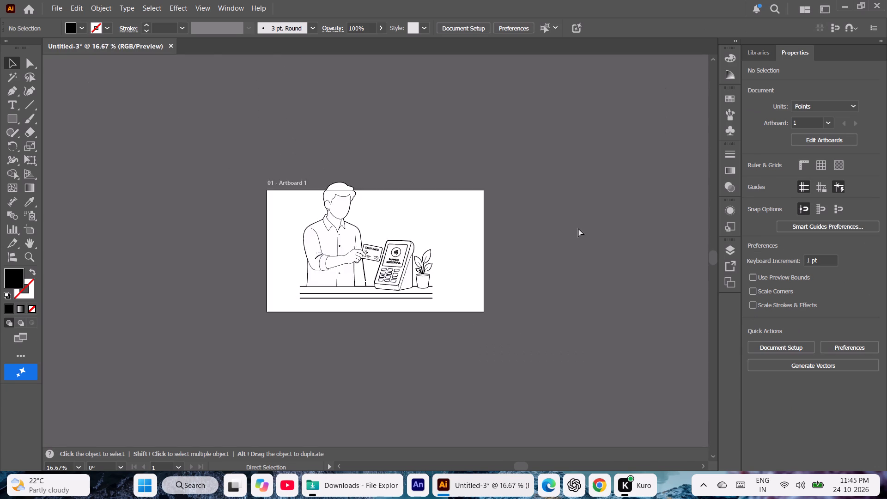
{"action": "key", "text": "ctrl+minus"}
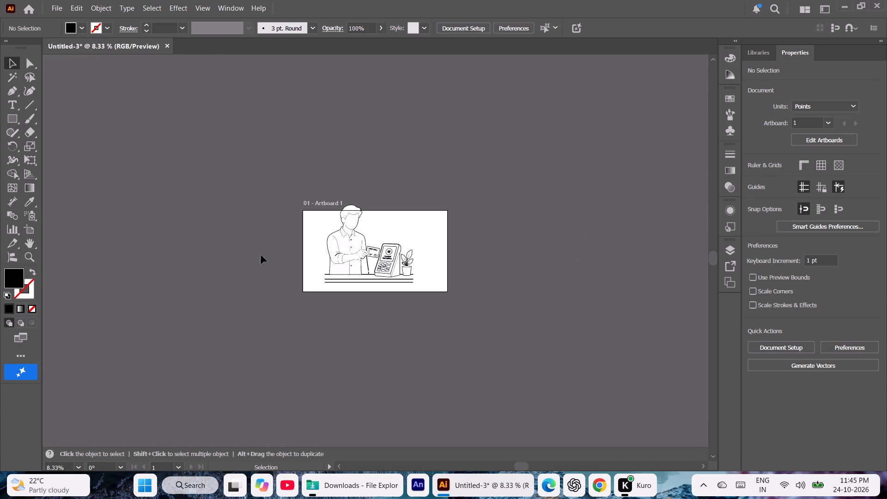
{"action": "left_click", "coordinate": [28, 247]}
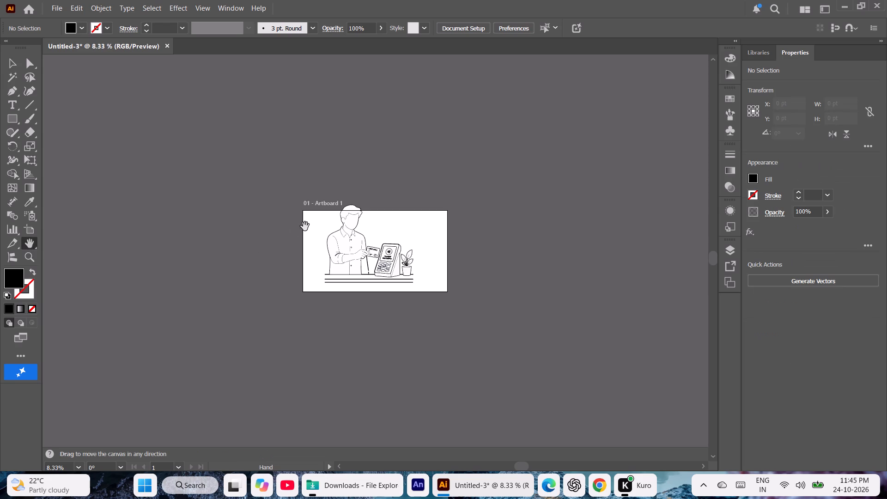
{"action": "left_click_drag", "start_coordinate": [309, 225], "coordinate": [55, 77]}
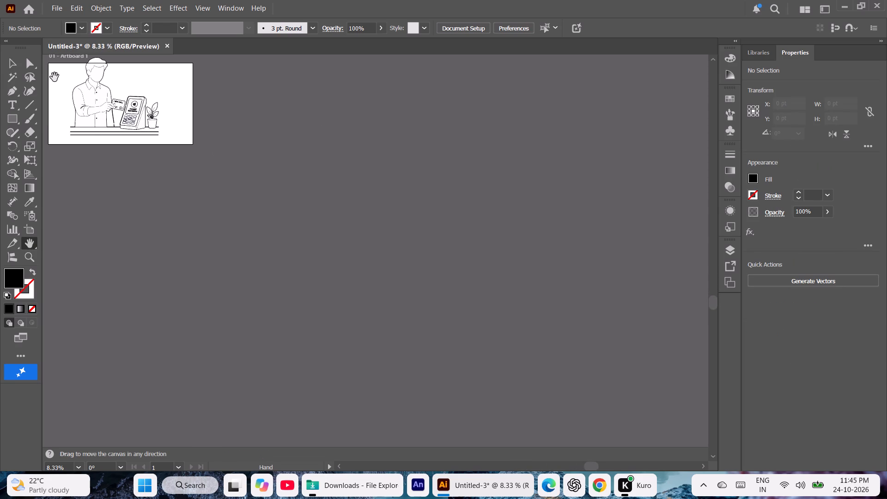
{"action": "left_click", "coordinate": [33, 226]}
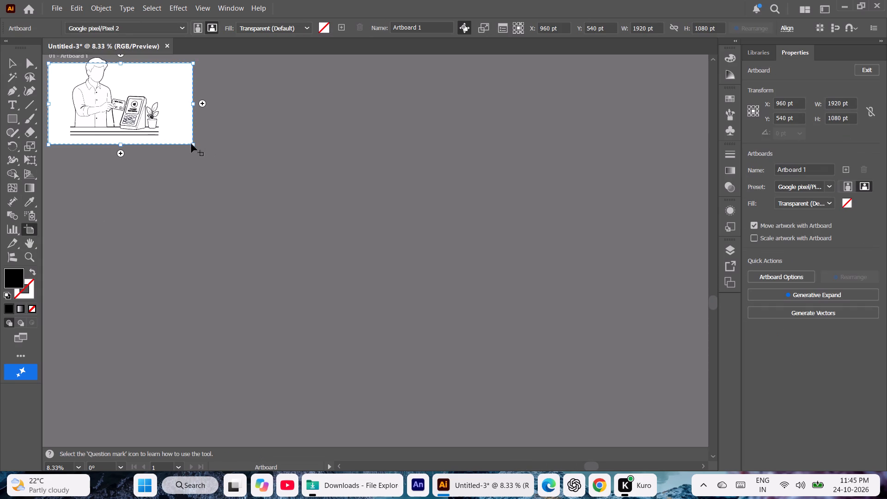
{"action": "left_click_drag", "start_coordinate": [192, 144], "coordinate": [208, 155], "text": "shift"}
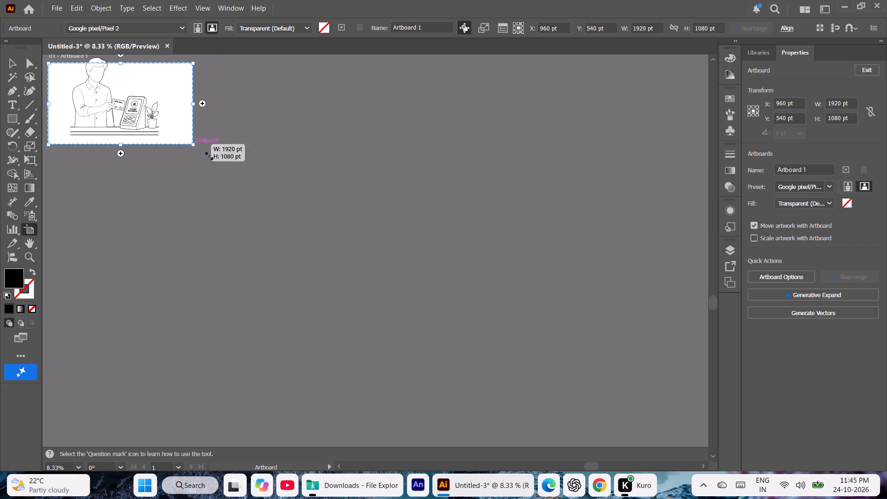
{"action": "left_click_drag", "start_coordinate": [208, 155], "coordinate": [700, 365], "text": "shift"}
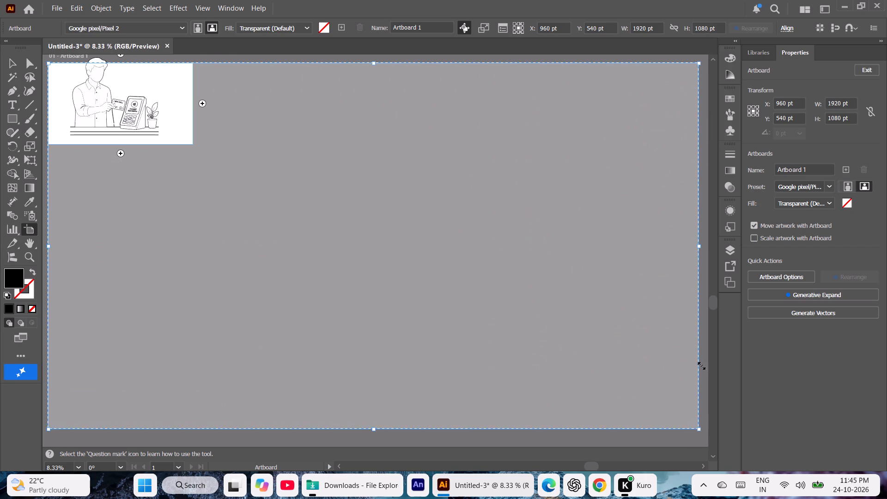
{"action": "left_click_drag", "start_coordinate": [700, 365], "coordinate": [702, 366], "text": "shift"}
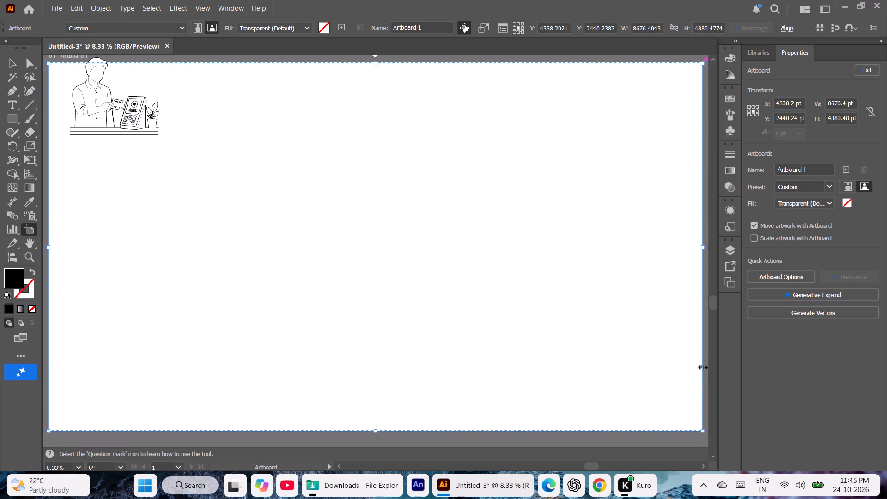
Scale all the artwork up proportionally to about 4936 by 4336 pt and place it near the centre of the artboard.
{"action": "left_click", "coordinate": [14, 64]}
{"action": "key", "text": "ctrl+a"}
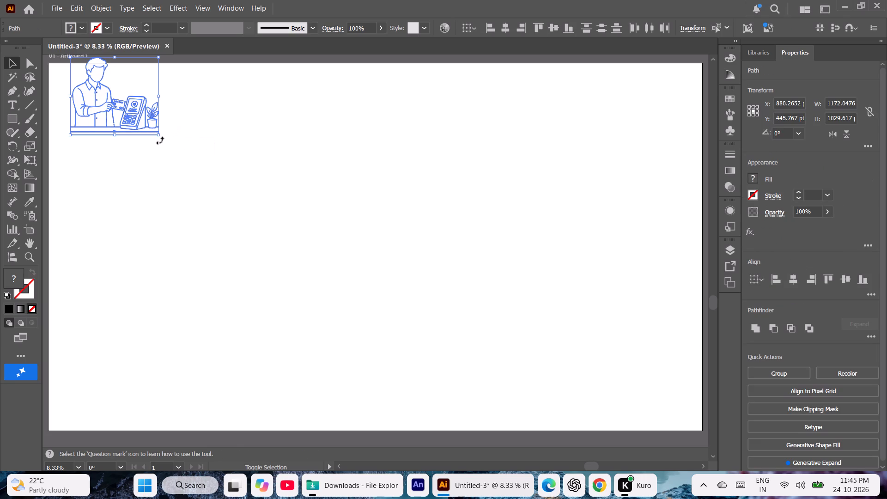
{"action": "left_click_drag", "start_coordinate": [159, 136], "coordinate": [299, 254], "text": "shift"}
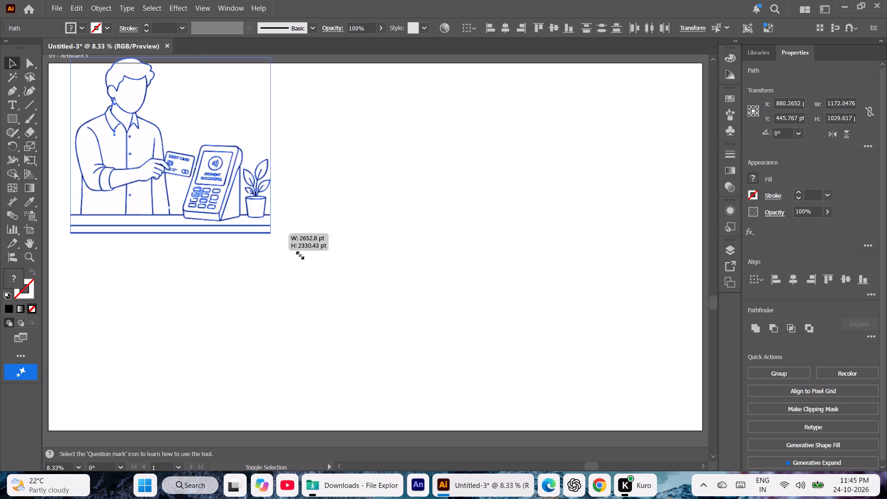
{"action": "left_click_drag", "start_coordinate": [299, 254], "coordinate": [482, 384], "text": "shift"}
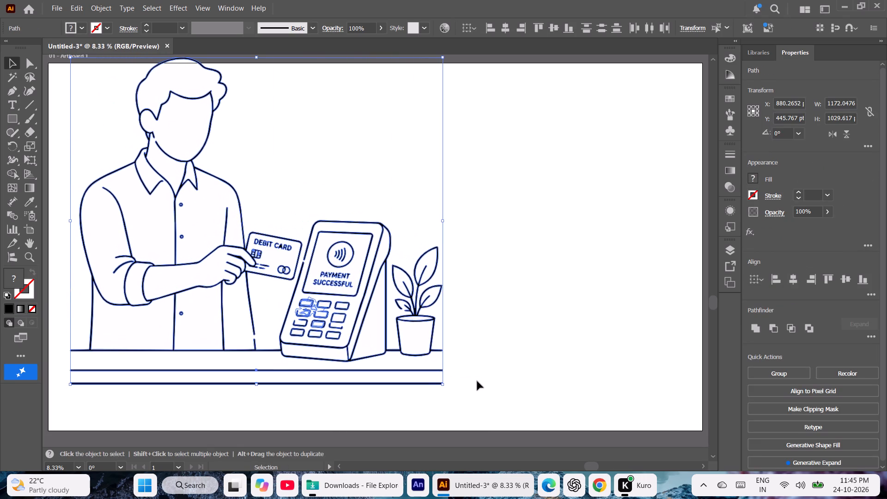
{"action": "left_click_drag", "start_coordinate": [211, 230], "coordinate": [326, 256]}
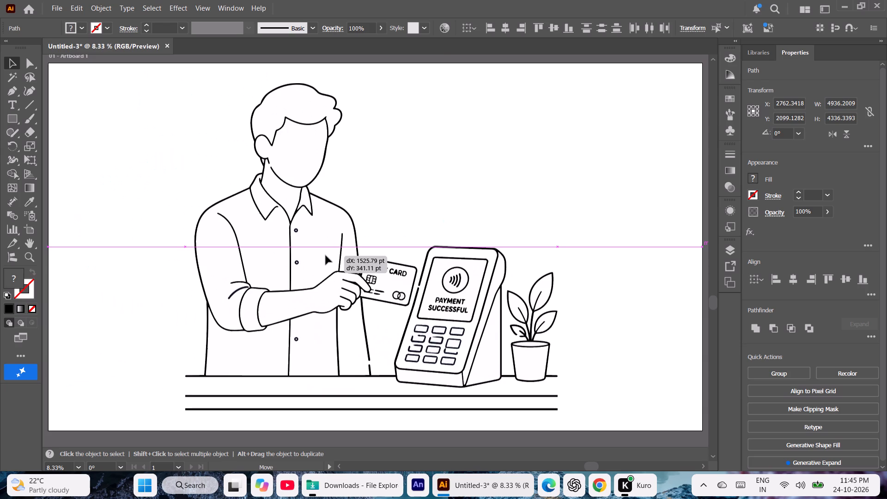
{"action": "left_click_drag", "start_coordinate": [326, 256], "coordinate": [321, 248]}
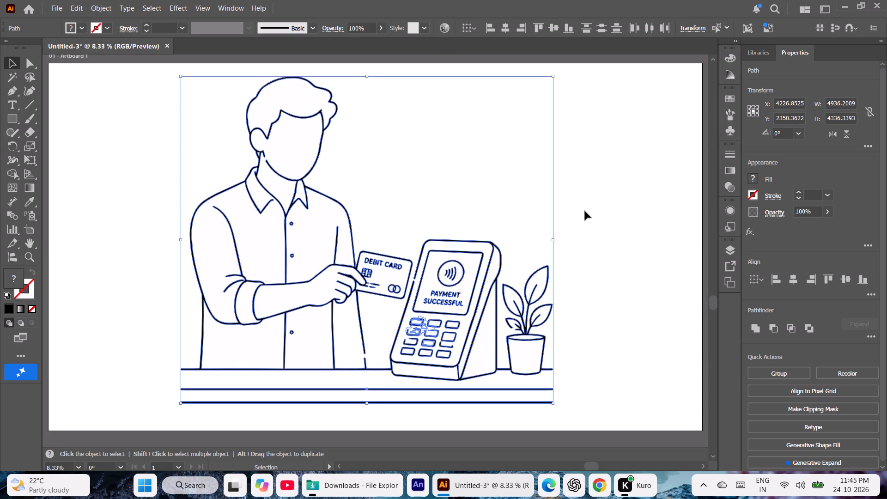
{"action": "left_click", "coordinate": [585, 211]}
Save the drawing in Downloads as "payment sucessful" in Illustrator EPS format.
{"action": "key", "text": "ctrl+s"}
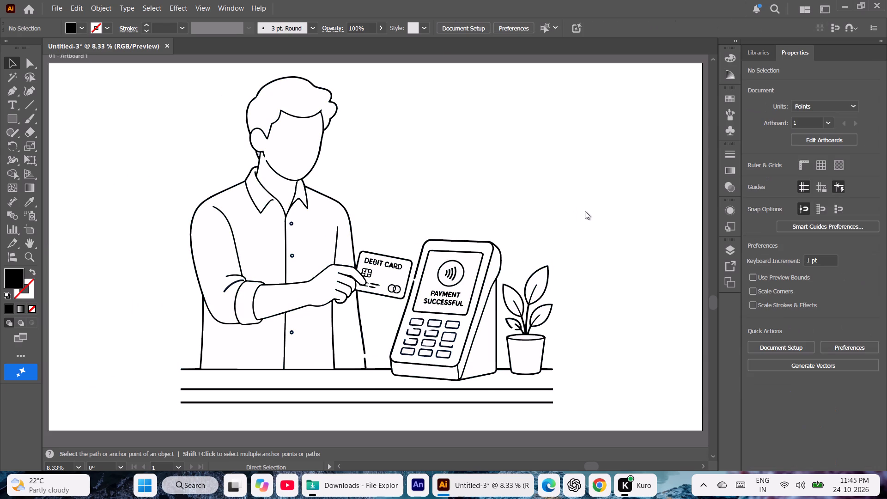
{"action": "left_click", "coordinate": [67, 132]}
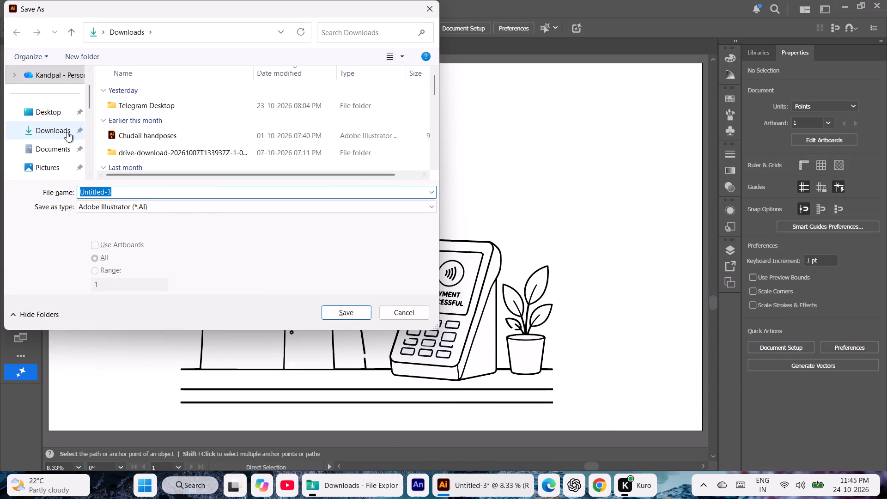
{"action": "left_click", "coordinate": [115, 192]}
{"action": "key", "text": "BackSpace"}
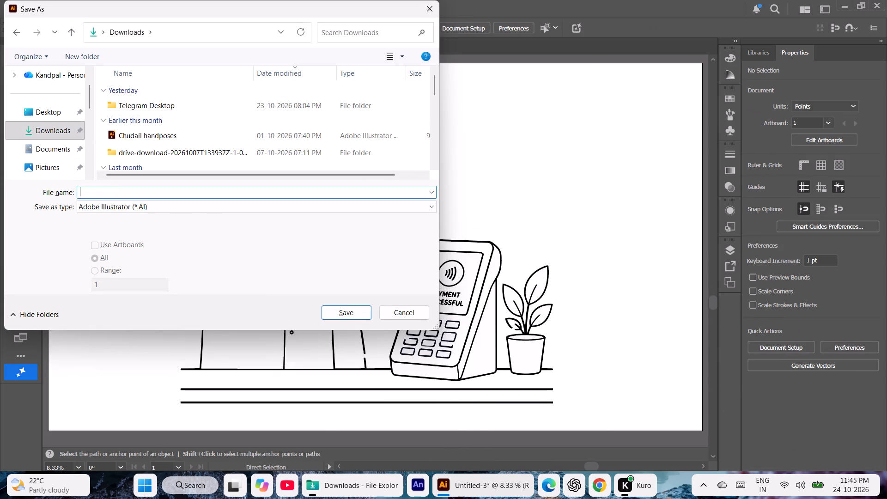
{"action": "type", "text": "payment sucessful"}
{"action": "key", "text": "space"}
{"action": "left_click", "coordinate": [156, 210]}
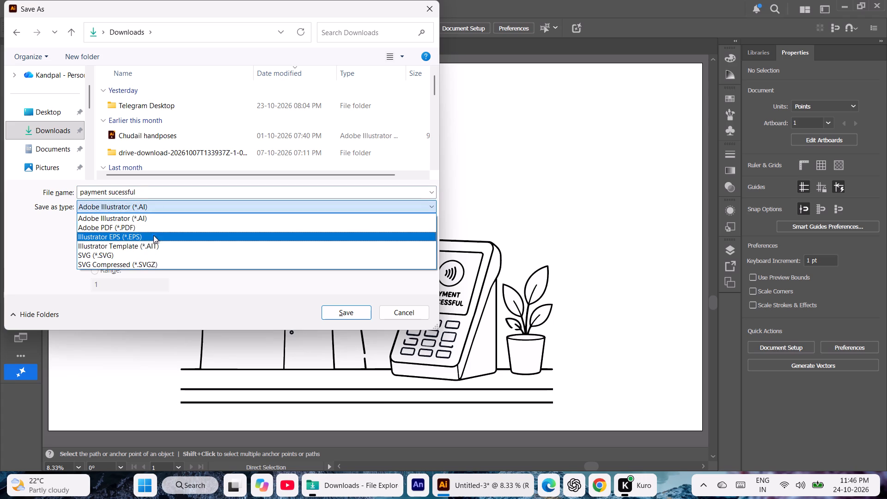
{"action": "left_click", "coordinate": [154, 239]}
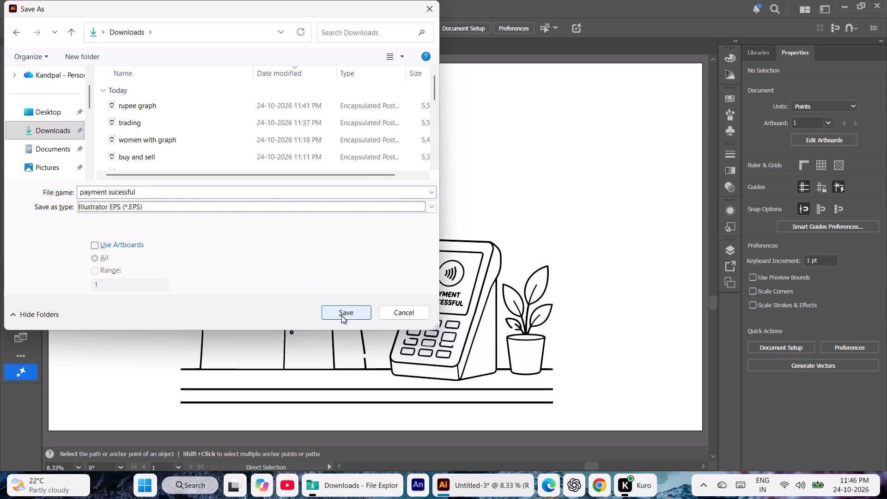
{"action": "left_click", "coordinate": [341, 316]}
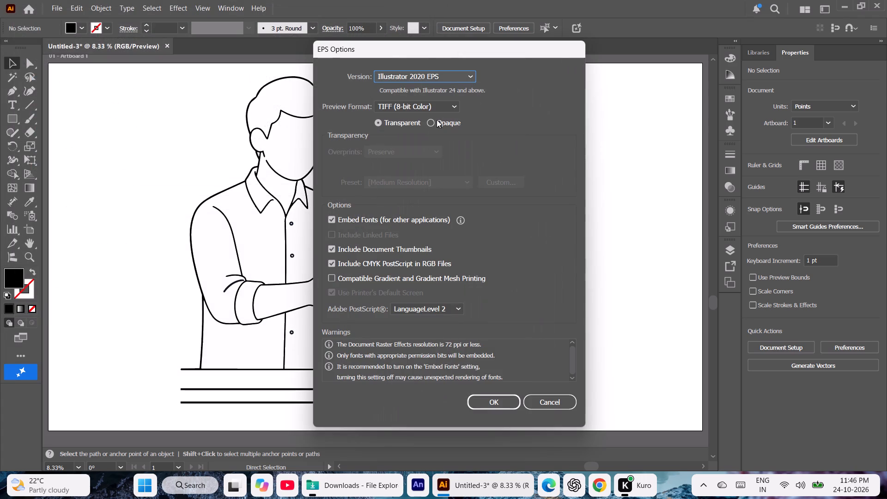
Set the EPS version to Illustrator 10 EPS and finish saving the payment drawing in that older format.
{"action": "left_click", "coordinate": [468, 79]}
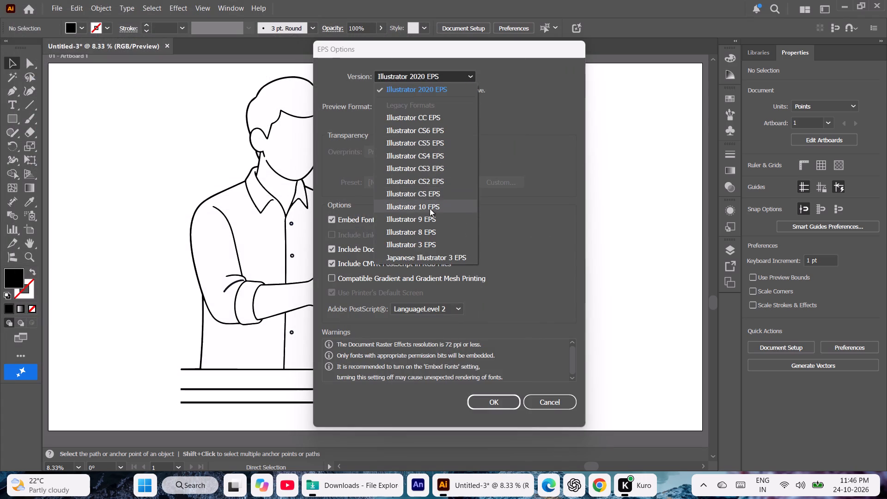
{"action": "left_click", "coordinate": [430, 208]}
{"action": "key", "text": "Return"}
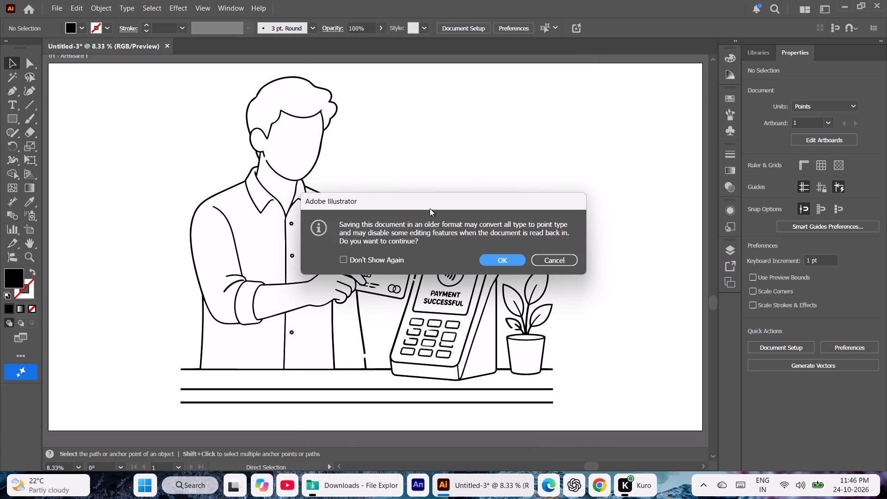
{"action": "key", "text": "Return"}
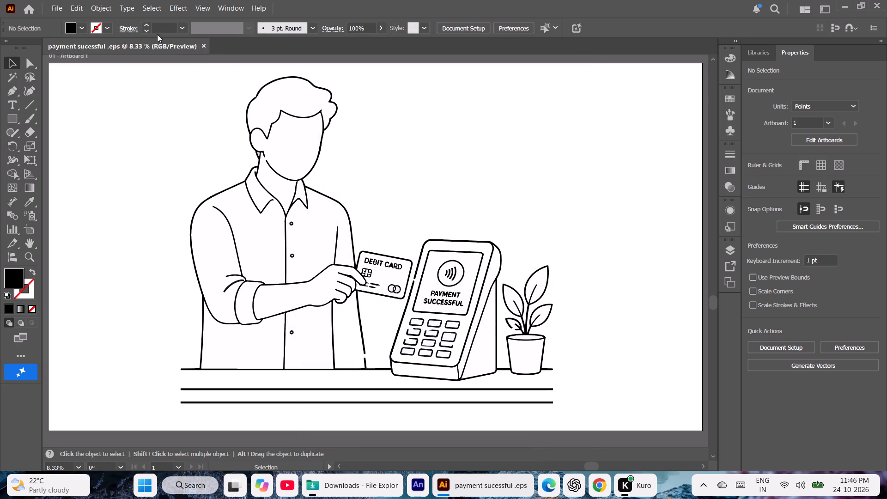
Create a new 1920 x 1080 pt RGB document and close the saved "payment sucessful" drawing.
{"action": "left_click", "coordinate": [61, 6]}
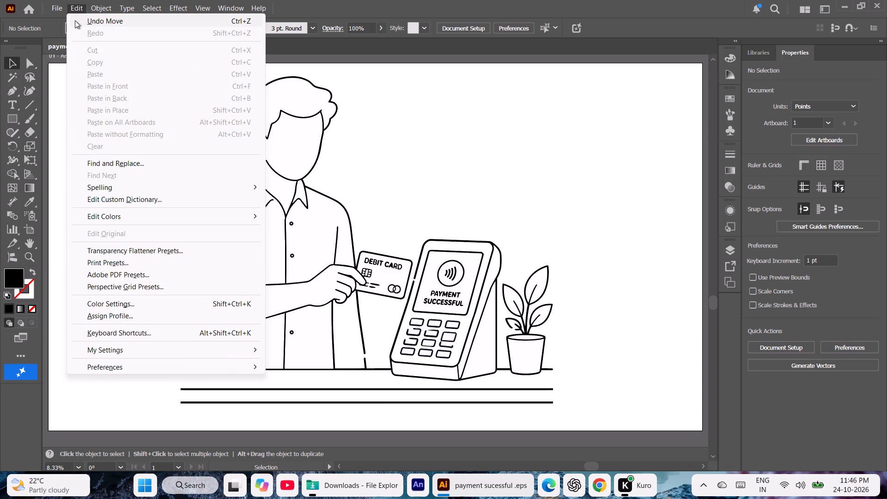
{"action": "left_click", "coordinate": [65, 20]}
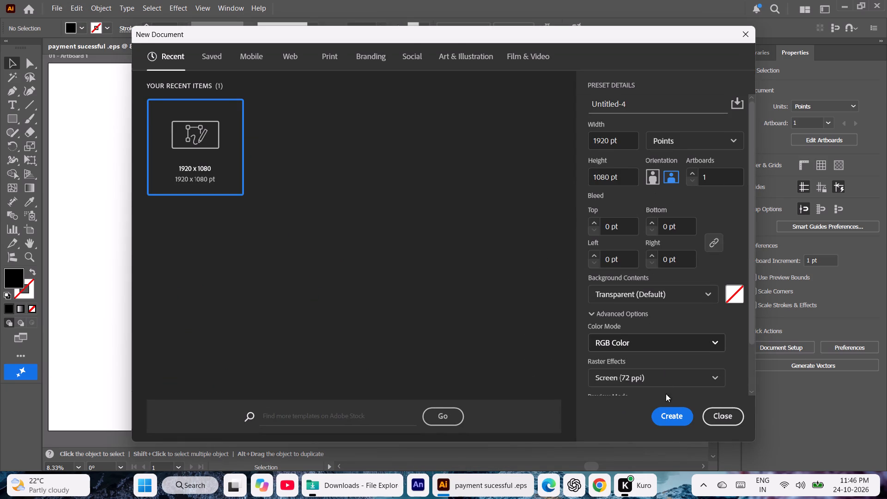
{"action": "left_click", "coordinate": [671, 415]}
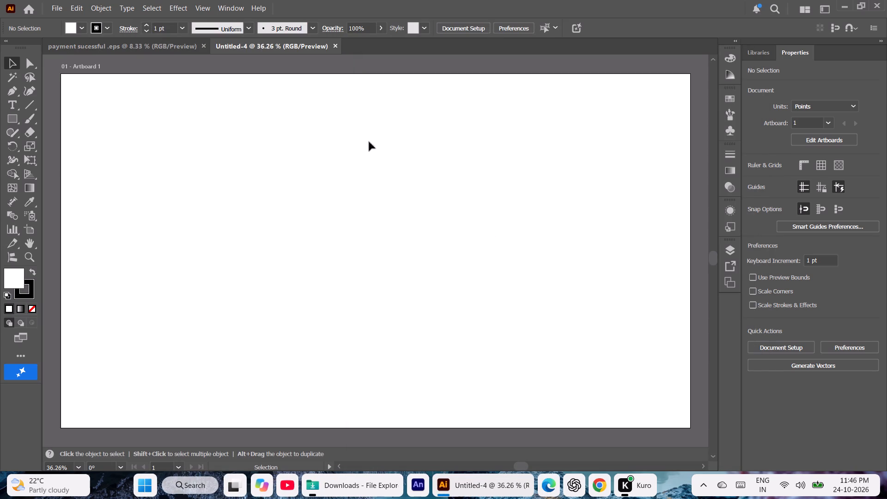
{"action": "left_click", "coordinate": [203, 45]}
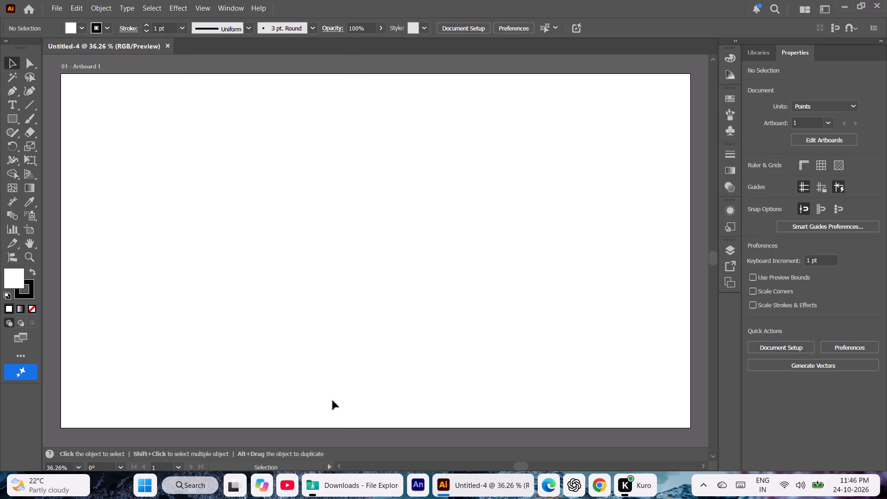
In File Explorer, delete the debit-card payment source PNG from Downloads and reload the folder.
{"action": "left_click", "coordinate": [345, 483]}
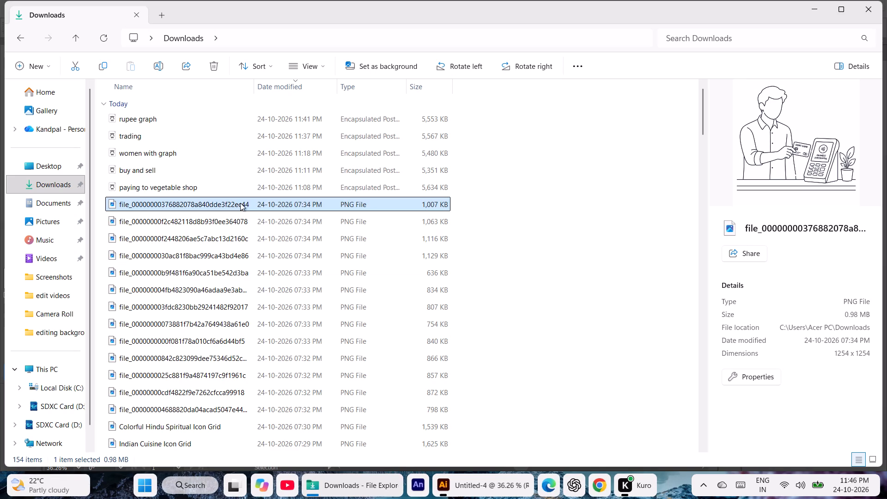
{"action": "left_click", "coordinate": [214, 66]}
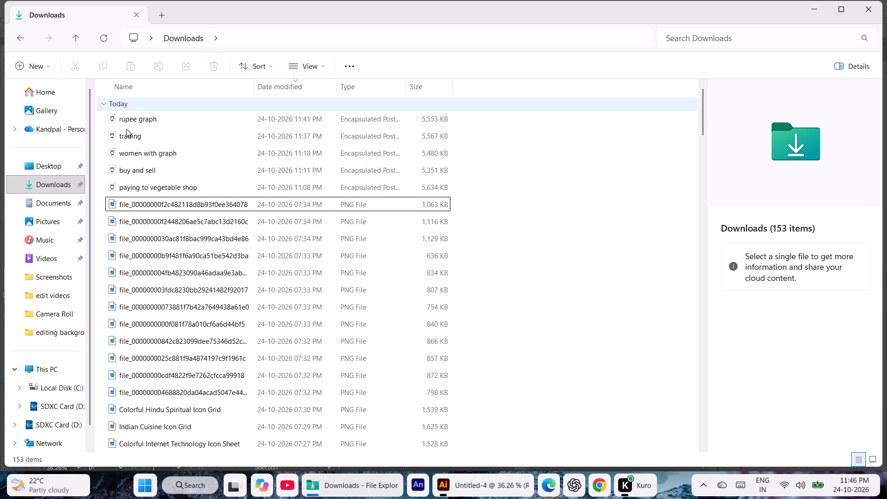
{"action": "left_click", "coordinate": [63, 158]}
{"action": "left_click", "coordinate": [57, 177]}
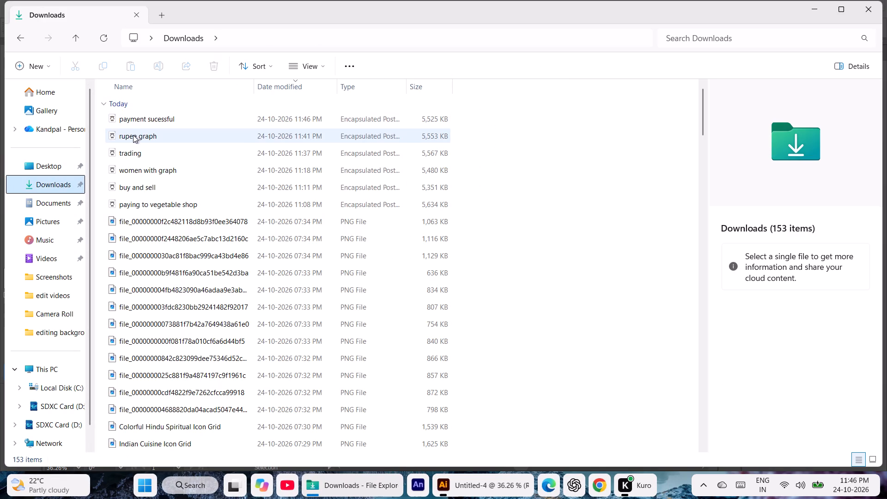
Place the mobile-banking PNG of the woman with a phone from Downloads near the centre of the new artboard.
{"action": "left_click", "coordinate": [142, 219]}
{"action": "left_click_drag", "start_coordinate": [142, 219], "coordinate": [233, 178]}
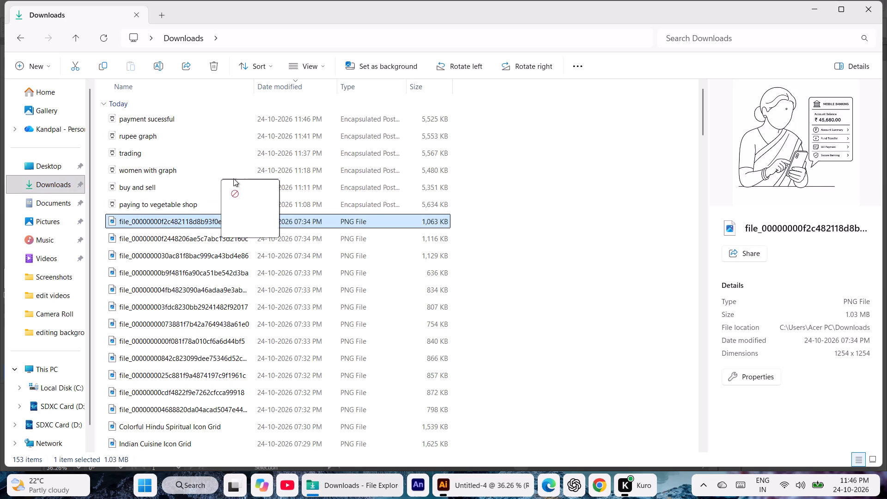
{"action": "left_click_drag", "start_coordinate": [233, 178], "coordinate": [467, 491]}
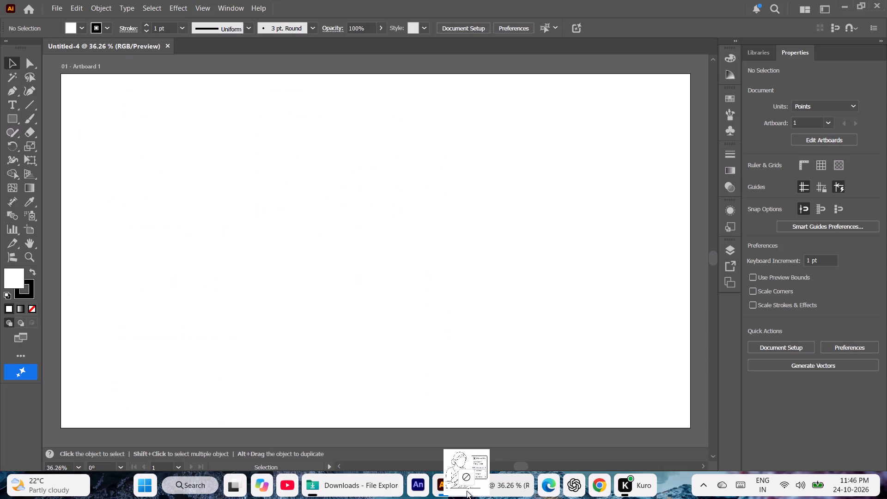
{"action": "left_click_drag", "start_coordinate": [467, 491], "coordinate": [353, 228]}
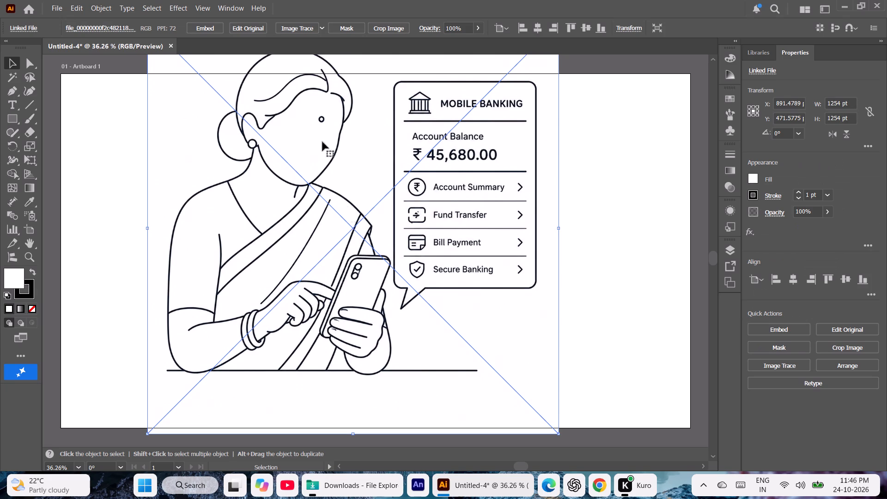
Apply Image Trace with the Low Fidelity Photo preset to the placed mobile-banking picture, stopping the trace while it is processing.
{"action": "left_click", "coordinate": [231, 10]}
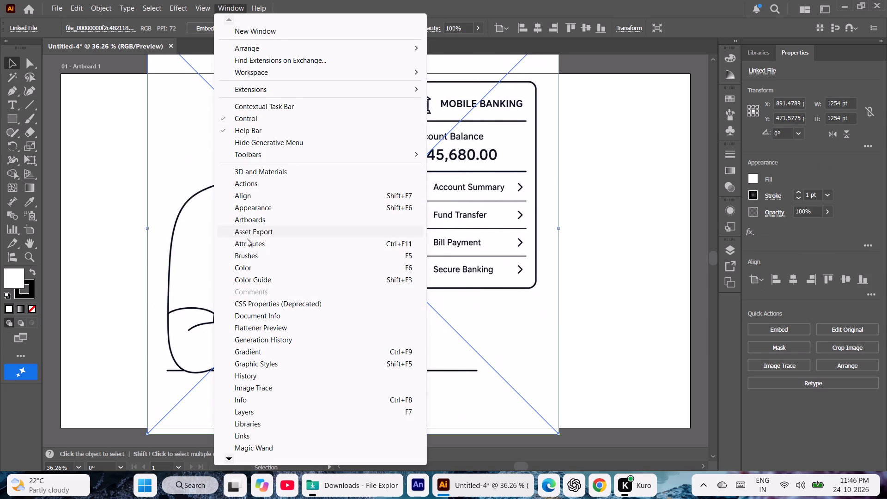
{"action": "left_click", "coordinate": [267, 383]}
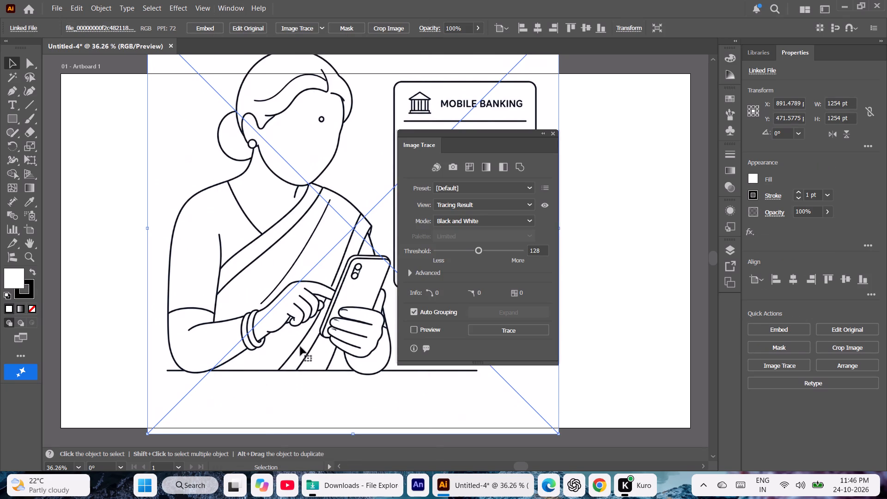
{"action": "left_click", "coordinate": [524, 189]}
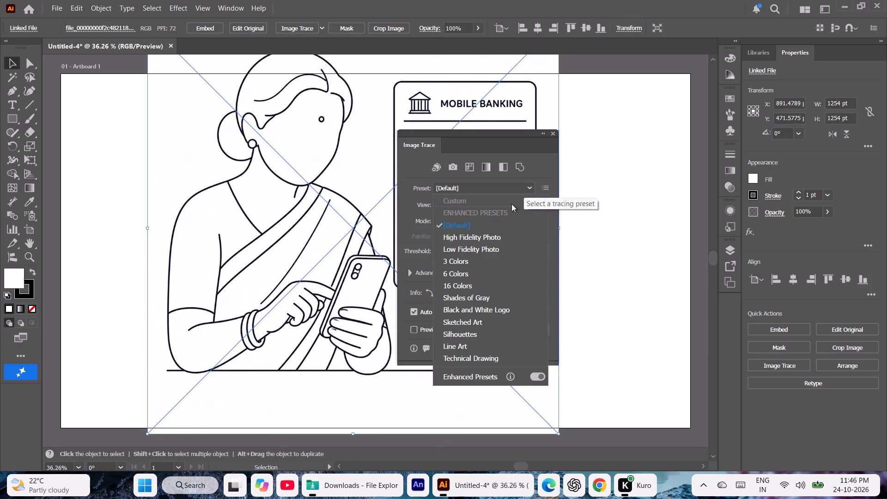
{"action": "left_click", "coordinate": [483, 250]}
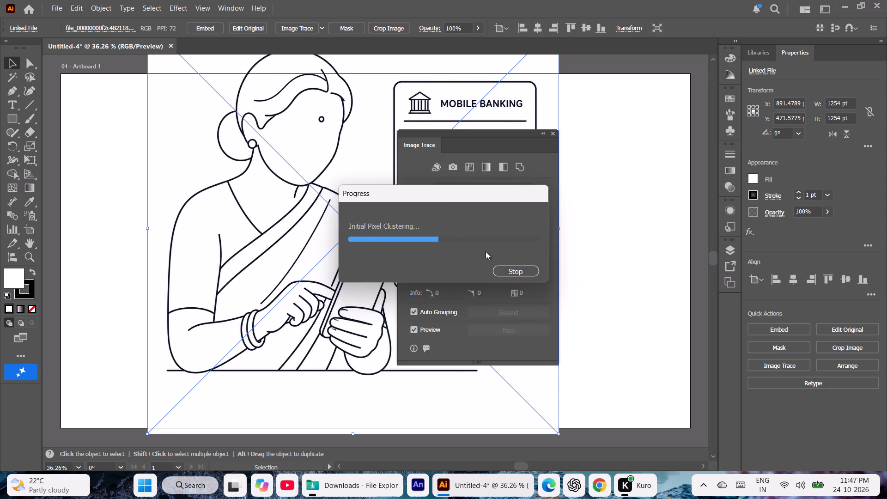
{"action": "left_click", "coordinate": [508, 274]}
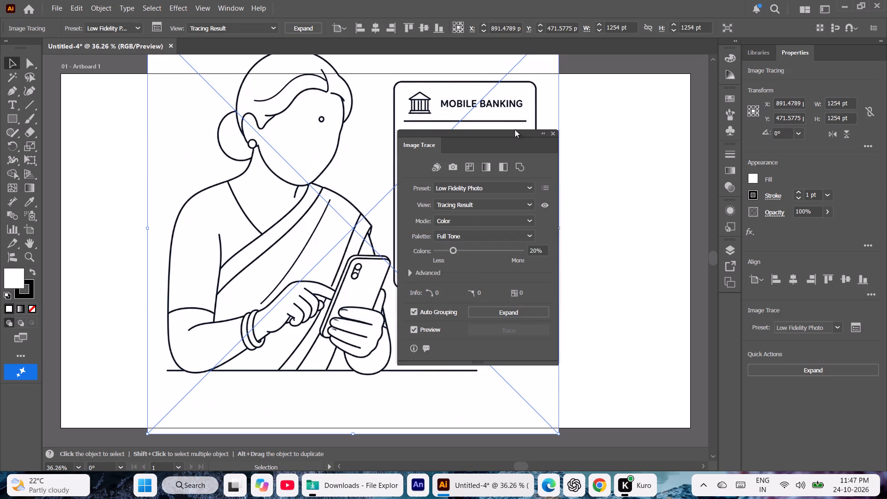
{"action": "left_click", "coordinate": [353, 484]}
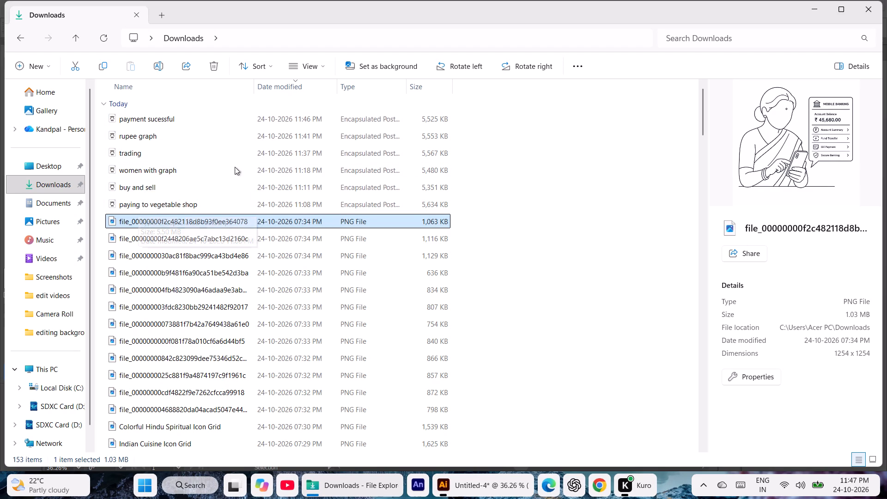
{"action": "left_click", "coordinate": [607, 488]}
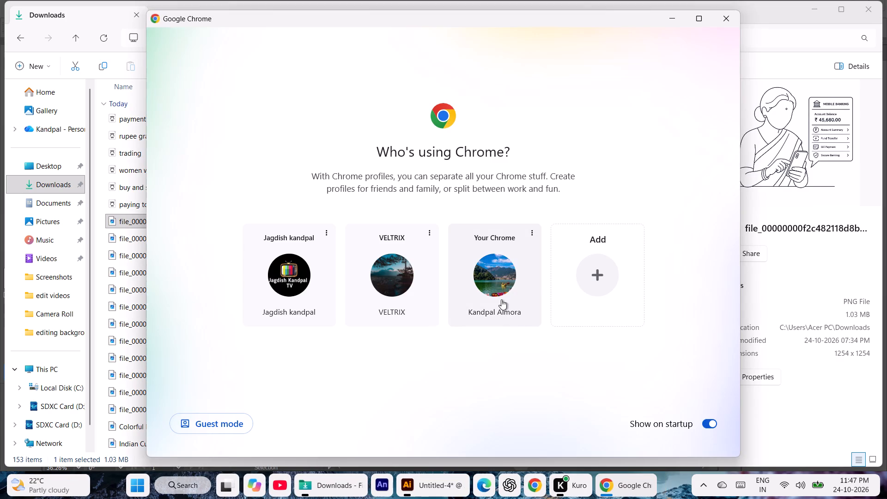
{"action": "left_click", "coordinate": [499, 295]}
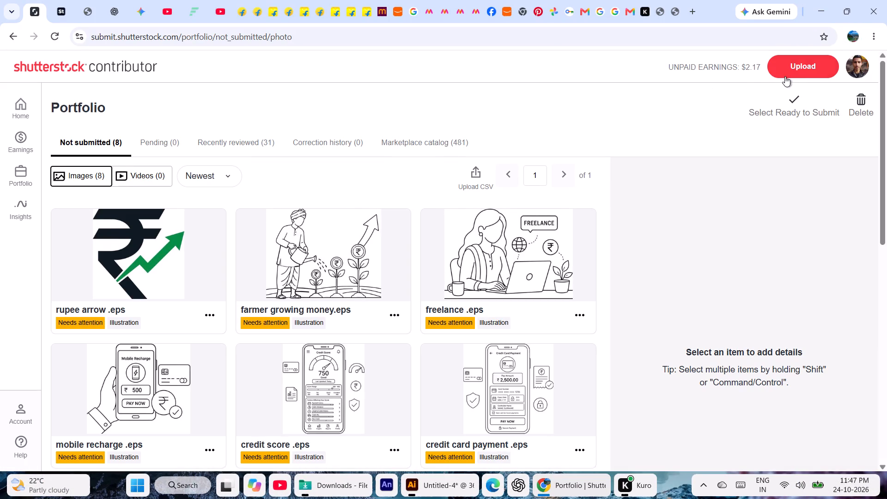
{"action": "left_click", "coordinate": [798, 72]}
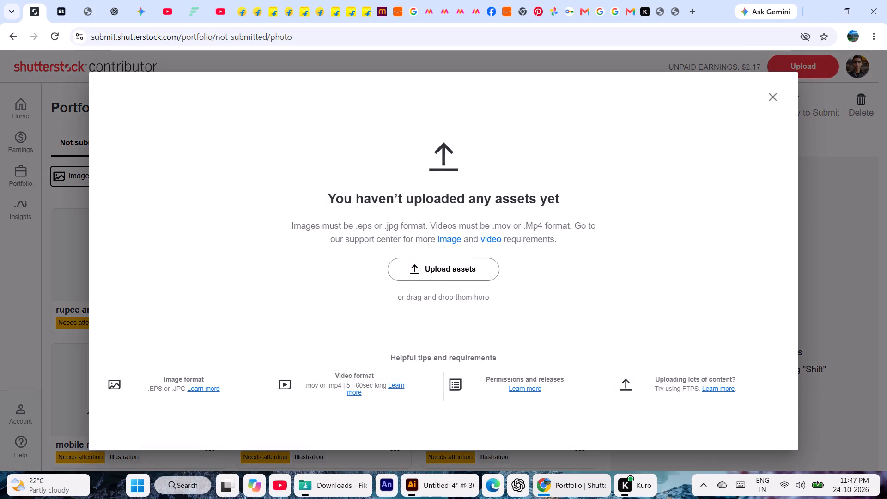
{"action": "left_click", "coordinate": [476, 275]}
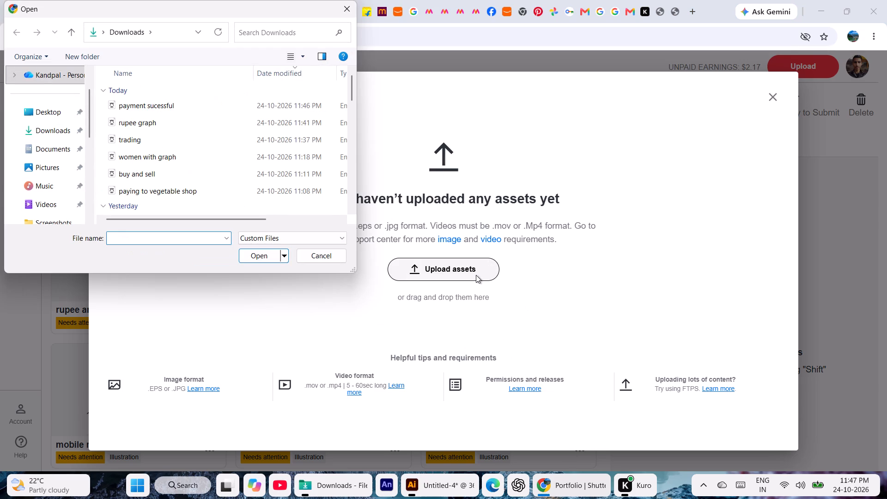
{"action": "left_click", "coordinate": [156, 106], "text": "shift"}
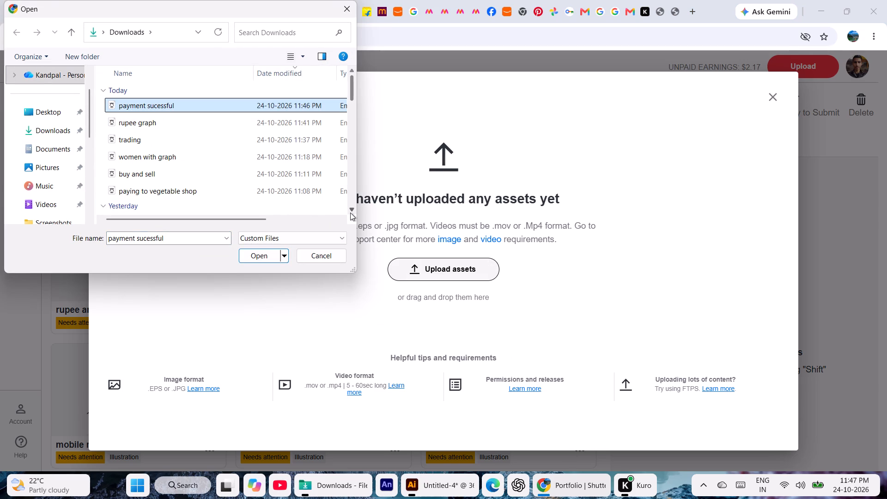
{"action": "double_click", "coordinate": [351, 210], "text": "shift"}
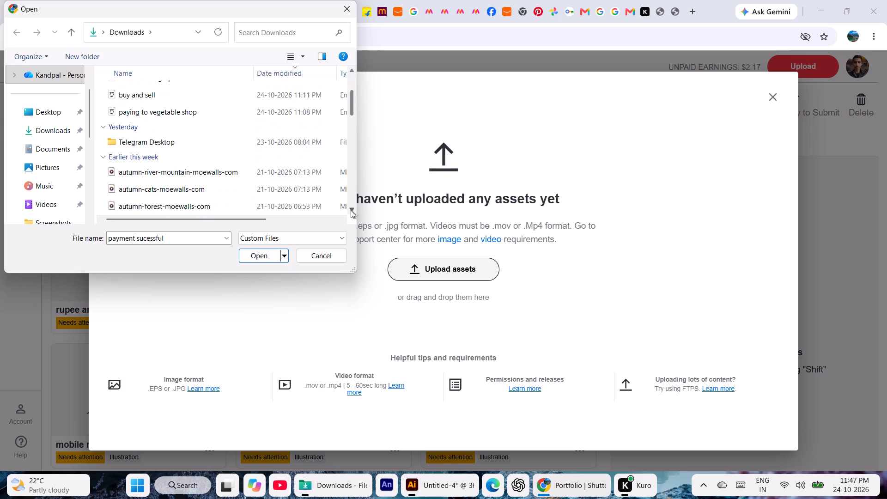
{"action": "left_click", "coordinate": [196, 111], "text": "shift"}
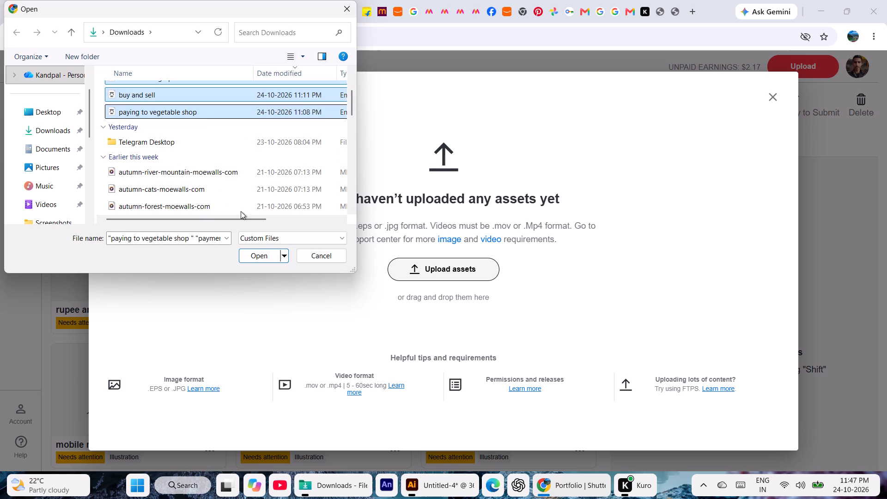
{"action": "left_click", "coordinate": [258, 254]}
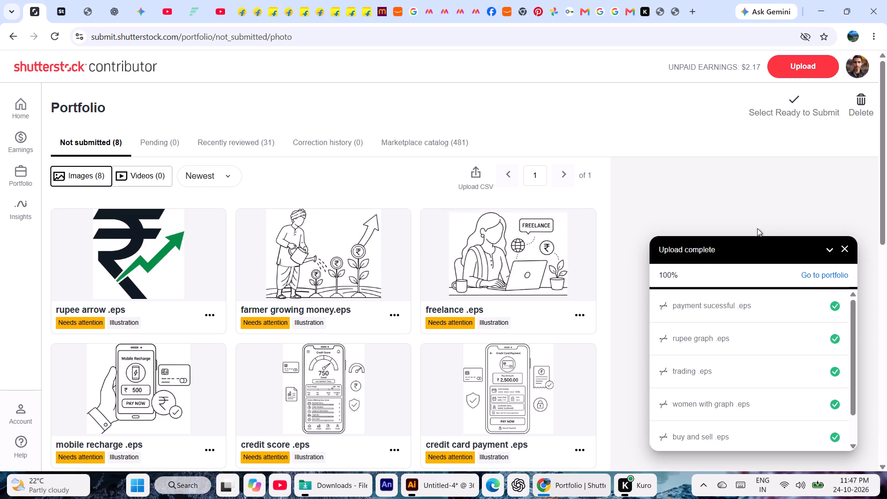
{"action": "left_click", "coordinate": [814, 272]}
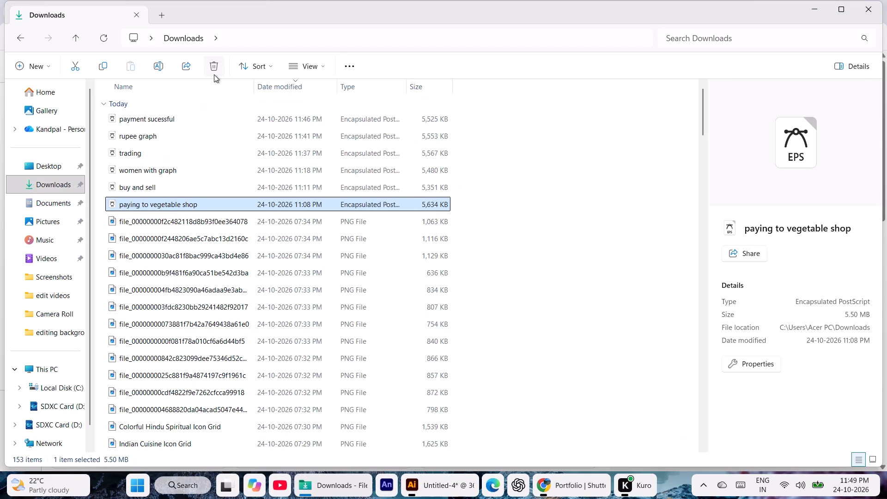
{"action": "left_click", "coordinate": [152, 188]}
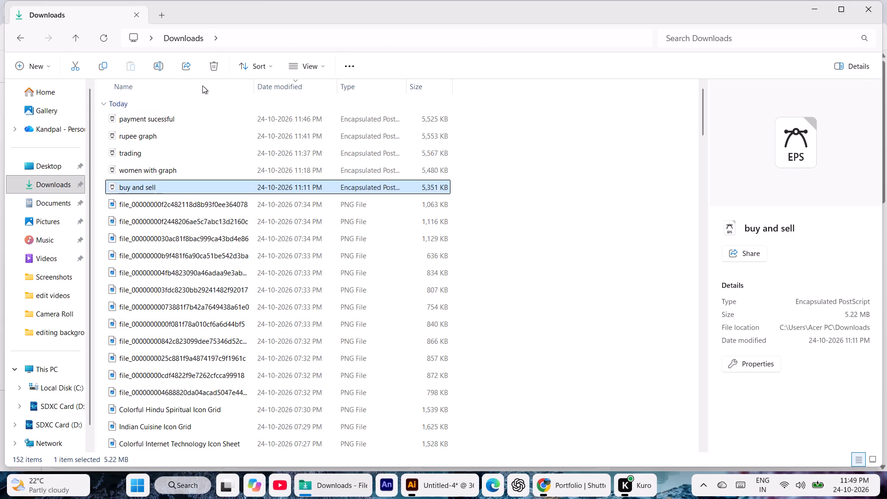
{"action": "left_click", "coordinate": [215, 71]}
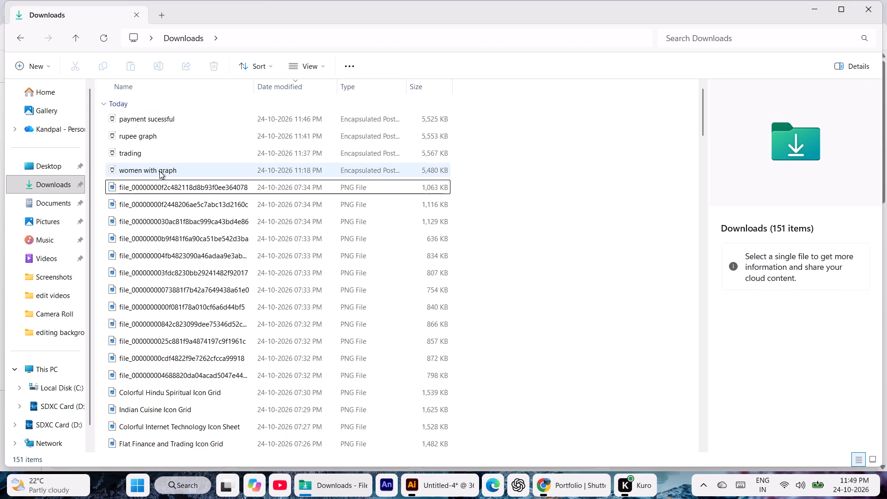
{"action": "left_click", "coordinate": [159, 171]}
{"action": "left_click", "coordinate": [214, 69]}
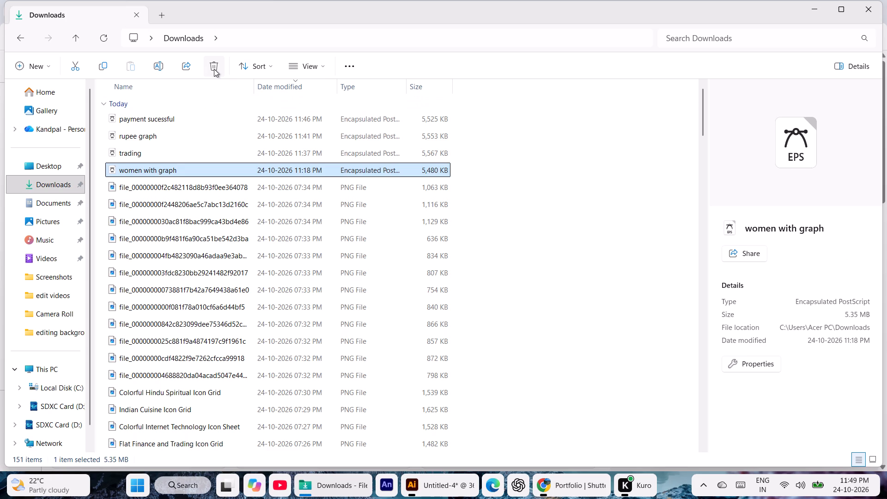
{"action": "left_click", "coordinate": [151, 159]}
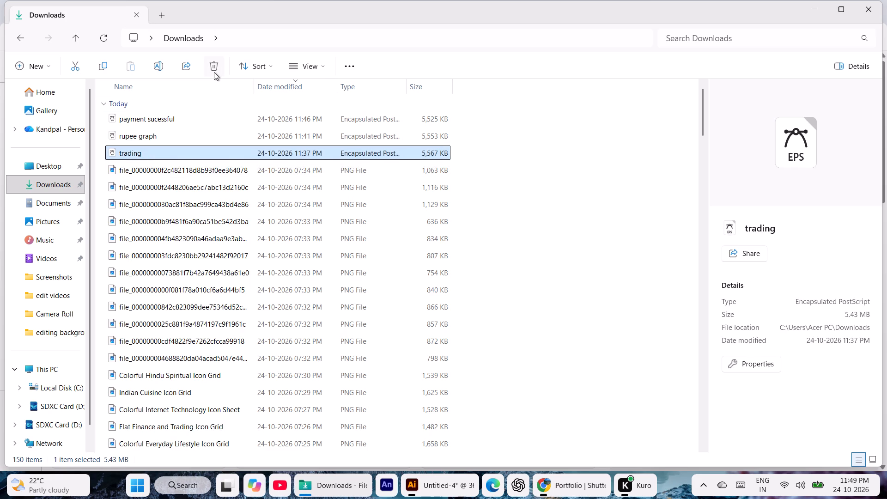
{"action": "left_click", "coordinate": [214, 72]}
{"action": "left_click", "coordinate": [152, 131]}
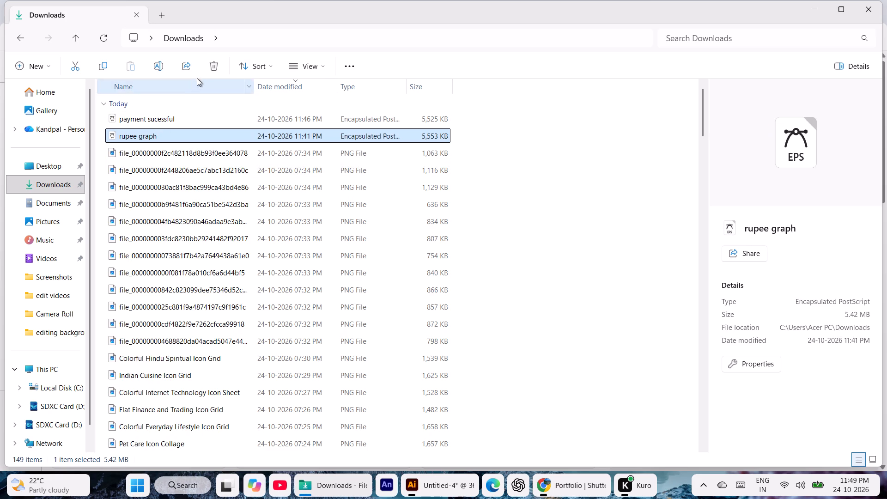
{"action": "left_click", "coordinate": [212, 67]}
{"action": "left_click", "coordinate": [162, 116]}
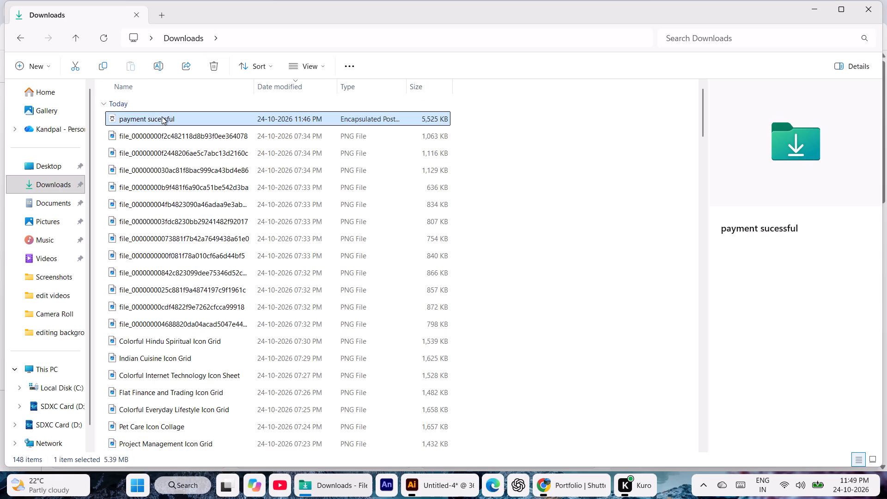
{"action": "left_click", "coordinate": [215, 65]}
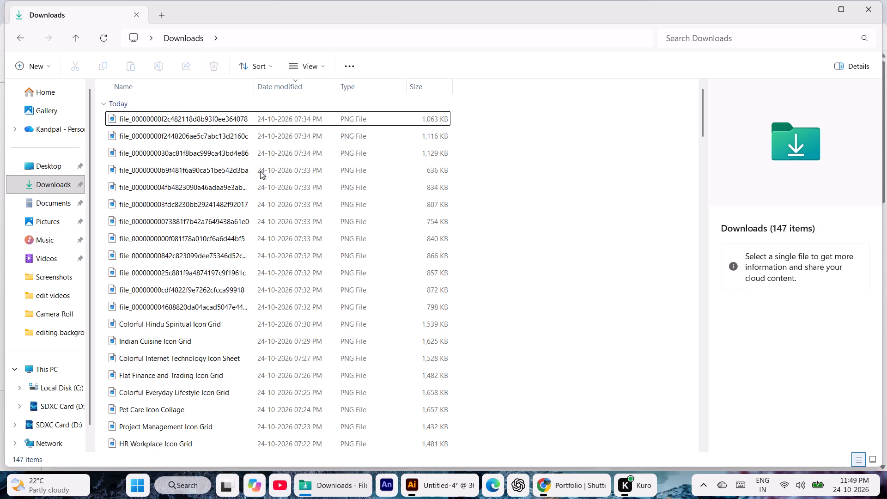
In Illustrator, expand the Low Fidelity Photo tracing of the mobile-banking picture into editable paths.
{"action": "left_click", "coordinate": [445, 485]}
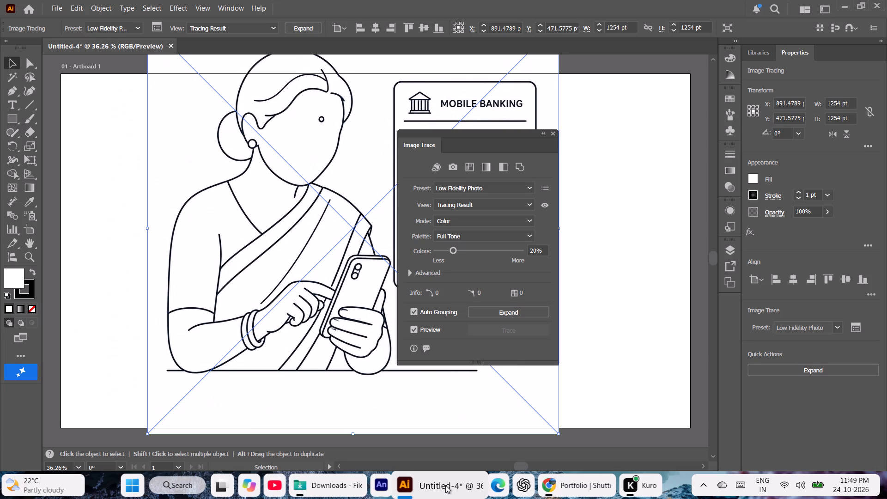
{"action": "left_click", "coordinate": [507, 315]}
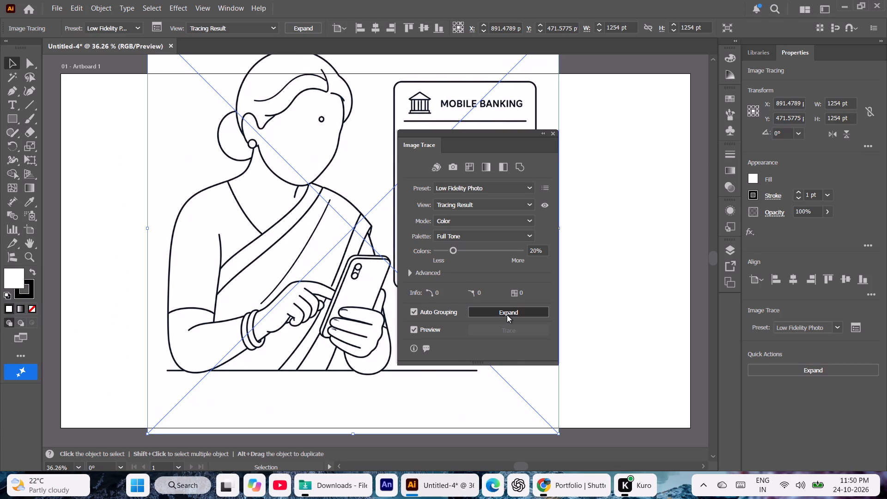
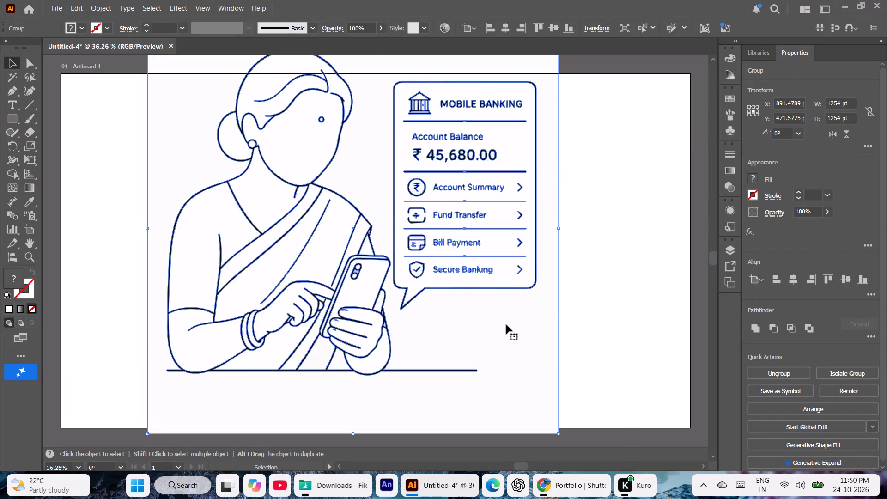
Ungroup all parts of the expanded mobile-banking tracing and delete its off-white background shape.
{"action": "right_click", "coordinate": [506, 325]}
{"action": "left_click", "coordinate": [567, 285]}
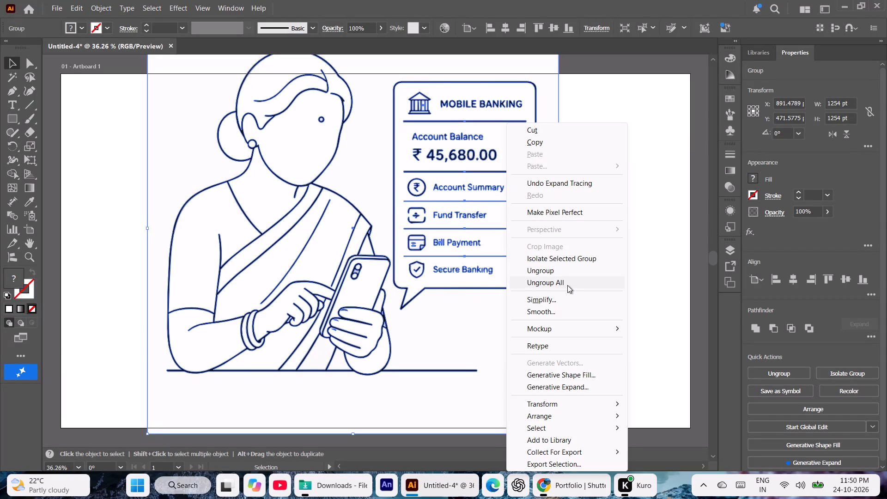
{"action": "left_click", "coordinate": [613, 292]}
{"action": "left_click", "coordinate": [515, 335]}
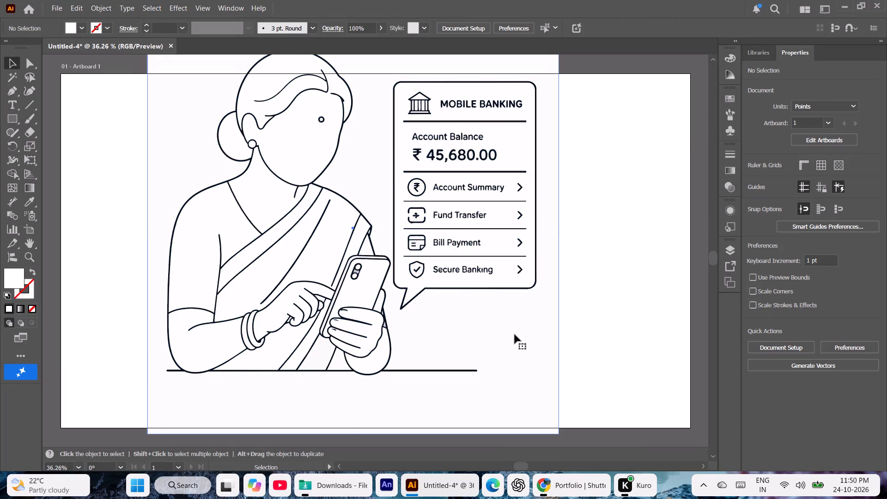
{"action": "key", "text": "Delete"}
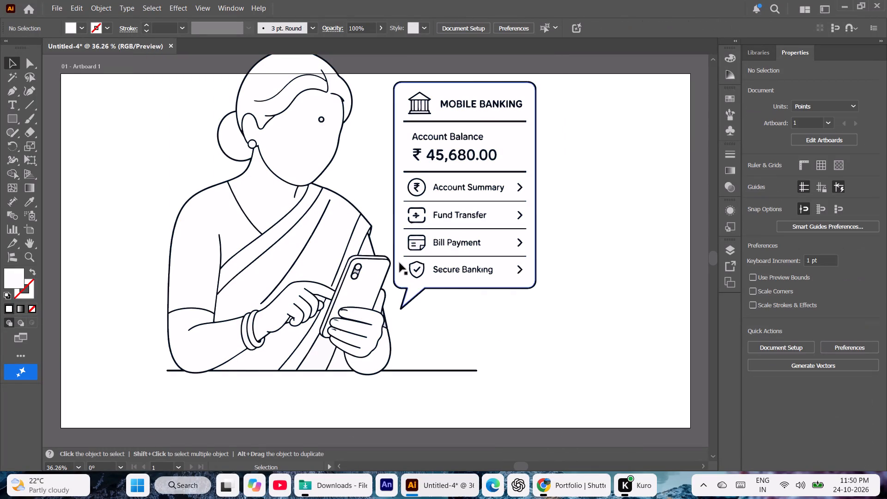
Fill the woman's dark outline path, including the table line, with the pure black swatch.
{"action": "left_click", "coordinate": [348, 119]}
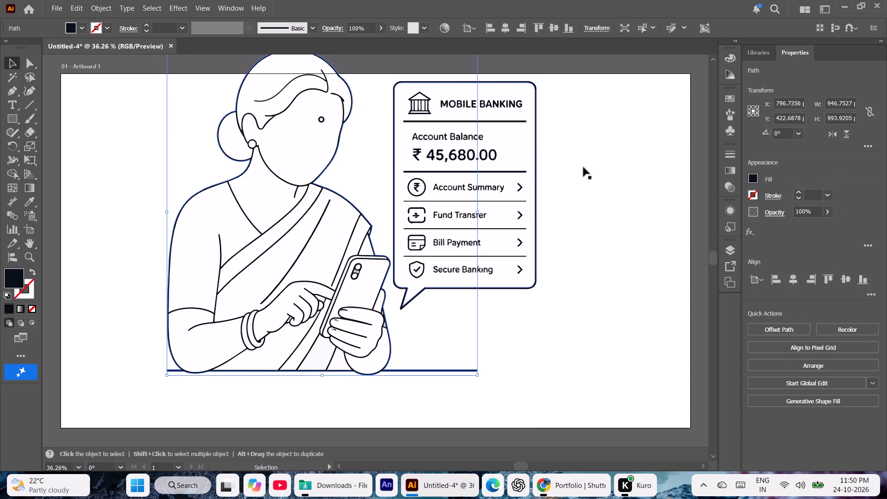
{"action": "left_click", "coordinate": [755, 176]}
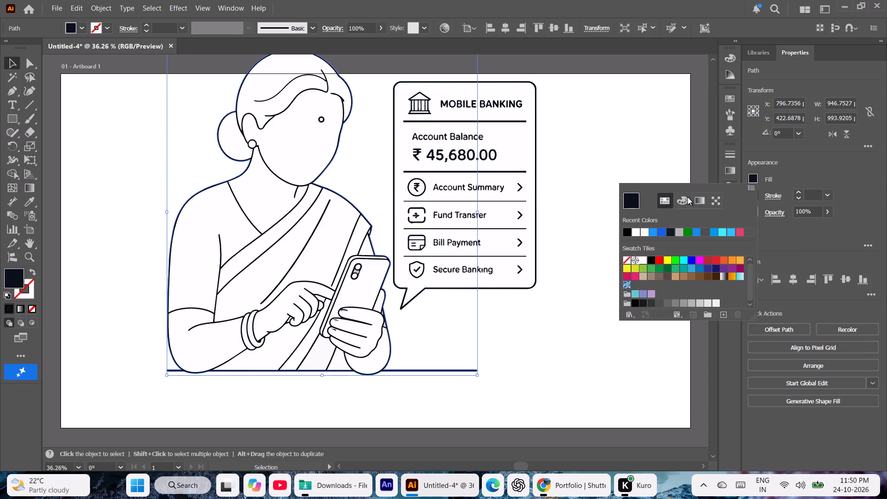
{"action": "left_click", "coordinate": [651, 258]}
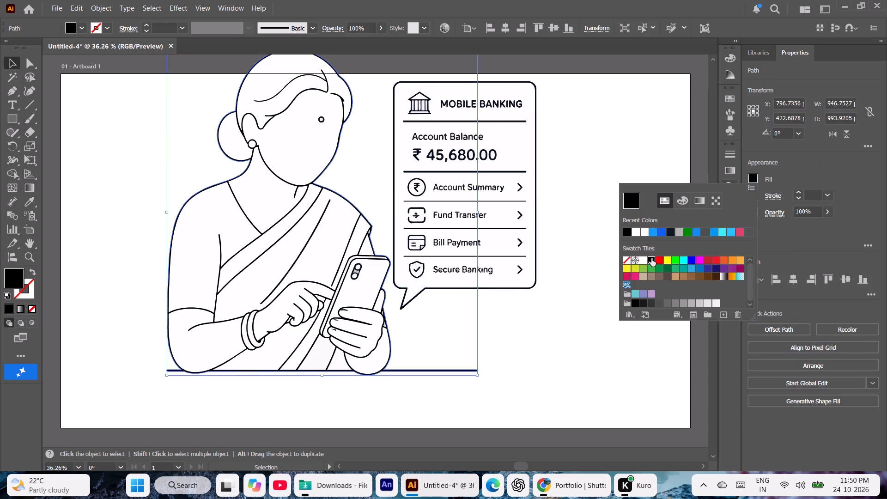
{"action": "left_click", "coordinate": [651, 258]}
{"action": "left_click", "coordinate": [594, 298]}
{"action": "left_click", "coordinate": [594, 298]}
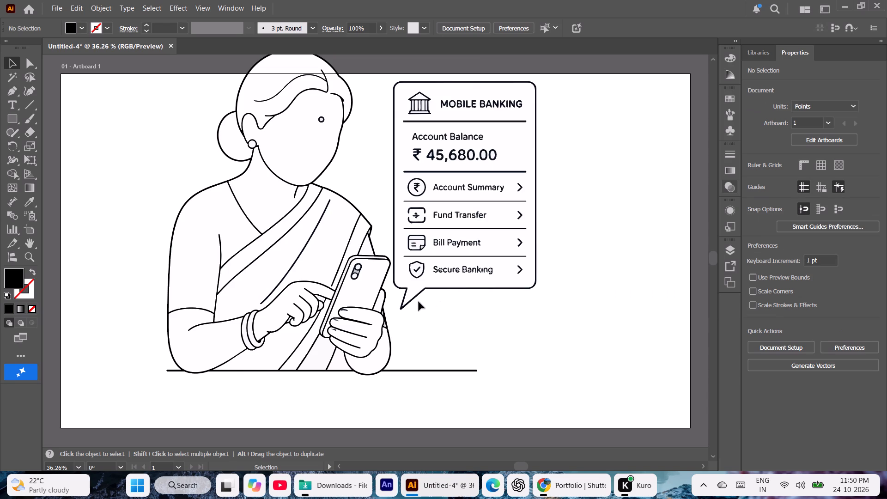
Fill the outline of the Mobile Banking speech bubble with the pure black swatch.
{"action": "left_click", "coordinate": [431, 290]}
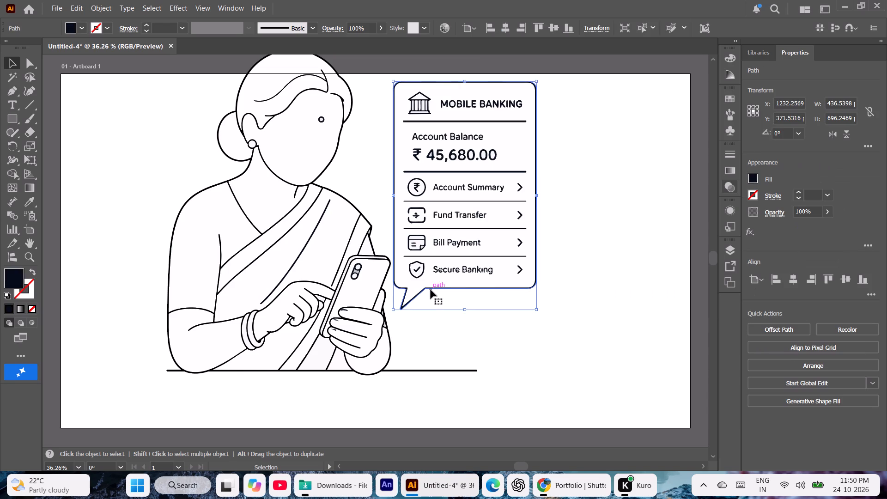
{"action": "left_click", "coordinate": [752, 179]}
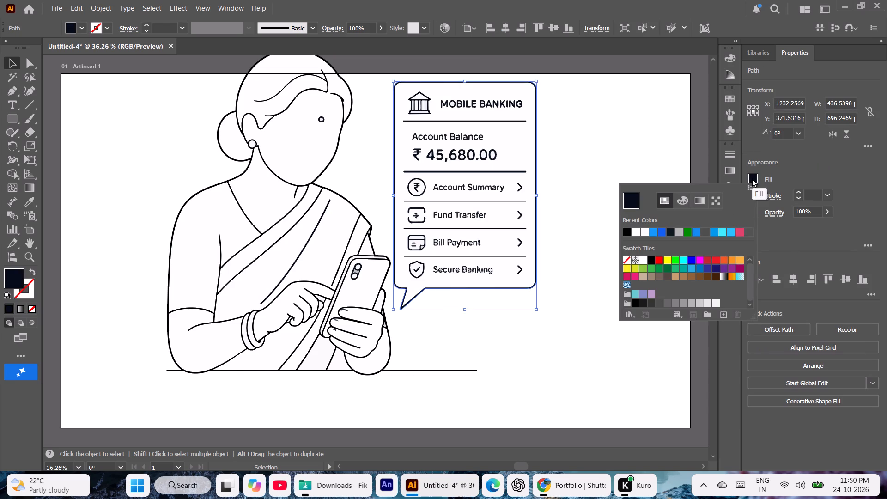
{"action": "left_click", "coordinate": [650, 257]}
{"action": "left_click", "coordinate": [569, 273]}
{"action": "left_click", "coordinate": [569, 273]}
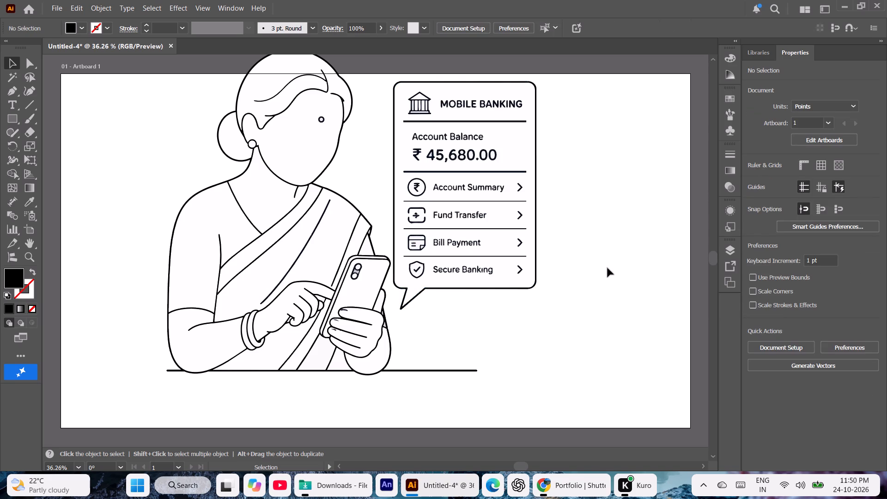
Recolour the grey patch between the phone's two camera lenses white, sampling the blank artboard with the Eyedropper.
{"action": "key", "text": "ctrl+plus"}
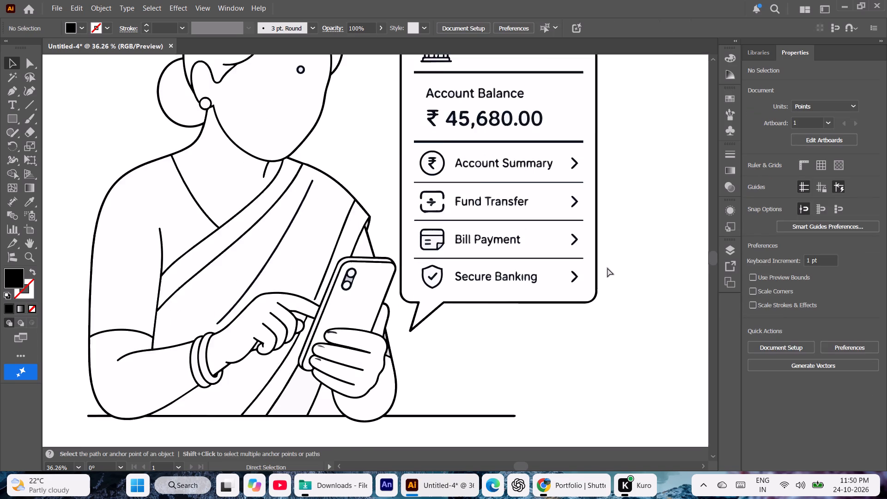
{"action": "key", "text": "ctrl+plus"}
{"action": "key", "text": "ctrl+plus"}
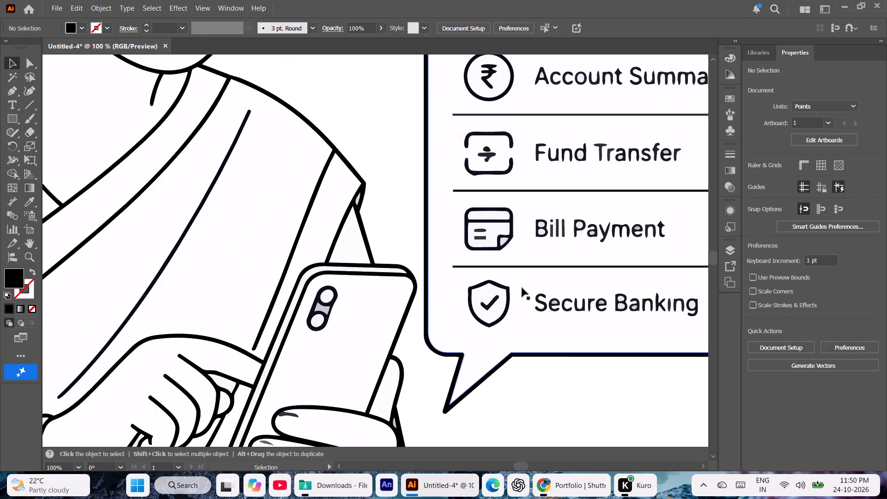
{"action": "left_click", "coordinate": [321, 307]}
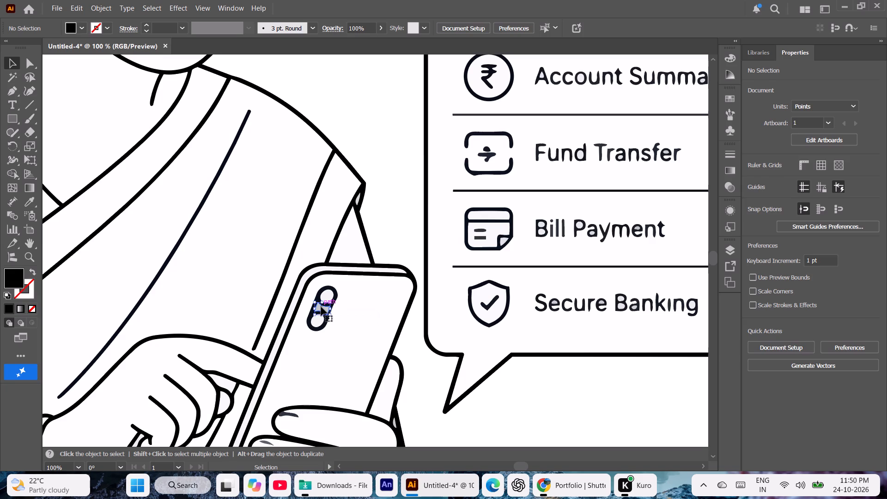
{"action": "key", "text": "i"}
{"action": "left_click", "coordinate": [406, 193]}
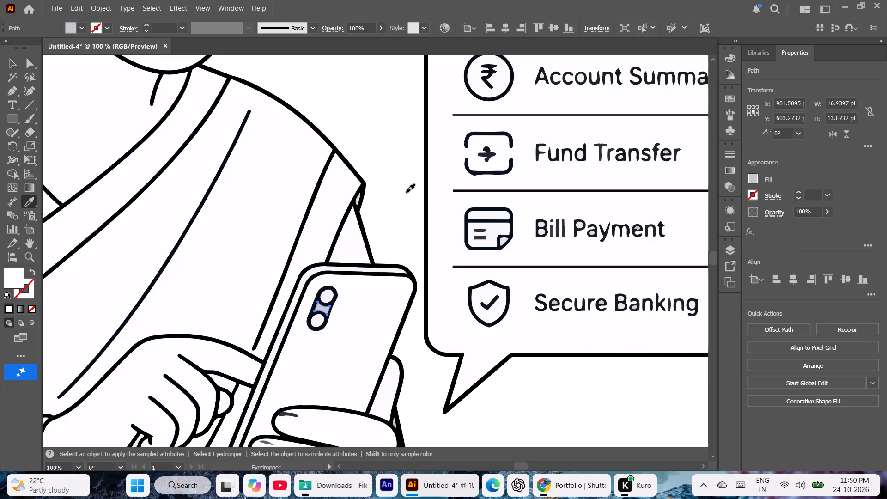
{"action": "left_click", "coordinate": [15, 66]}
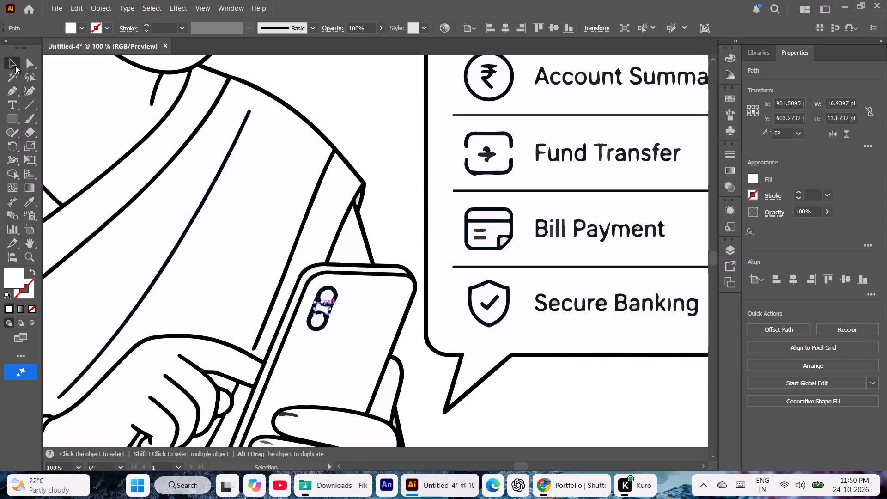
{"action": "left_click", "coordinate": [365, 118]}
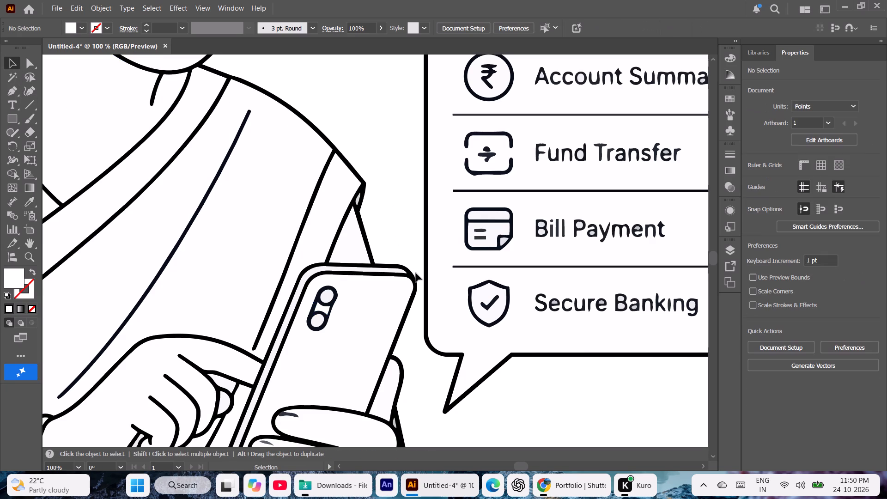
{"action": "left_click", "coordinate": [412, 278]}
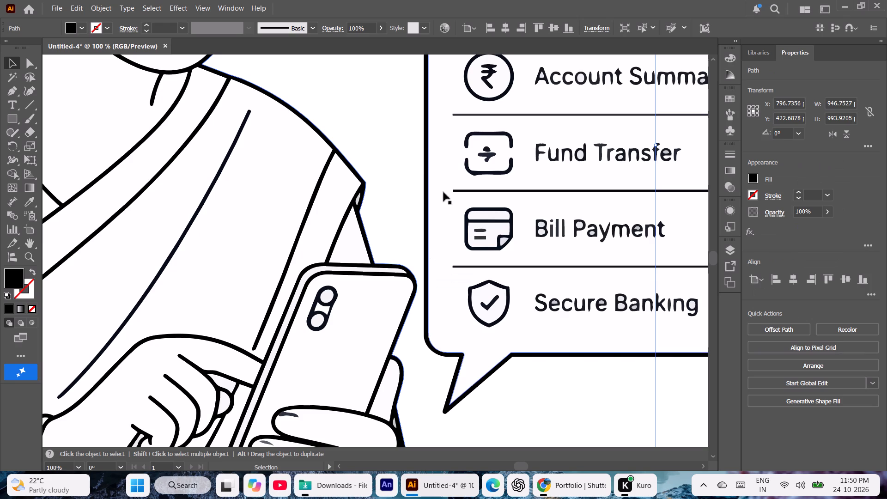
{"action": "left_click", "coordinate": [404, 193]}
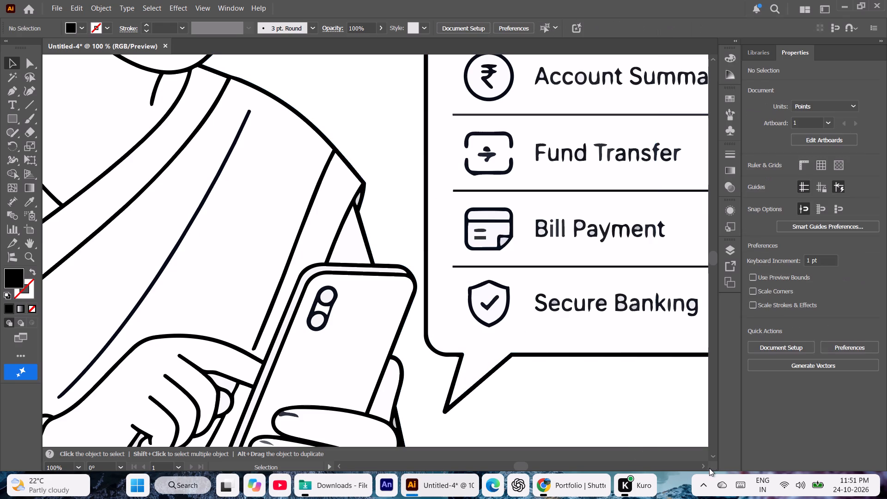
Fill the three dark grey fingernail marks on the hand holding the phone with black.
{"action": "left_click", "coordinate": [713, 456]}
{"action": "left_click", "coordinate": [713, 456]}
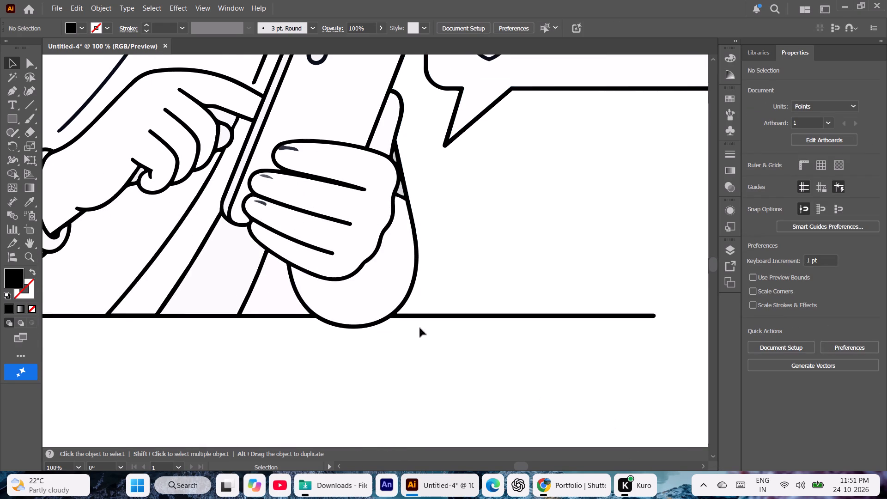
{"action": "left_click", "coordinate": [264, 202]}
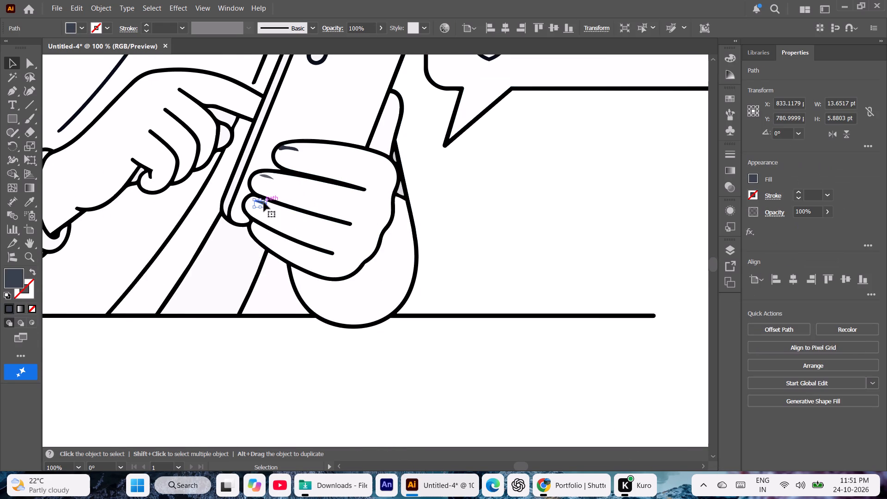
{"action": "left_click", "coordinate": [269, 178], "text": "shift"}
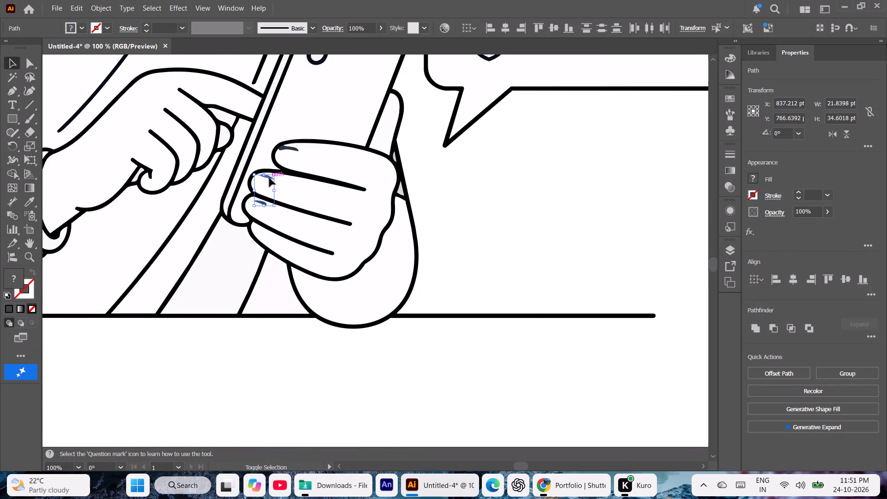
{"action": "left_click", "coordinate": [294, 147], "text": "shift"}
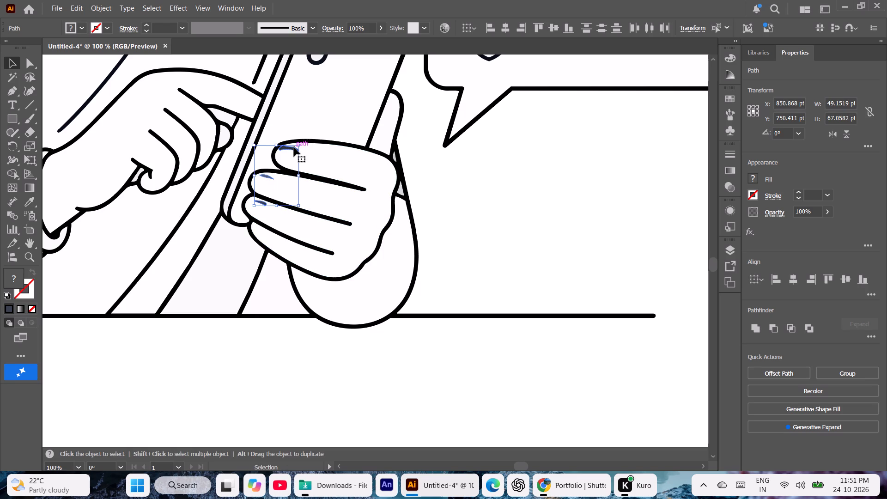
{"action": "left_click", "coordinate": [750, 179]}
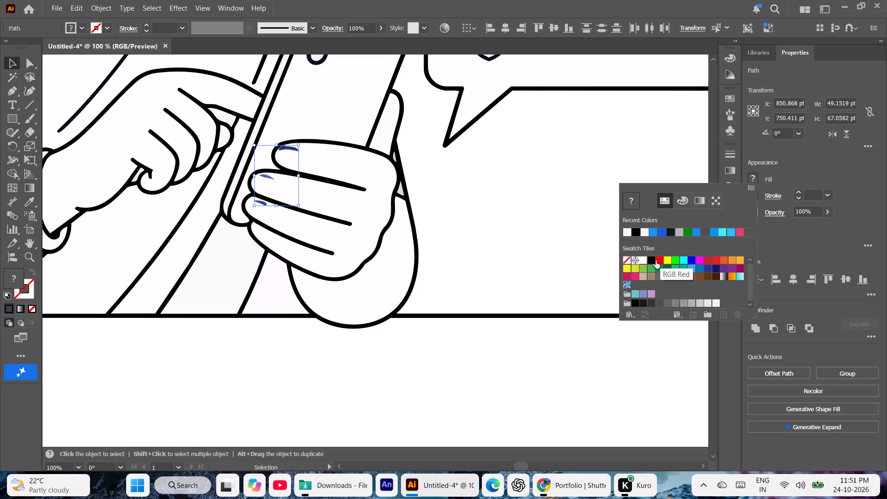
{"action": "left_click", "coordinate": [652, 257]}
{"action": "left_click", "coordinate": [541, 233]}
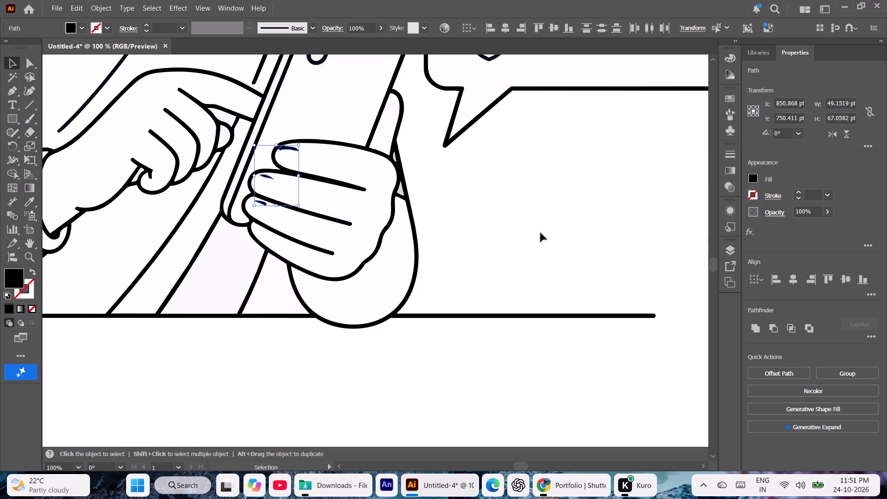
{"action": "left_click", "coordinate": [541, 233]}
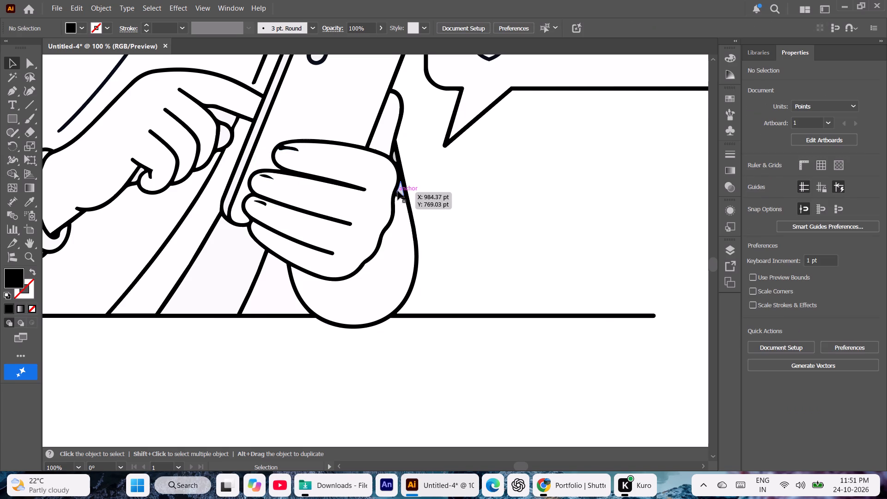
Recolour the two grey slivers between the phone-holding hand and the sari edge white, using the Eyedropper.
{"action": "left_click", "coordinate": [398, 191]}
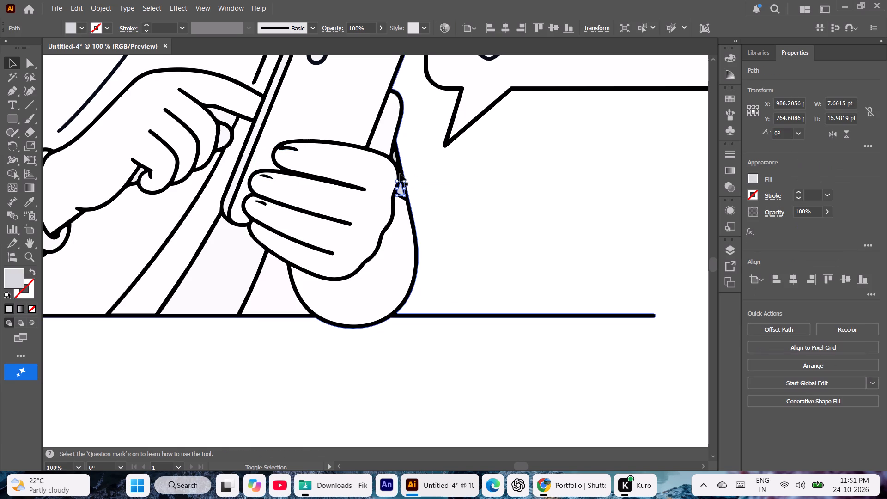
{"action": "left_click", "coordinate": [396, 160], "text": "shift"}
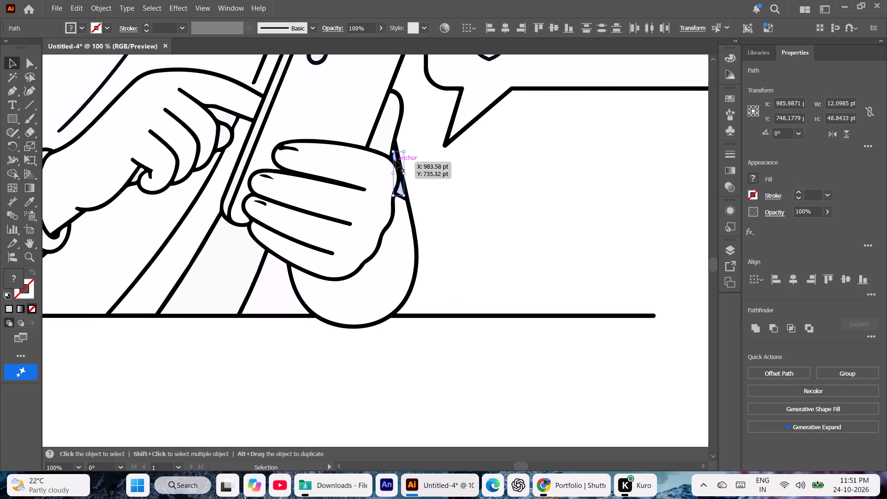
{"action": "key", "text": "i"}
{"action": "left_click", "coordinate": [513, 169]}
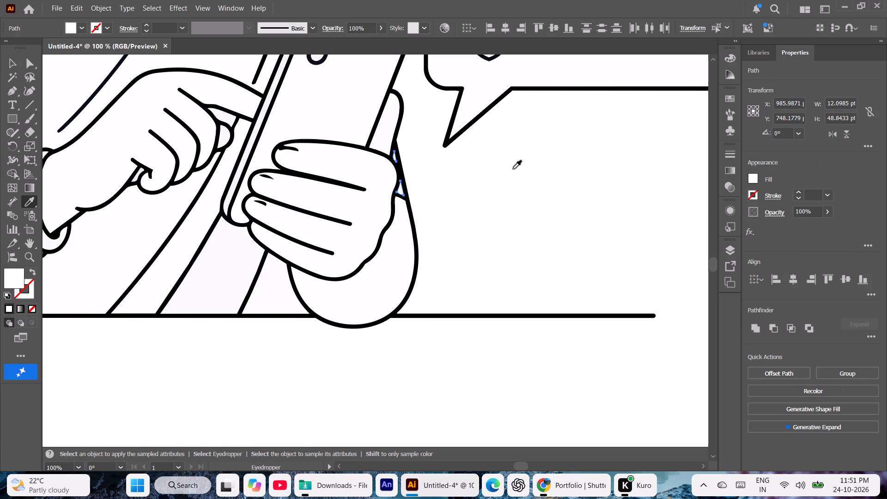
{"action": "left_click", "coordinate": [11, 60]}
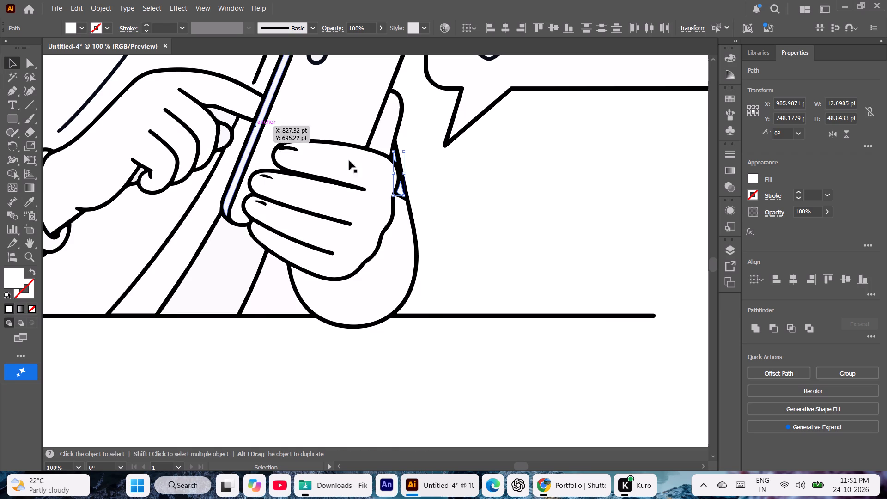
{"action": "left_click", "coordinate": [494, 199]}
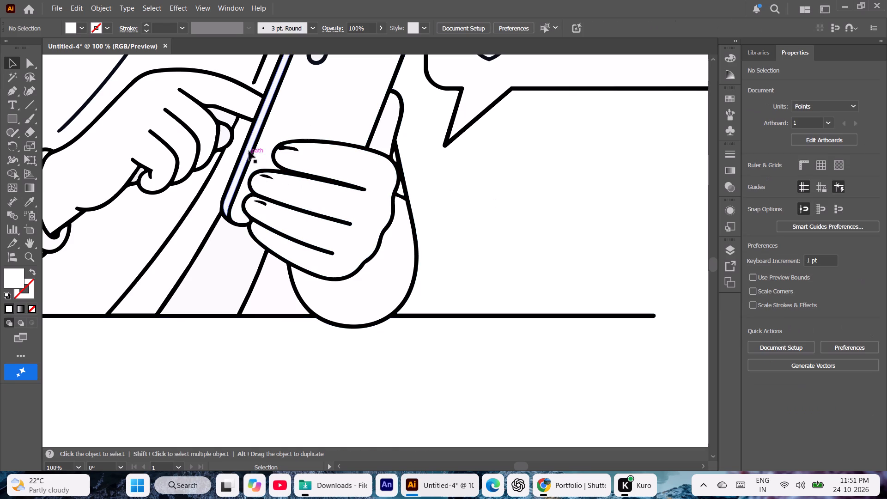
Recolour the tinted strip along the phone's side edge white, using the Eyedropper.
{"action": "left_click", "coordinate": [248, 149]}
{"action": "key", "text": "i"}
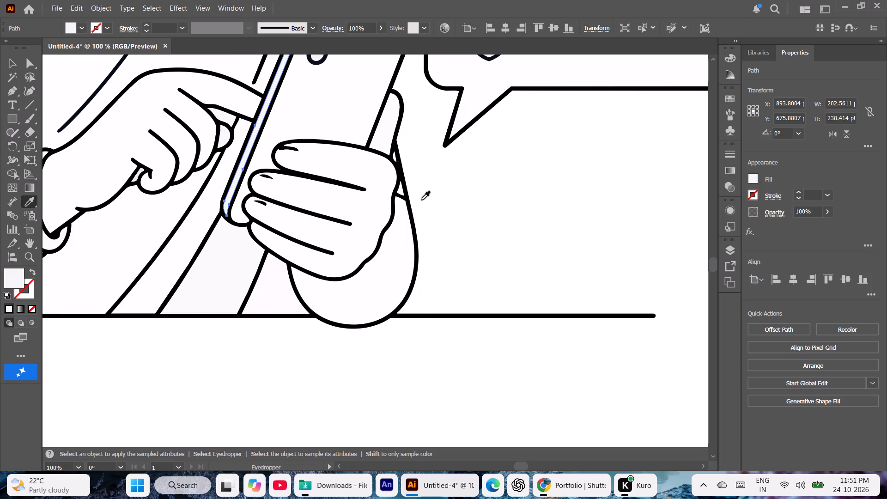
{"action": "left_click", "coordinate": [474, 245]}
{"action": "left_click", "coordinate": [9, 59]}
{"action": "left_click", "coordinate": [456, 194]}
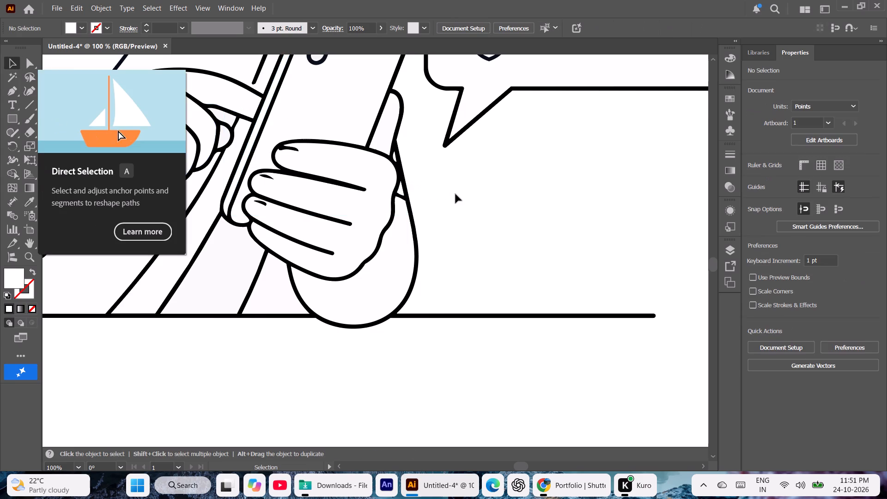
Recolour the two tinted patches beside the pointing hand's fingertips white, sampling the blank artboard with the Eyedropper.
{"action": "left_click", "coordinate": [225, 142]}
{"action": "left_click", "coordinate": [225, 119], "text": "shift"}
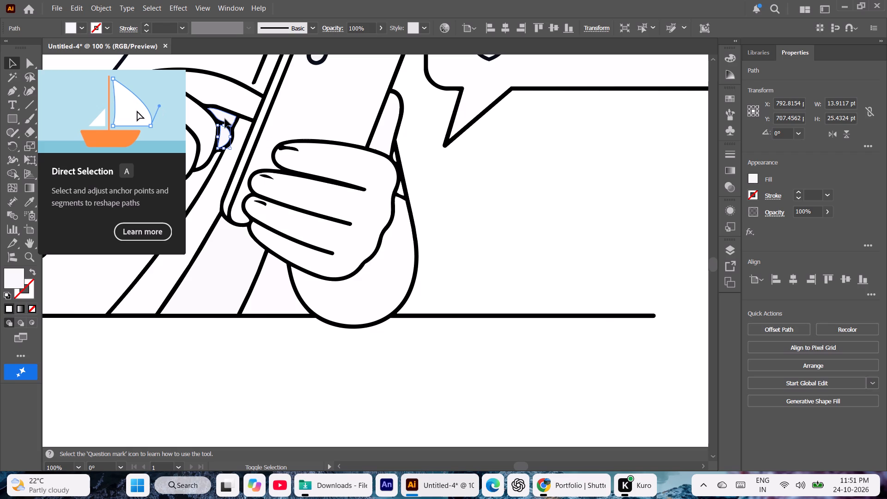
{"action": "key", "text": "i"}
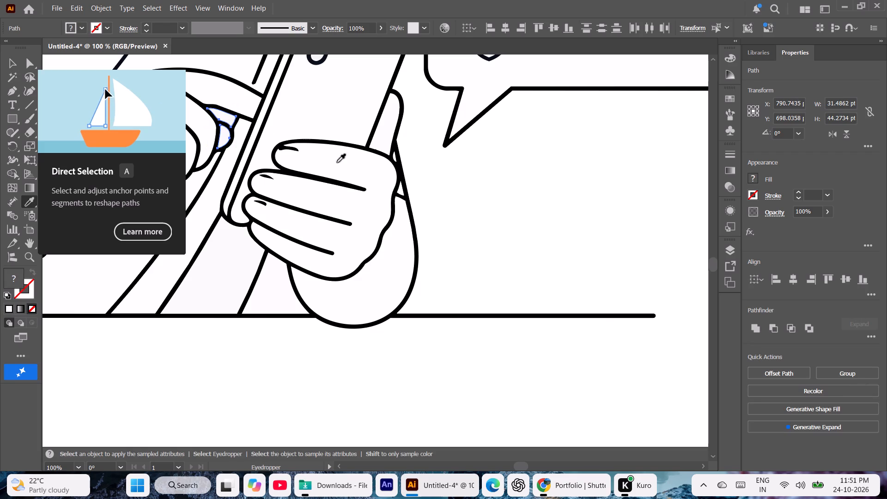
{"action": "left_click", "coordinate": [502, 206]}
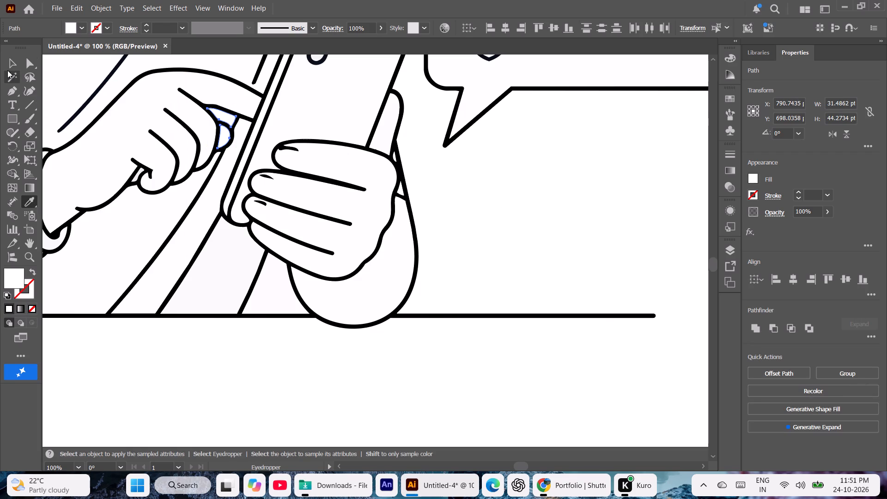
{"action": "left_click_drag", "start_coordinate": [7, 70], "coordinate": [9, 66]}
{"action": "left_click", "coordinate": [9, 66]}
{"action": "left_click", "coordinate": [488, 195]}
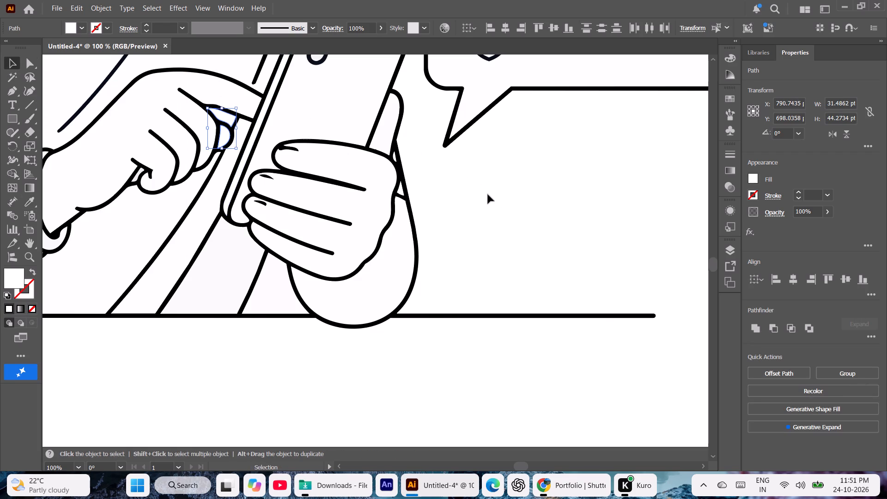
Fill the dark navy outline around the phone's two camera lenses with black.
{"action": "key", "text": "ctrl+minus"}
{"action": "key", "text": "ctrl+minus"}
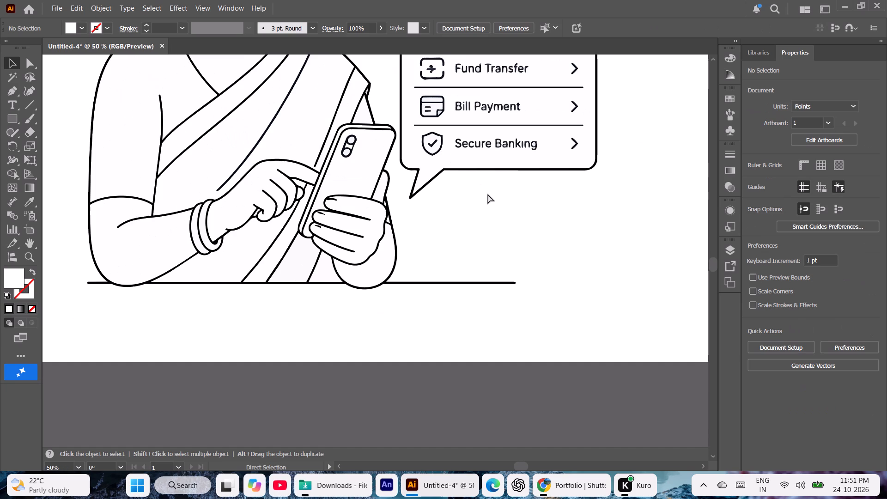
{"action": "left_click", "coordinate": [713, 60]}
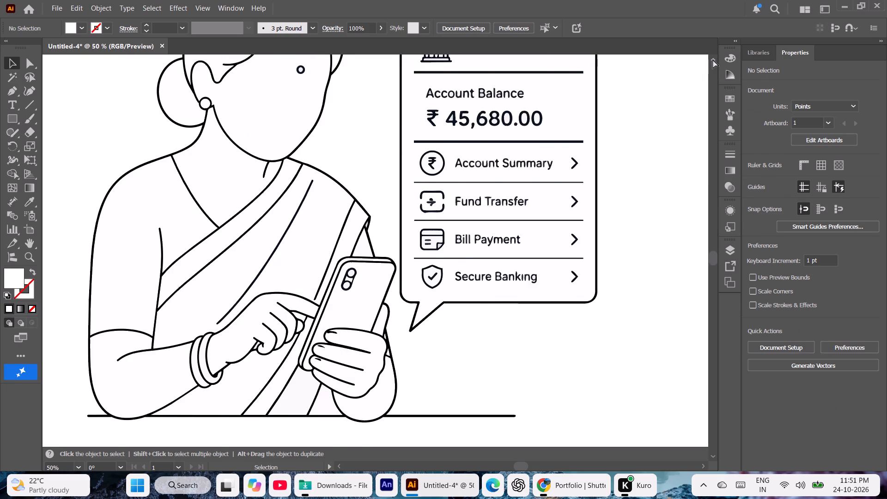
{"action": "key", "text": "ctrl+plus"}
{"action": "key", "text": "ctrl+plus"}
{"action": "key", "text": "ctrl+plus"}
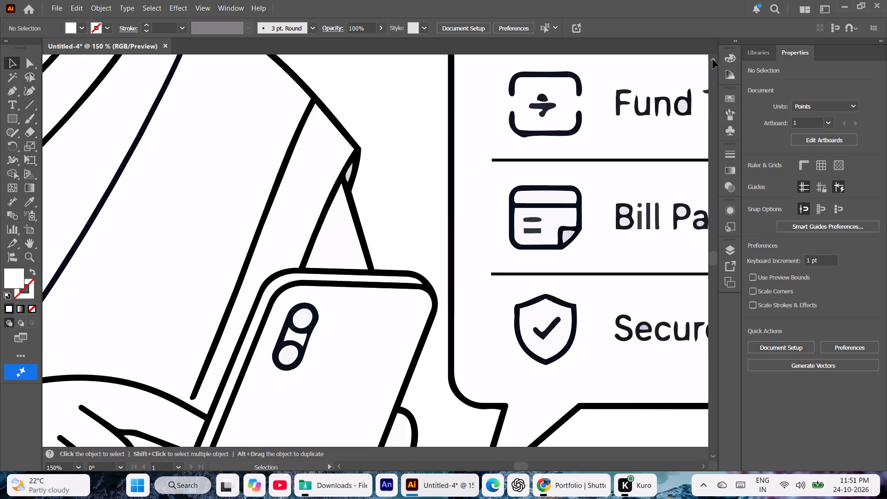
{"action": "left_click", "coordinate": [311, 329]}
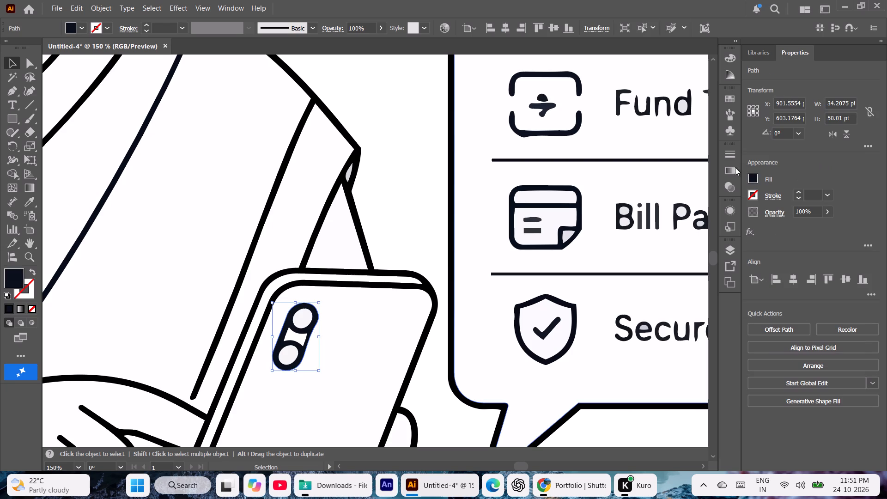
{"action": "left_click", "coordinate": [751, 179]}
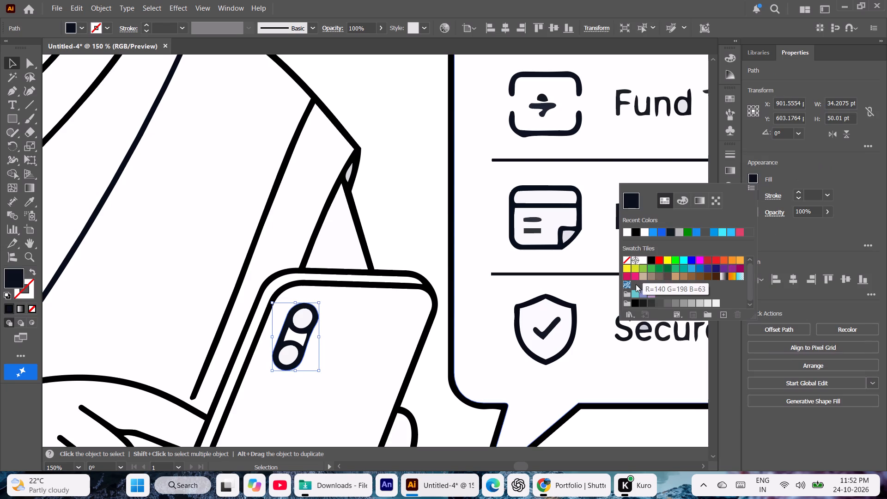
{"action": "left_click", "coordinate": [650, 259]}
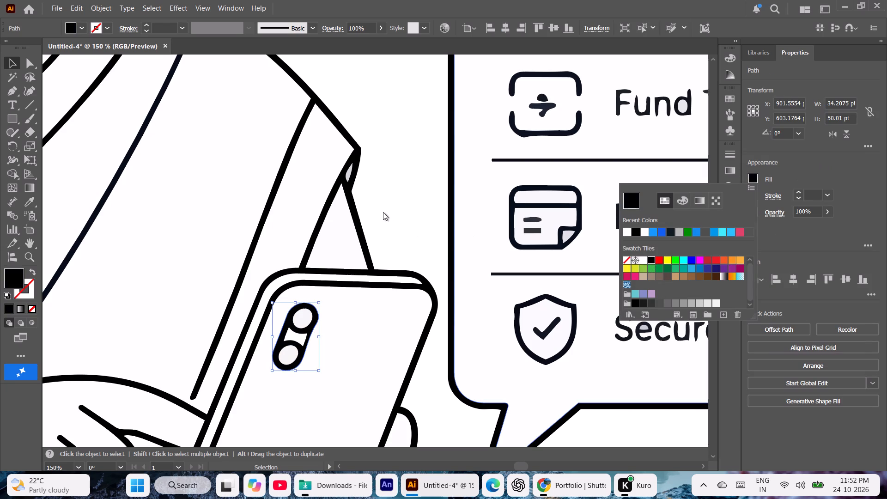
{"action": "left_click", "coordinate": [381, 209]}
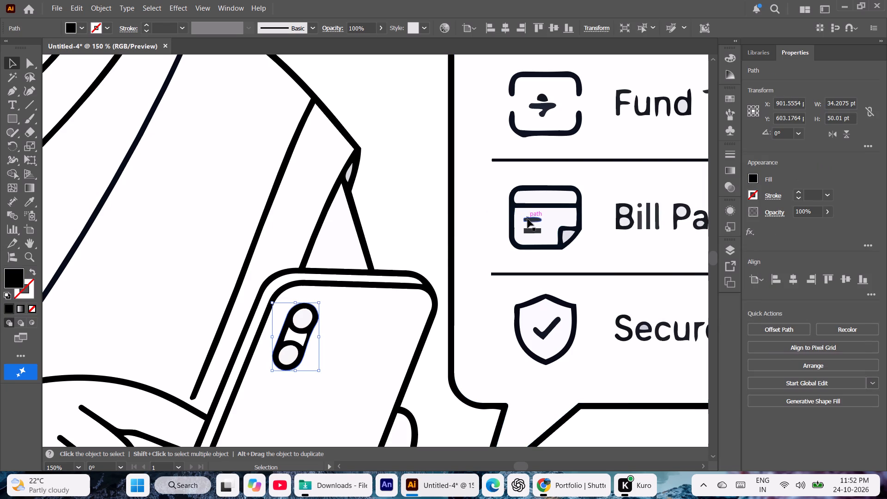
Fill the Bill Payment icon's two short lines and the Secure Banking shield outline and check mark with black.
{"action": "left_click", "coordinate": [528, 219]}
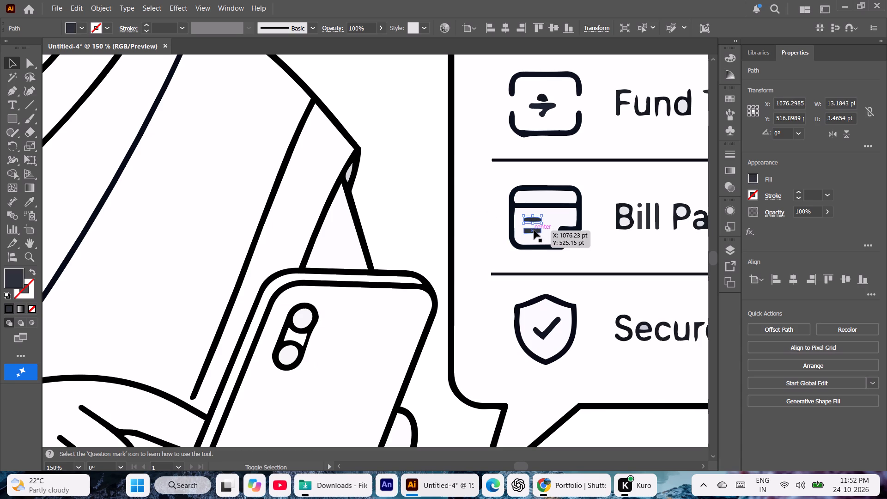
{"action": "left_click", "coordinate": [534, 230], "text": "shift"}
{"action": "left_click", "coordinate": [560, 301], "text": "shift"}
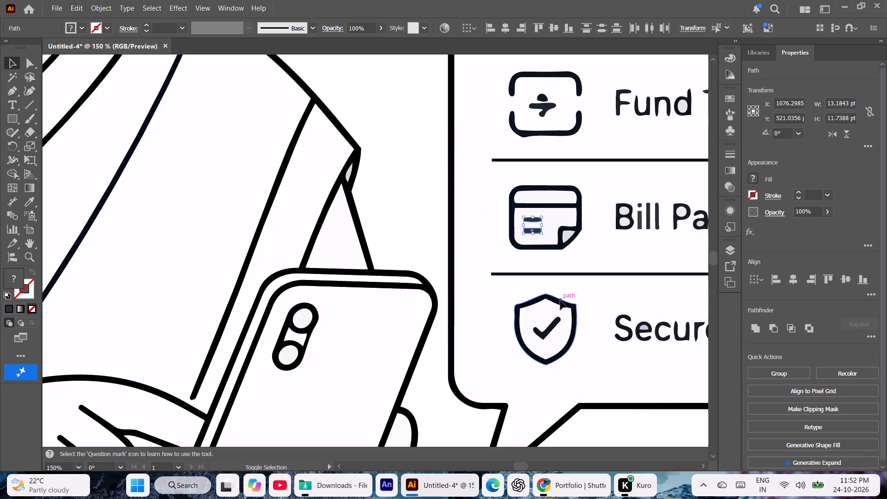
{"action": "left_click", "coordinate": [557, 320], "text": "shift"}
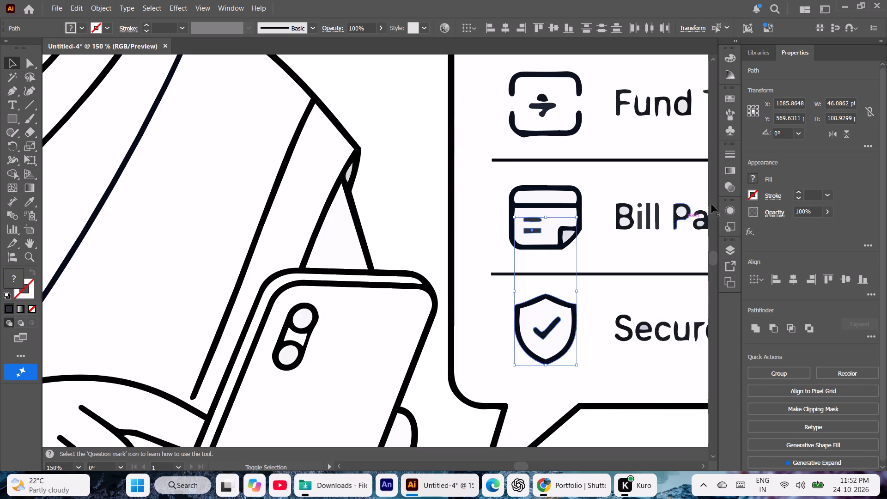
{"action": "left_click", "coordinate": [752, 175]}
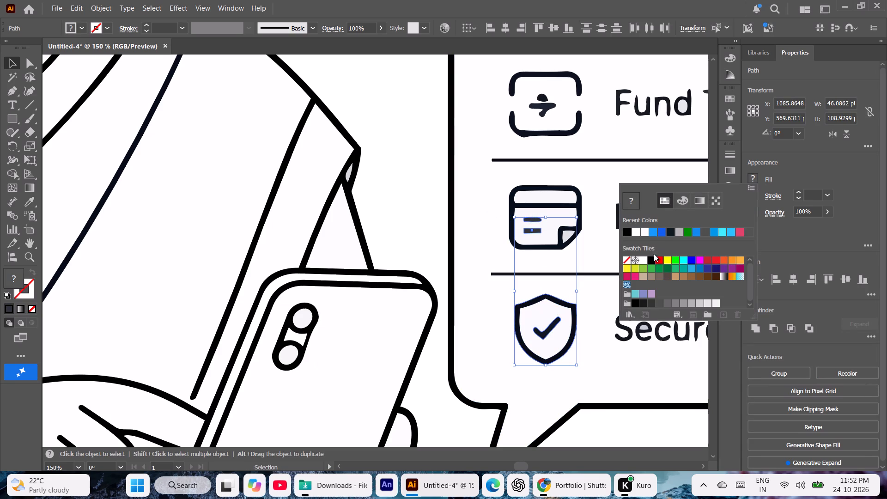
{"action": "left_click", "coordinate": [650, 261]}
{"action": "left_click", "coordinate": [385, 194]}
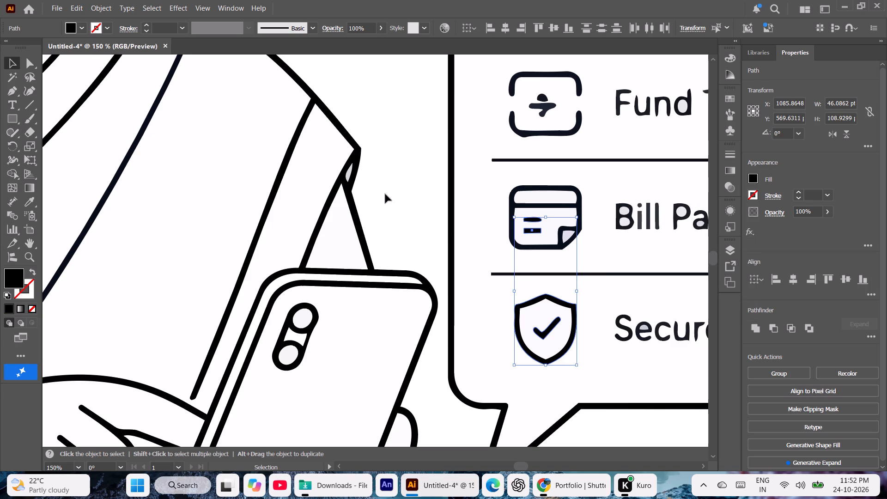
{"action": "left_click", "coordinate": [385, 194]}
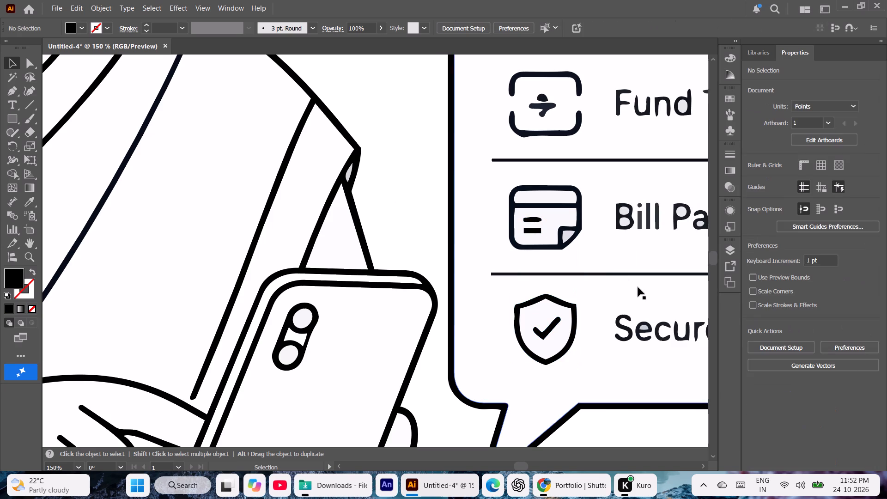
Recolour the tinted bank-icon interiors and the tinted counters in MOBILE BANKING, Account Balance and the amount's 4 and first 6 white with the Eyedropper.
{"action": "key", "text": "ctrl+minus"}
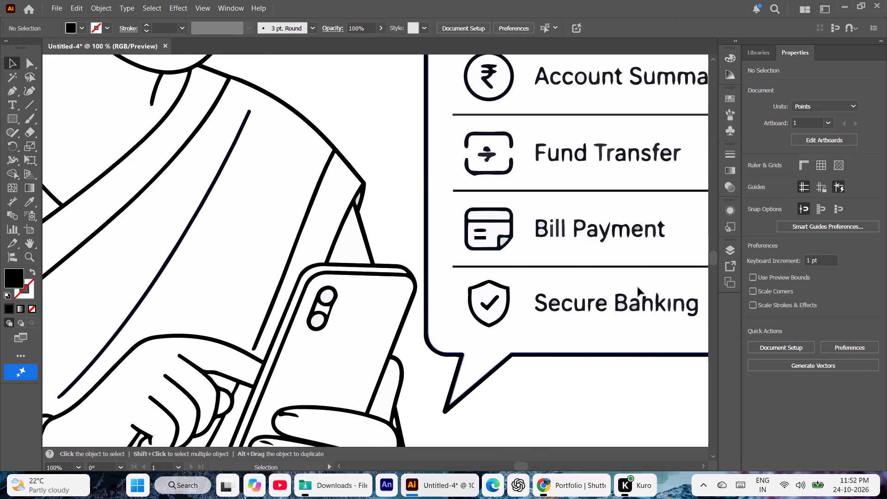
{"action": "left_click", "coordinate": [705, 464]}
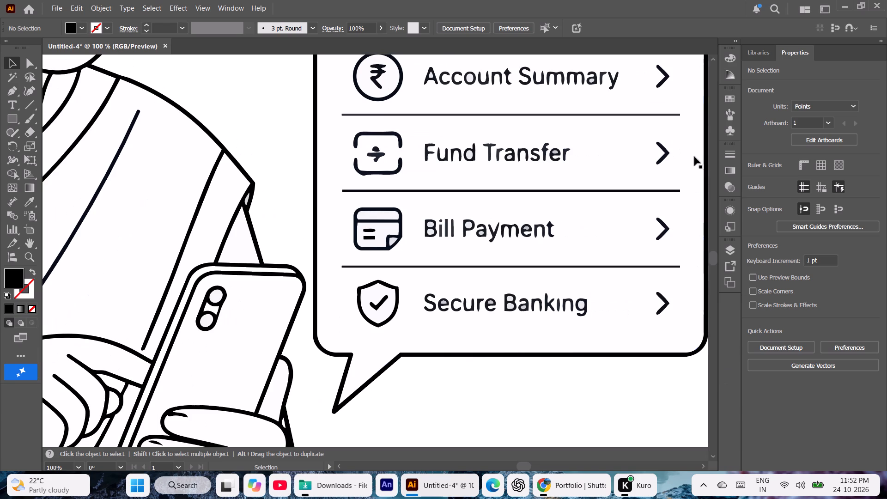
{"action": "left_click", "coordinate": [716, 60]}
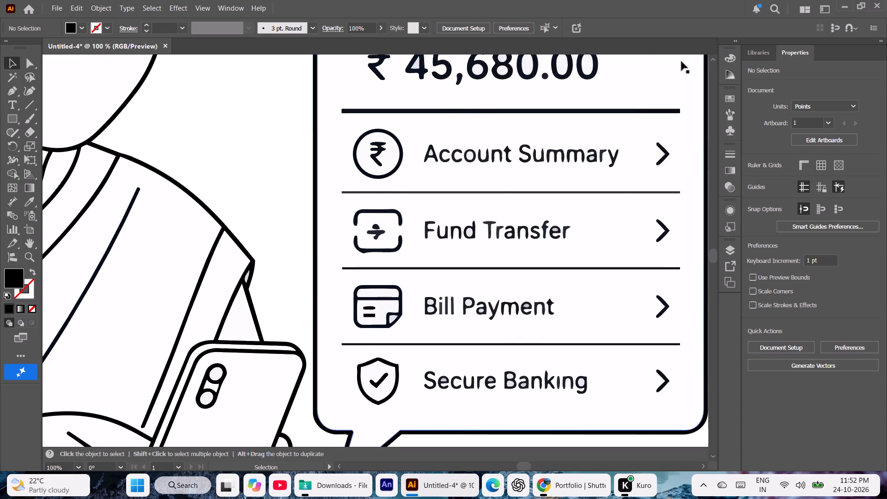
{"action": "left_click", "coordinate": [711, 59]}
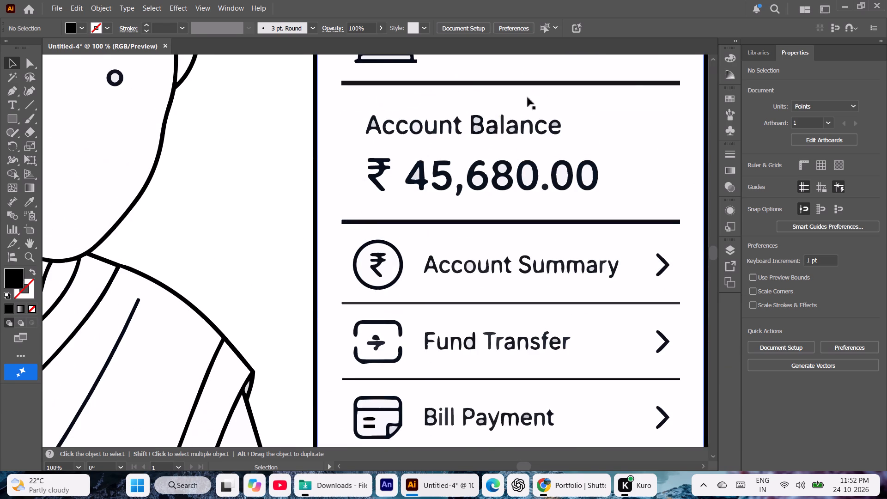
{"action": "left_click", "coordinate": [715, 59]}
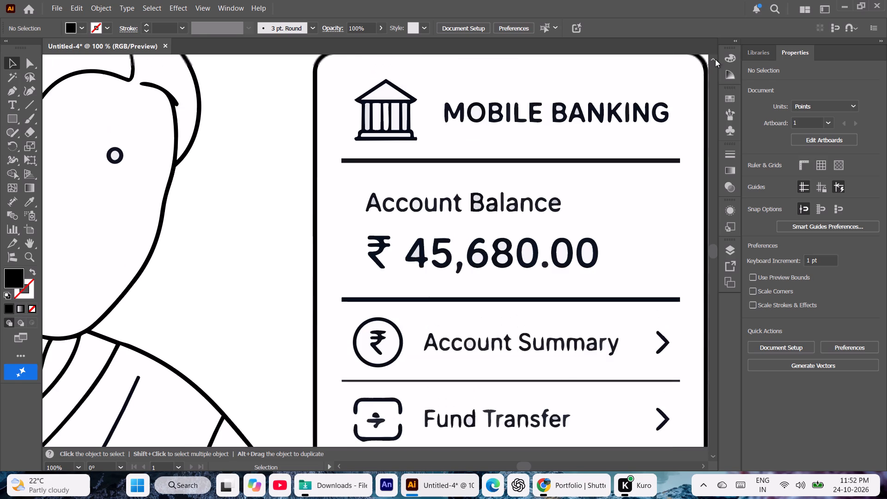
{"action": "left_click", "coordinate": [385, 93]}
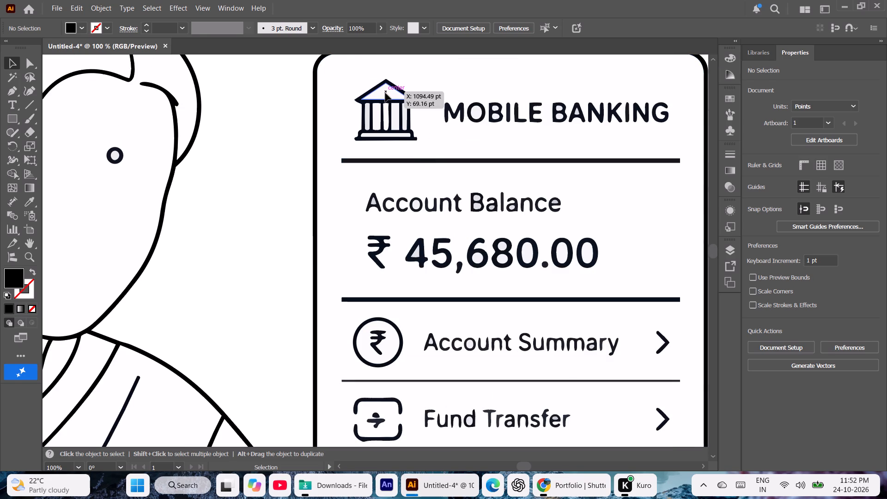
{"action": "left_click", "coordinate": [367, 116], "text": "shift"}
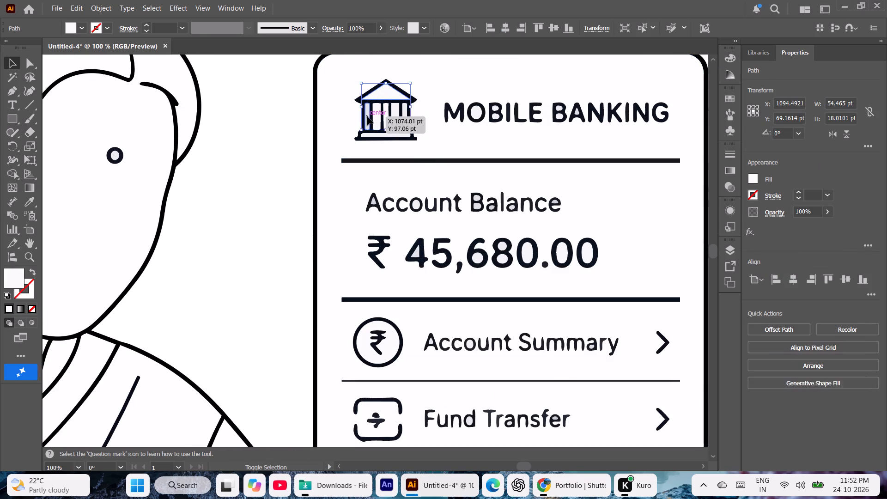
{"action": "left_click", "coordinate": [378, 119], "text": "shift"}
{"action": "left_click", "coordinate": [385, 119], "text": "shift"}
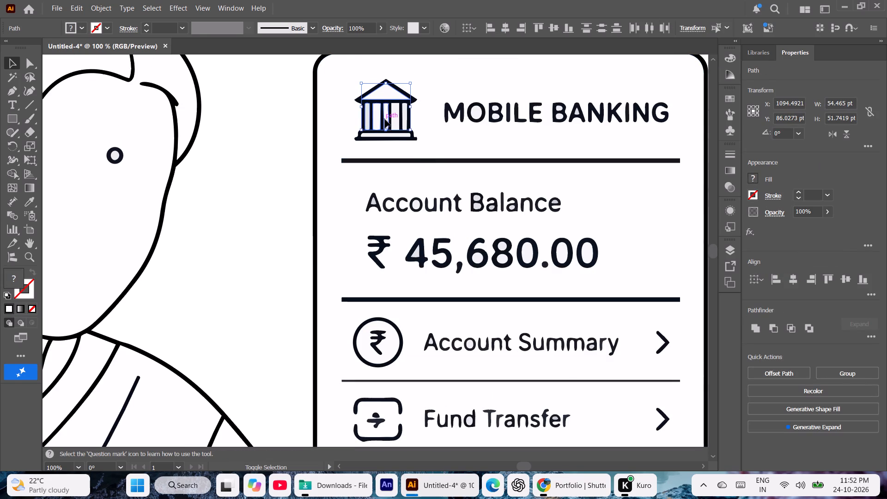
{"action": "left_click", "coordinate": [396, 120], "text": "shift"}
{"action": "left_click", "coordinate": [403, 121], "text": "shift"}
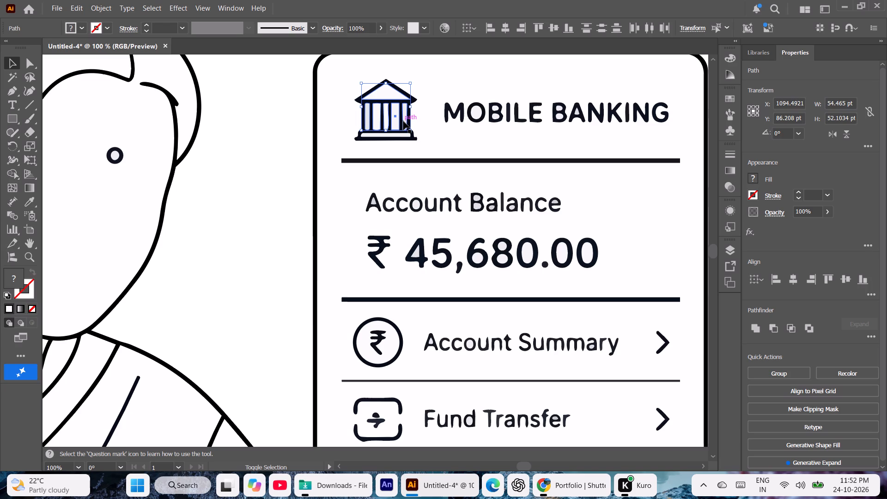
{"action": "left_click", "coordinate": [404, 136], "text": "shift"}
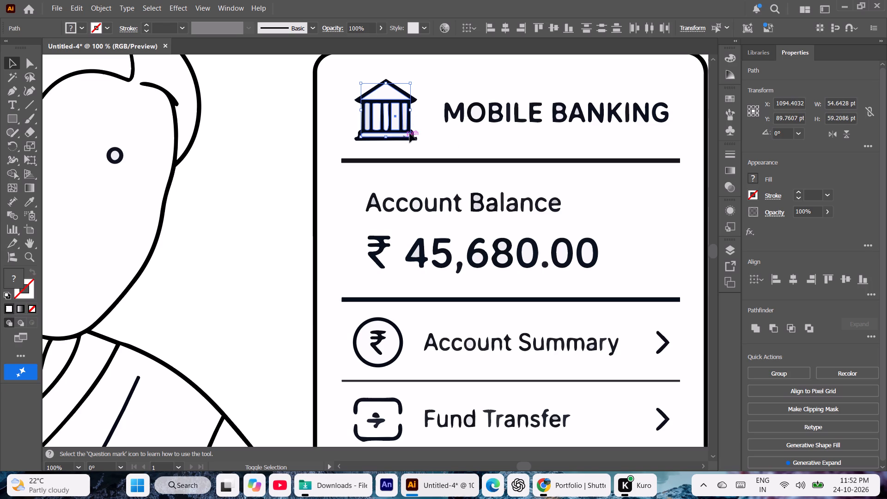
{"action": "left_click", "coordinate": [473, 111], "text": "shift"}
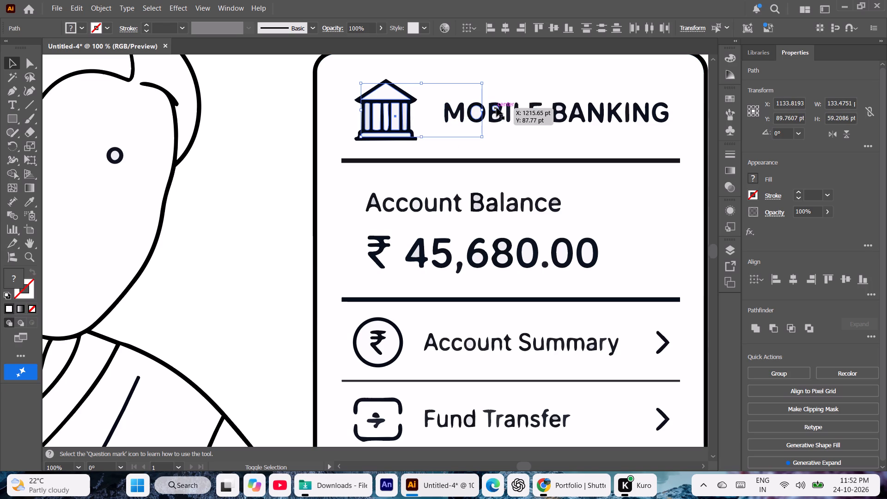
{"action": "left_click", "coordinate": [497, 108], "text": "shift"}
{"action": "left_click", "coordinate": [496, 117], "text": "shift"}
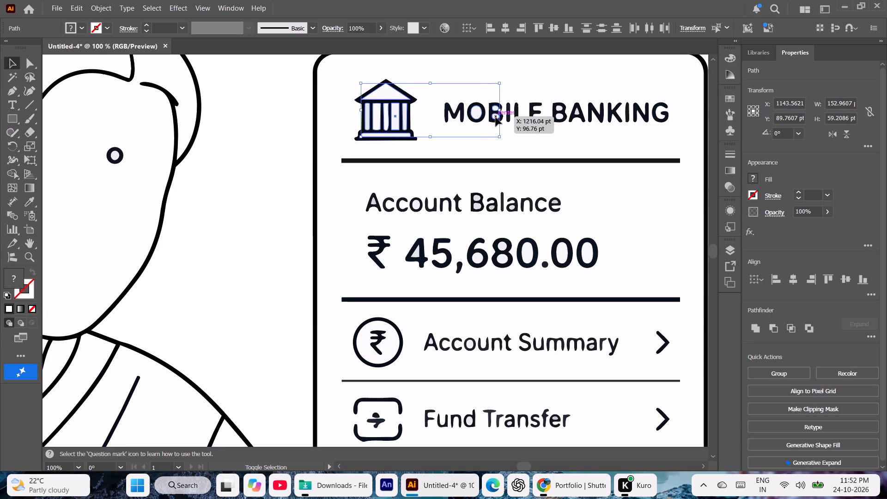
{"action": "left_click", "coordinate": [559, 111], "text": "shift"}
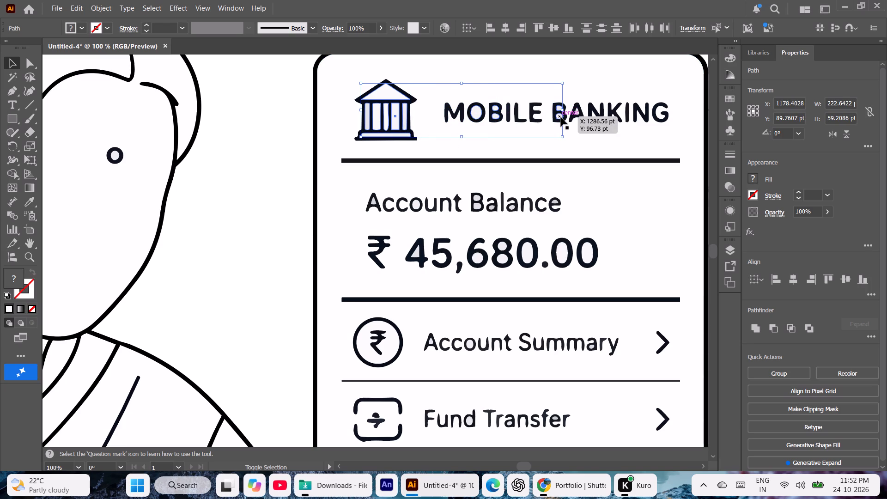
{"action": "left_click", "coordinate": [561, 117], "text": "shift"}
{"action": "left_click", "coordinate": [576, 113], "text": "shift"}
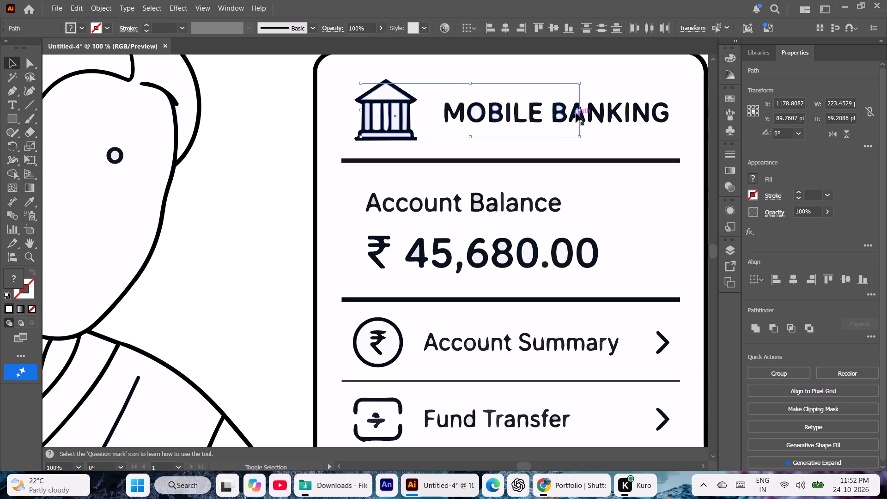
{"action": "left_click", "coordinate": [373, 199], "text": "shift"}
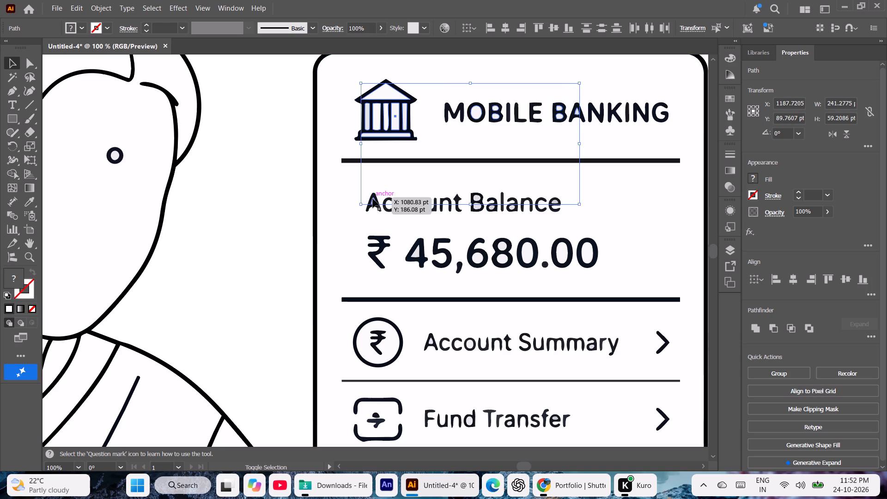
{"action": "left_click", "coordinate": [415, 206], "text": "shift"}
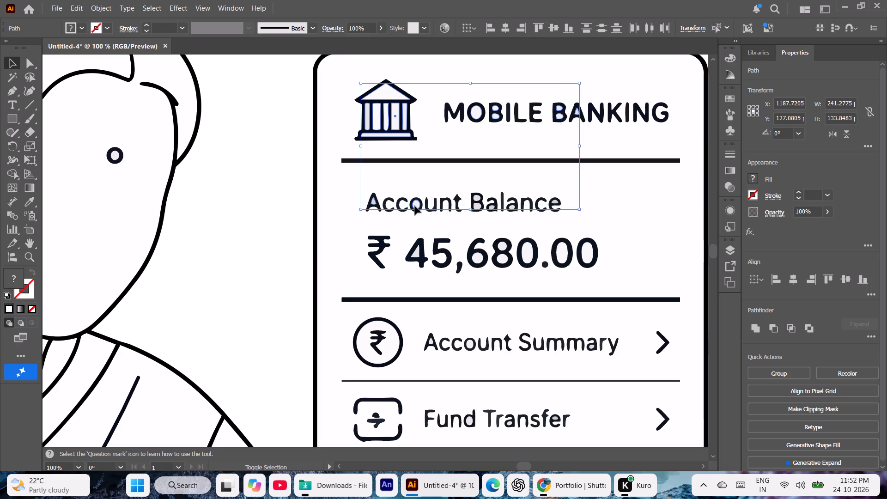
{"action": "left_click", "coordinate": [478, 198], "text": "shift"}
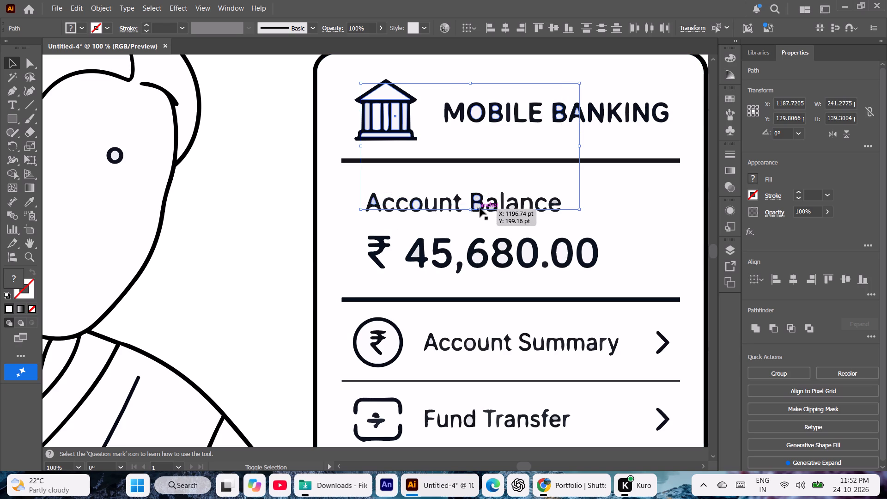
{"action": "left_click", "coordinate": [480, 208], "text": "shift"}
{"action": "left_click", "coordinate": [493, 207], "text": "shift"}
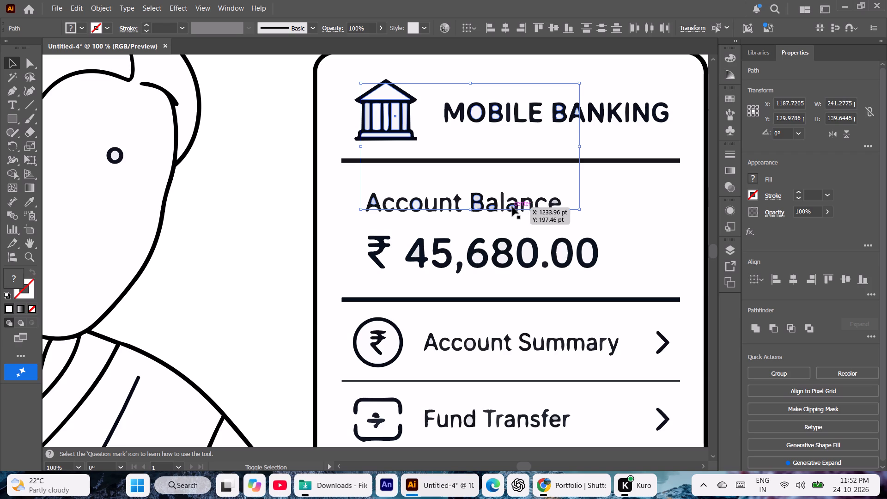
{"action": "left_click", "coordinate": [513, 208], "text": "shift"}
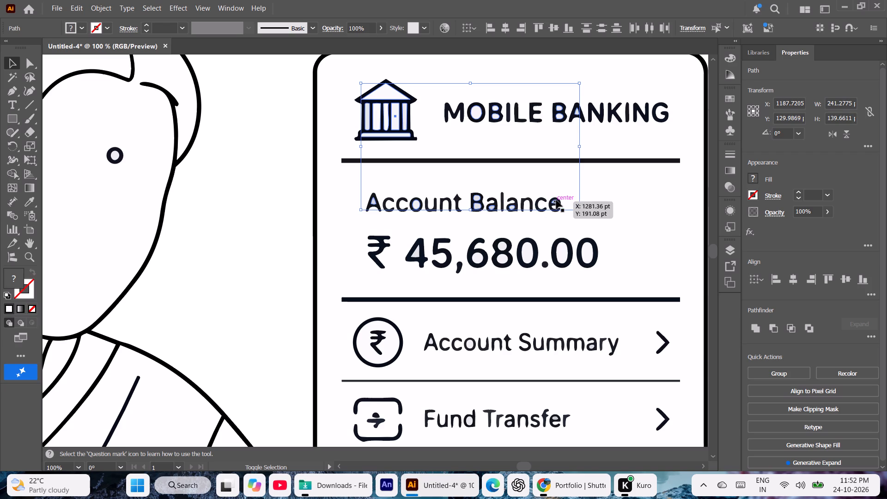
{"action": "left_click", "coordinate": [556, 200], "text": "shift"}
{"action": "left_click", "coordinate": [416, 256], "text": "shift"}
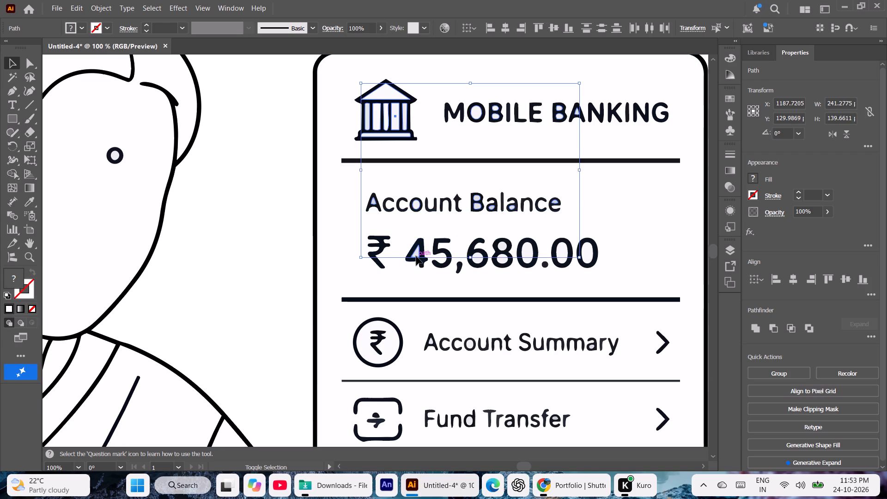
{"action": "left_click", "coordinate": [479, 262], "text": "shift"}
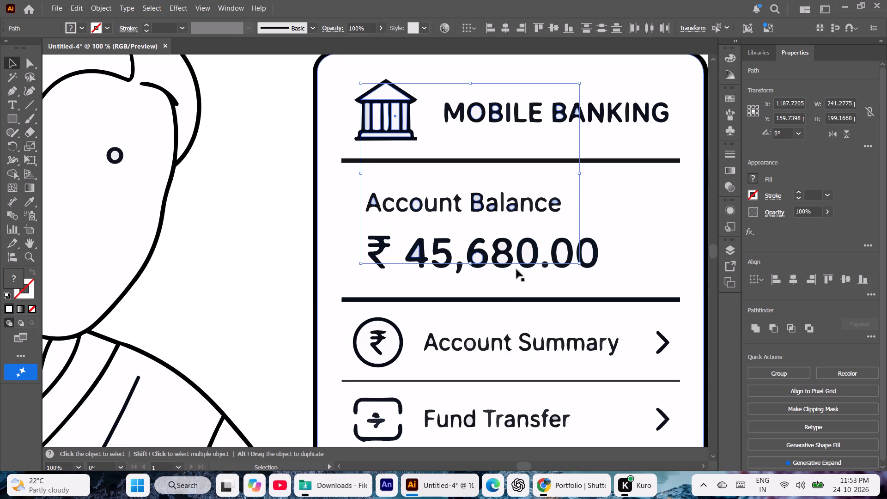
{"action": "key", "text": "i"}
{"action": "left_click", "coordinate": [678, 224]}
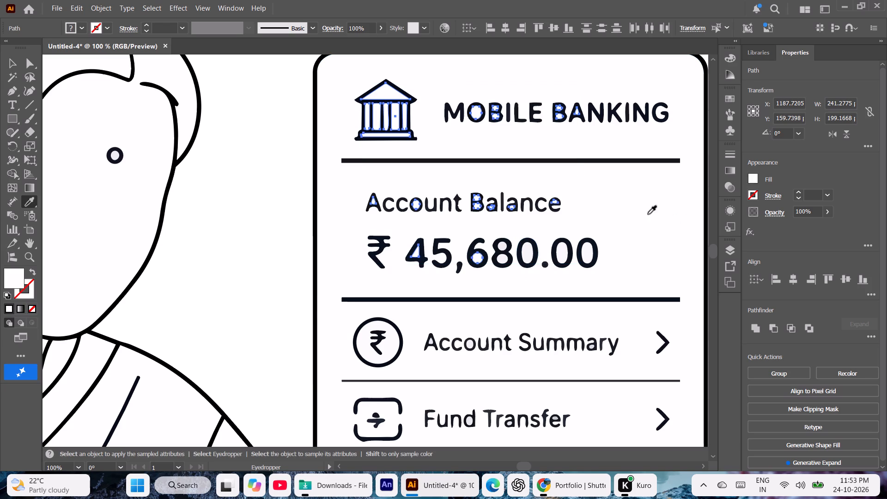
{"action": "left_click", "coordinate": [621, 203]}
{"action": "left_click", "coordinate": [9, 60]}
{"action": "left_click", "coordinate": [263, 239]}
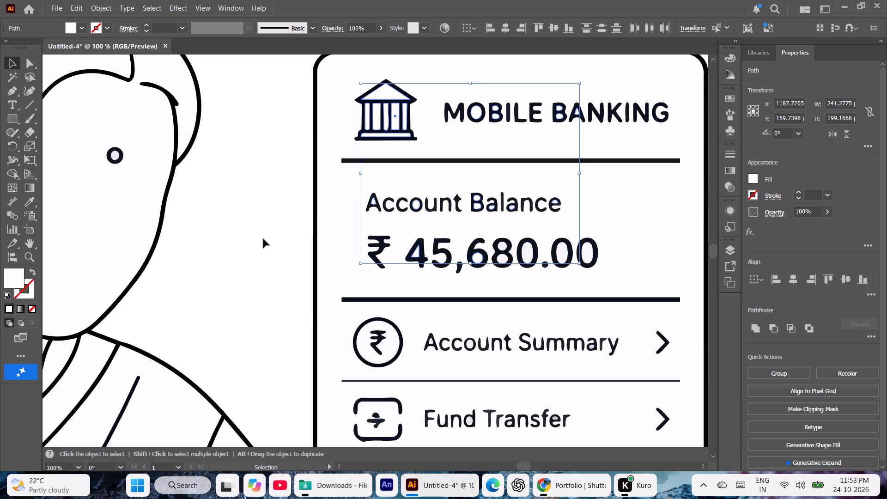
Recolour the tinted centre of the man's eye white, sampling the blank background with the Eyedropper.
{"action": "left_click", "coordinate": [117, 156]}
{"action": "key", "text": "i"}
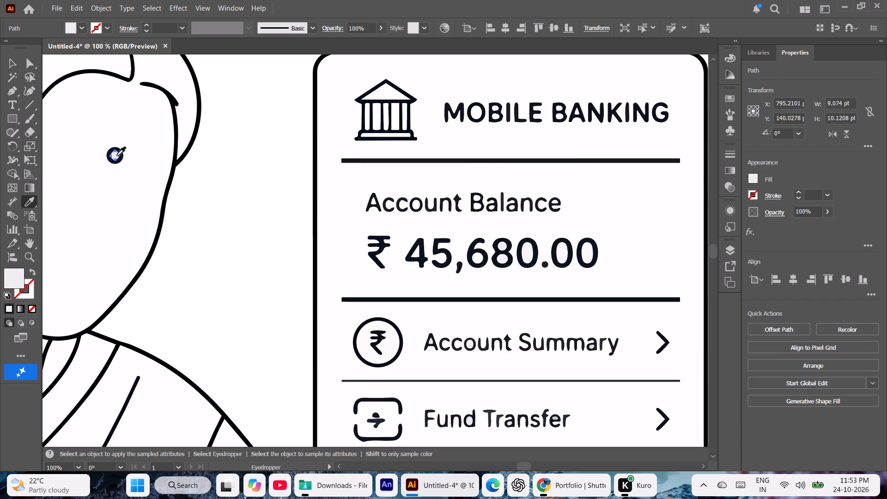
{"action": "left_click", "coordinate": [228, 189]}
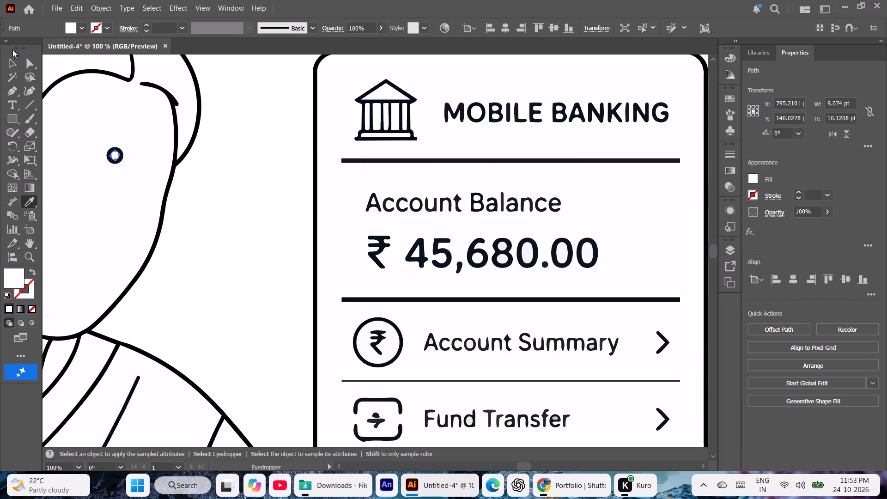
{"action": "left_click", "coordinate": [16, 55]}
{"action": "left_click", "coordinate": [16, 59]}
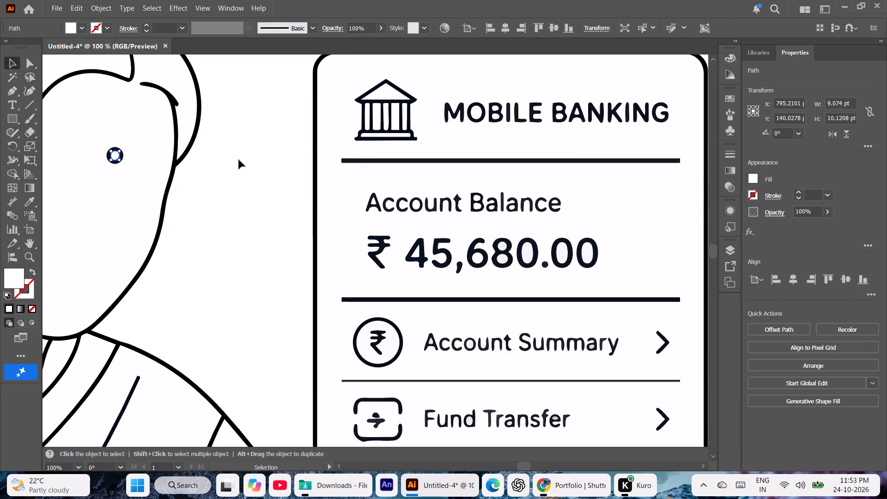
{"action": "left_click", "coordinate": [239, 160]}
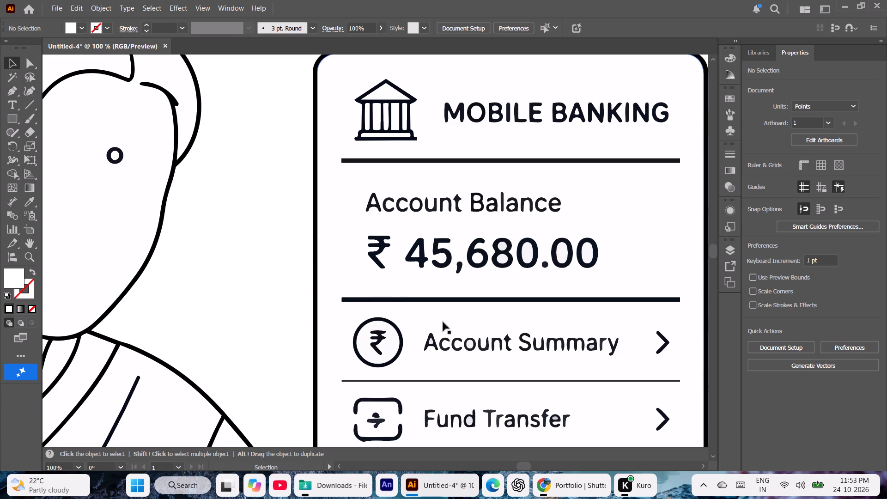
Recolour the tinted counters of the 8 and the three zeros in the balance amount white, using the Eyedropper.
{"action": "left_click", "coordinate": [503, 258]}
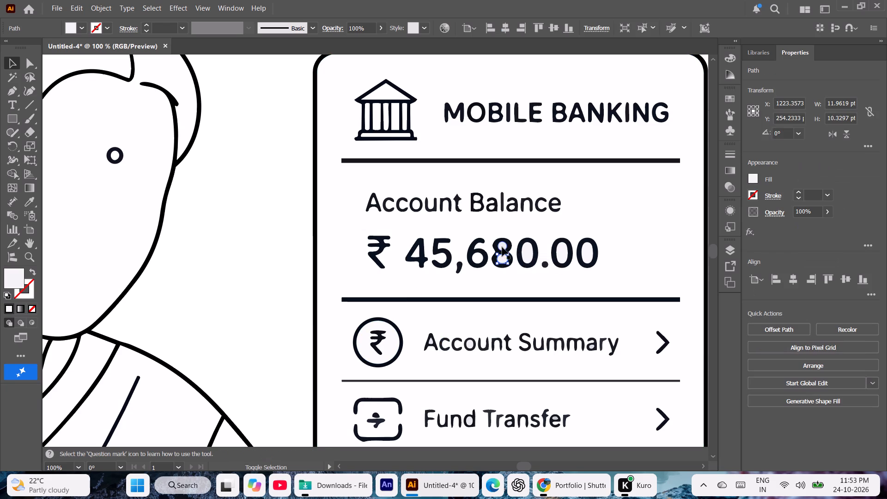
{"action": "left_click", "coordinate": [501, 244], "text": "shift"}
{"action": "left_click", "coordinate": [527, 256], "text": "shift"}
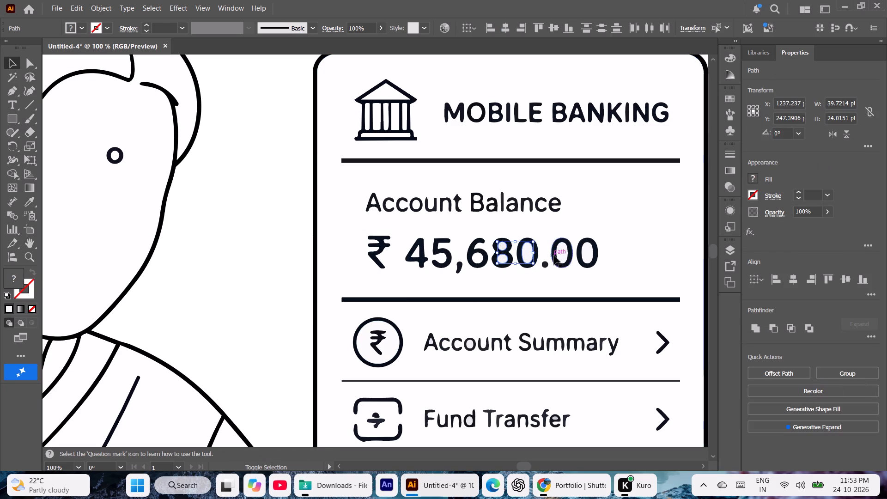
{"action": "left_click", "coordinate": [560, 256], "text": "shift"}
{"action": "left_click", "coordinate": [585, 258], "text": "shift"}
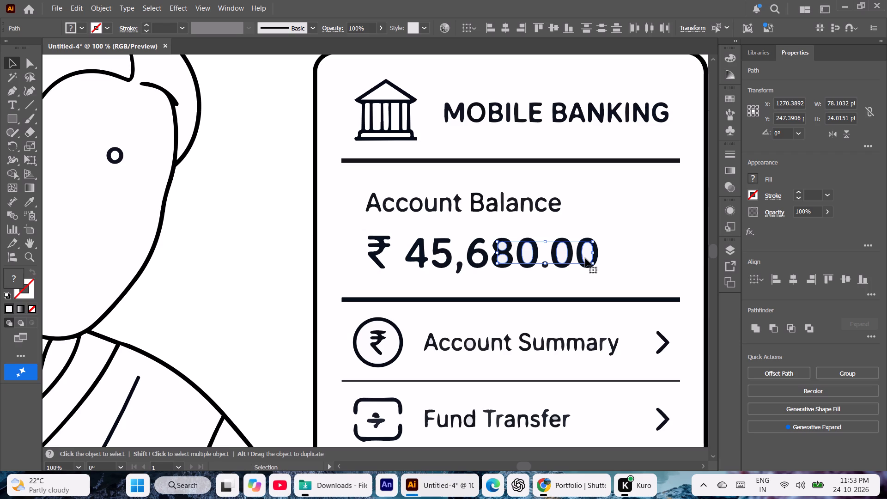
{"action": "key", "text": "i"}
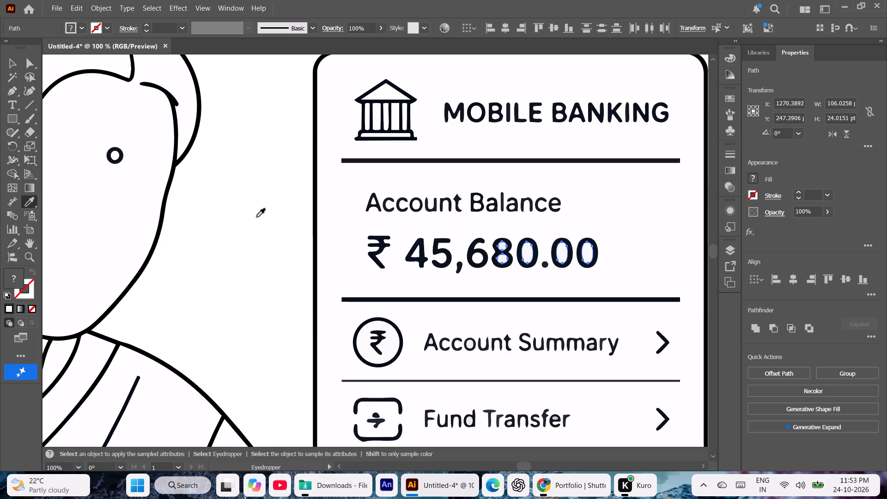
{"action": "left_click", "coordinate": [250, 221]}
{"action": "left_click", "coordinate": [15, 67]}
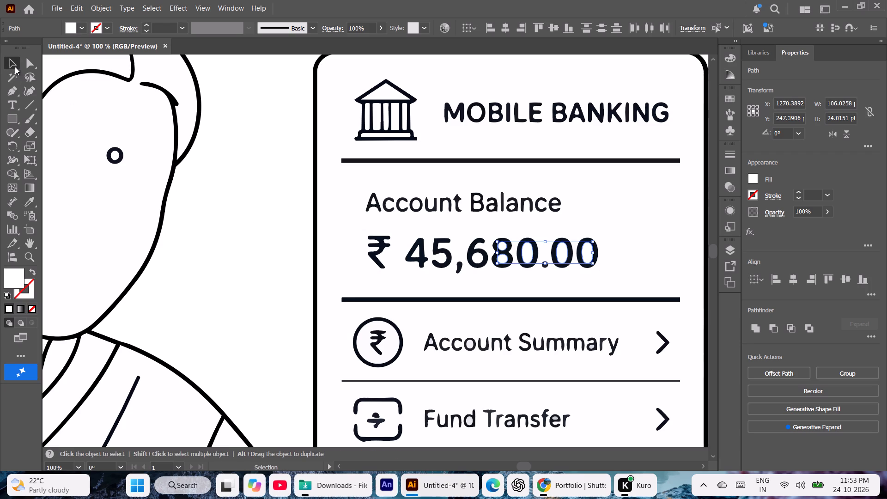
{"action": "left_click", "coordinate": [184, 193]}
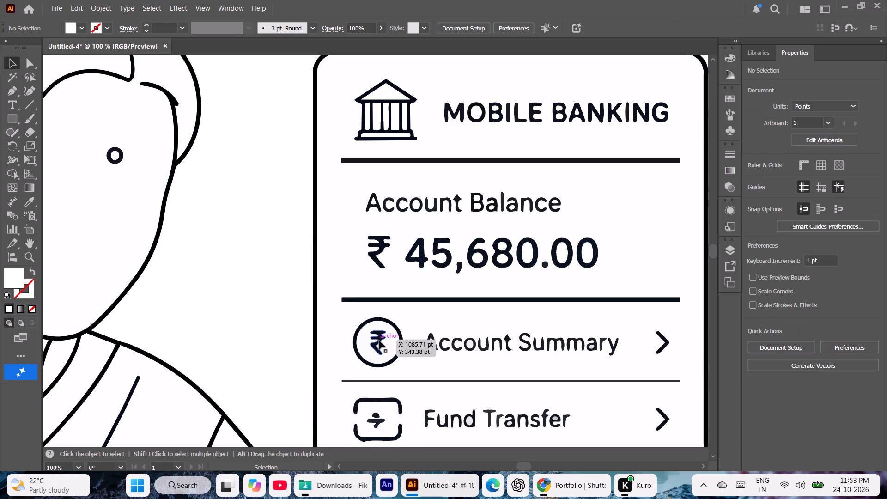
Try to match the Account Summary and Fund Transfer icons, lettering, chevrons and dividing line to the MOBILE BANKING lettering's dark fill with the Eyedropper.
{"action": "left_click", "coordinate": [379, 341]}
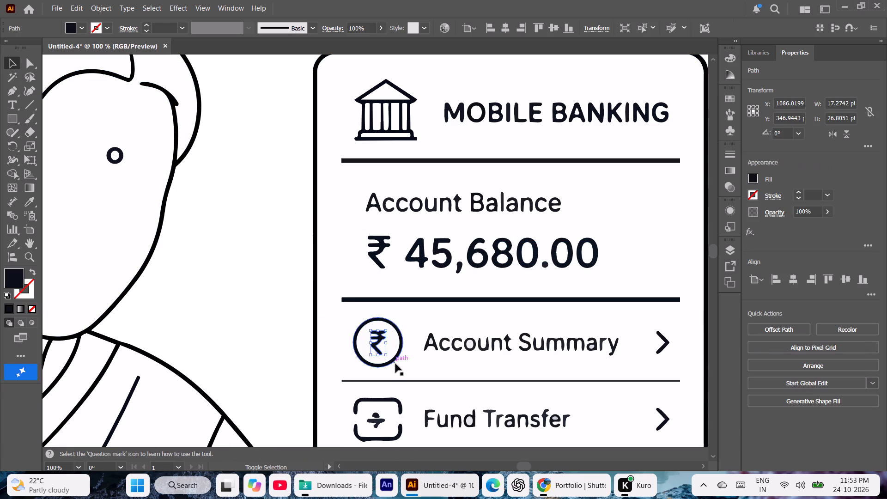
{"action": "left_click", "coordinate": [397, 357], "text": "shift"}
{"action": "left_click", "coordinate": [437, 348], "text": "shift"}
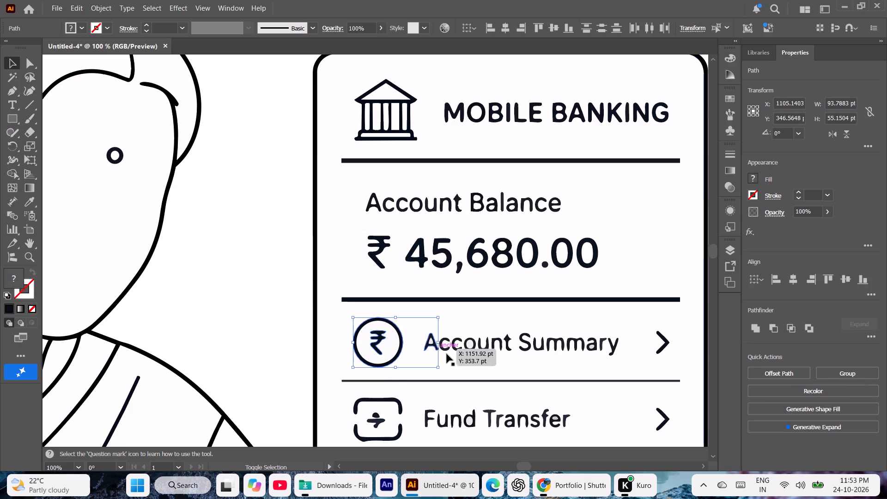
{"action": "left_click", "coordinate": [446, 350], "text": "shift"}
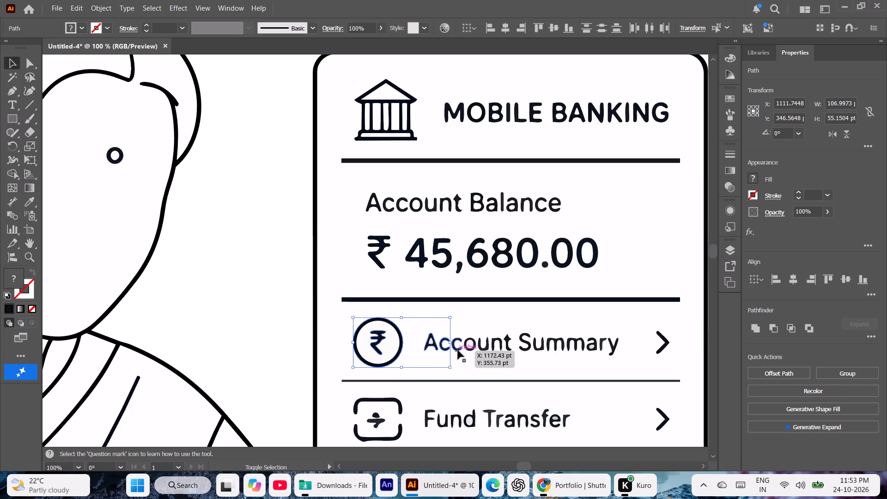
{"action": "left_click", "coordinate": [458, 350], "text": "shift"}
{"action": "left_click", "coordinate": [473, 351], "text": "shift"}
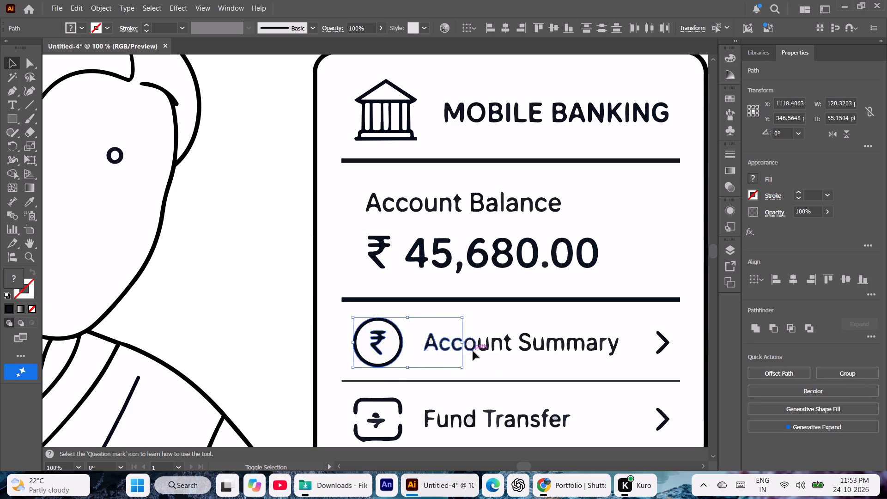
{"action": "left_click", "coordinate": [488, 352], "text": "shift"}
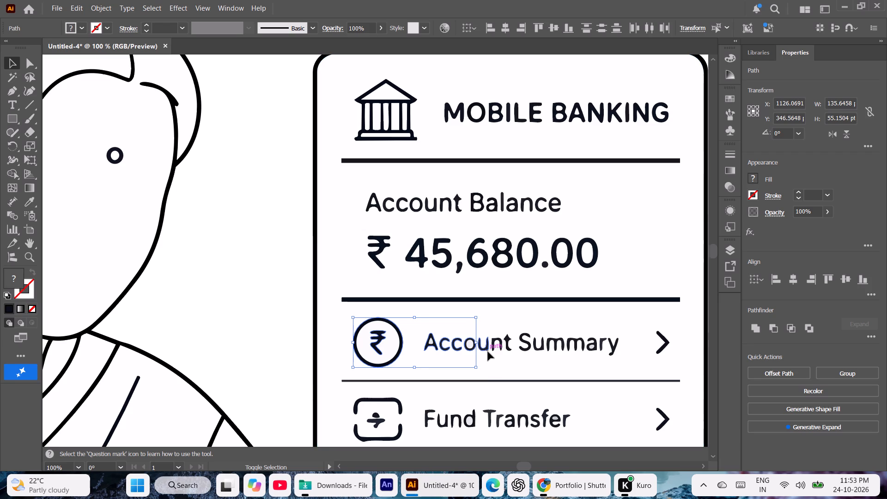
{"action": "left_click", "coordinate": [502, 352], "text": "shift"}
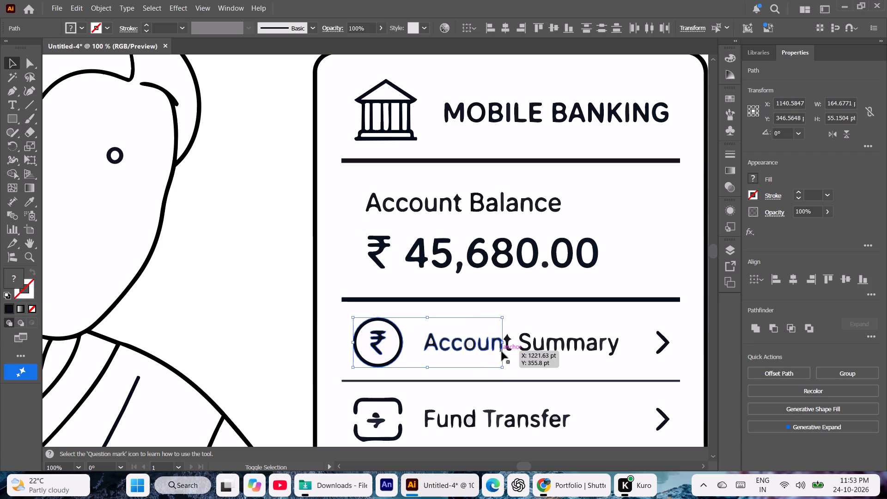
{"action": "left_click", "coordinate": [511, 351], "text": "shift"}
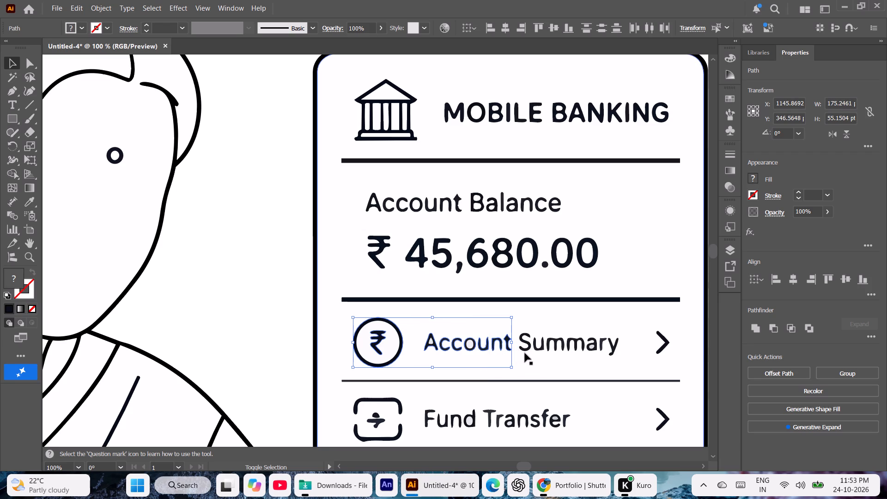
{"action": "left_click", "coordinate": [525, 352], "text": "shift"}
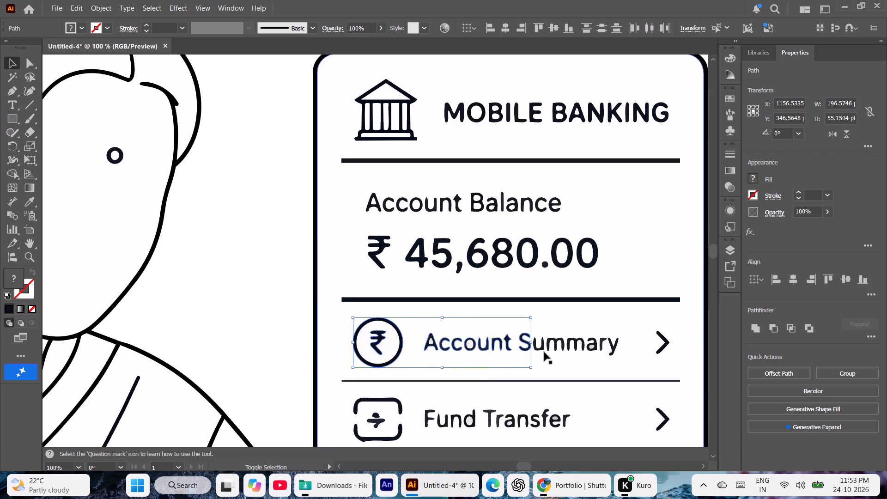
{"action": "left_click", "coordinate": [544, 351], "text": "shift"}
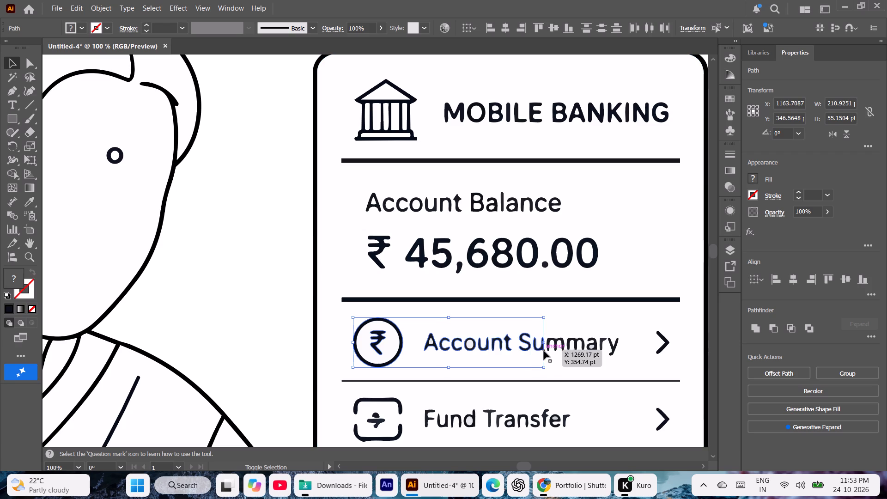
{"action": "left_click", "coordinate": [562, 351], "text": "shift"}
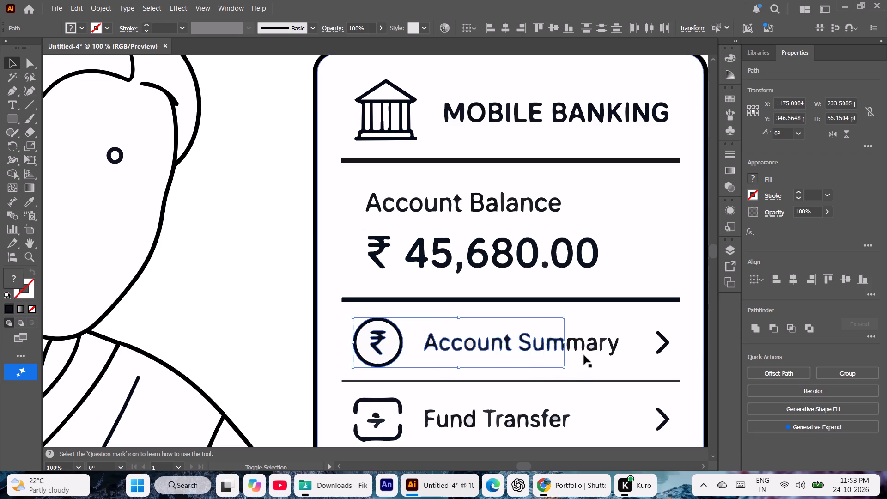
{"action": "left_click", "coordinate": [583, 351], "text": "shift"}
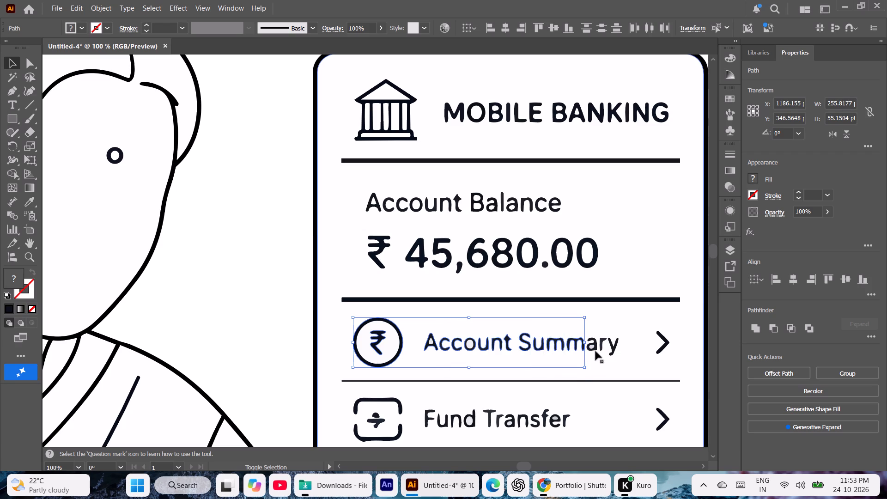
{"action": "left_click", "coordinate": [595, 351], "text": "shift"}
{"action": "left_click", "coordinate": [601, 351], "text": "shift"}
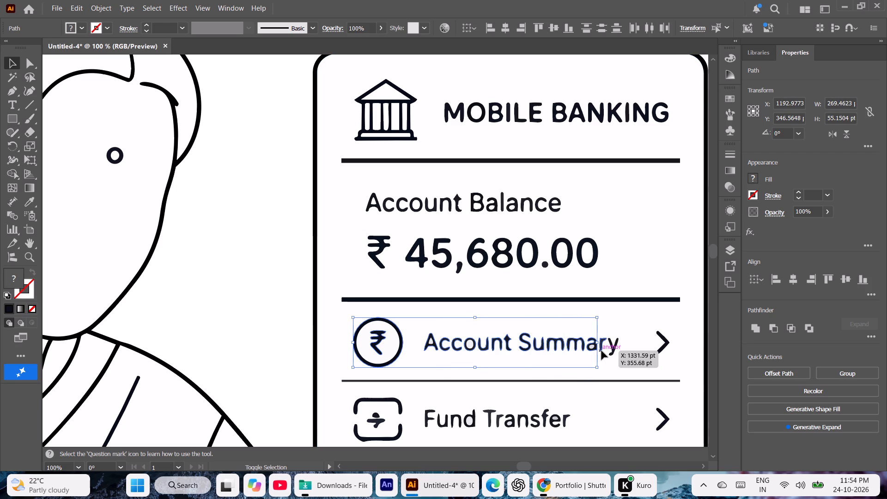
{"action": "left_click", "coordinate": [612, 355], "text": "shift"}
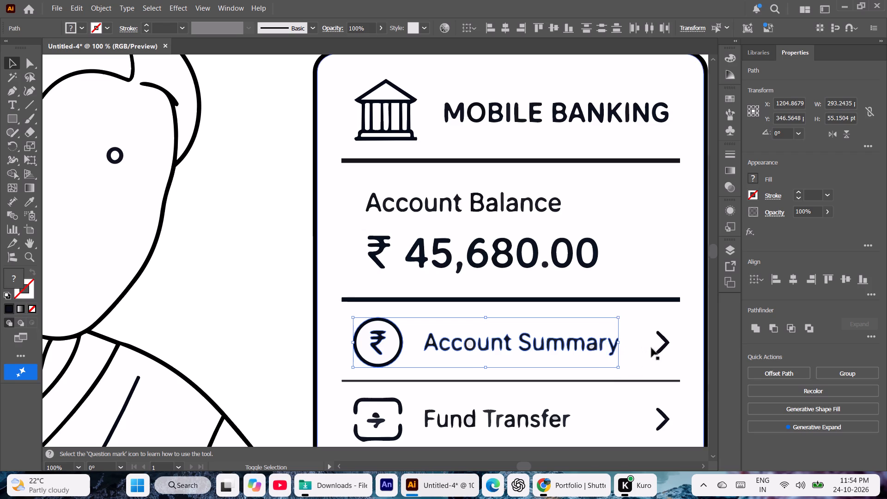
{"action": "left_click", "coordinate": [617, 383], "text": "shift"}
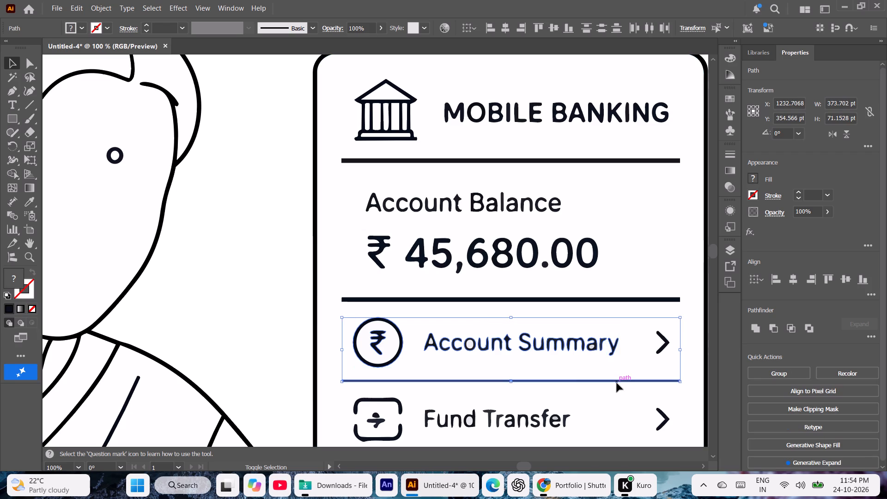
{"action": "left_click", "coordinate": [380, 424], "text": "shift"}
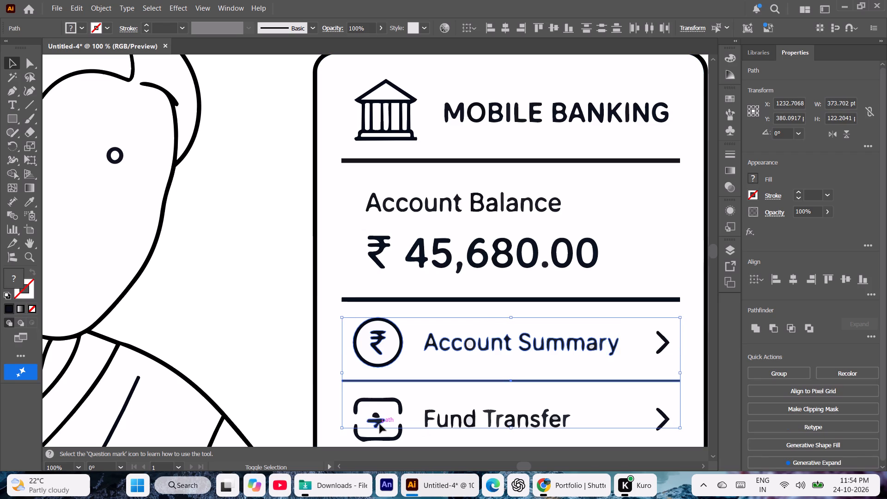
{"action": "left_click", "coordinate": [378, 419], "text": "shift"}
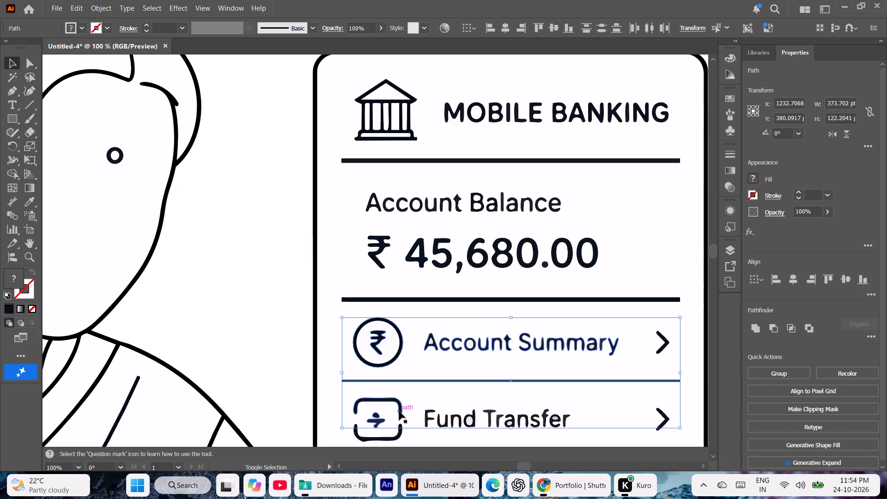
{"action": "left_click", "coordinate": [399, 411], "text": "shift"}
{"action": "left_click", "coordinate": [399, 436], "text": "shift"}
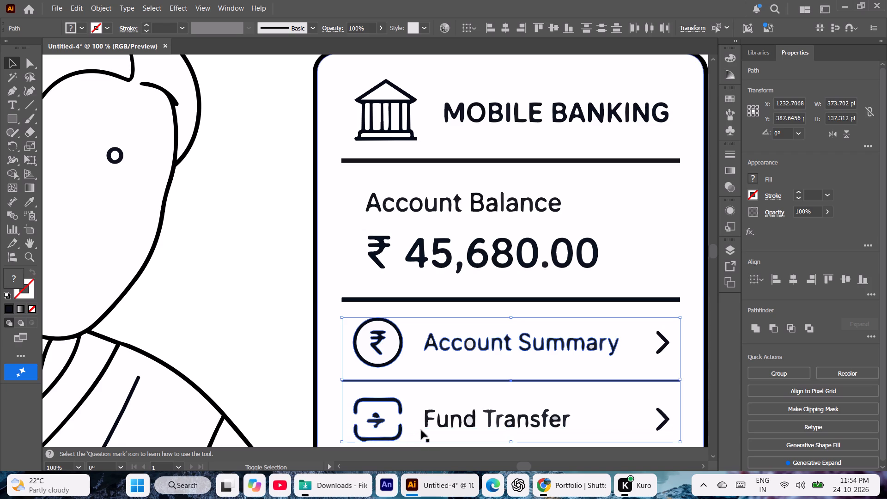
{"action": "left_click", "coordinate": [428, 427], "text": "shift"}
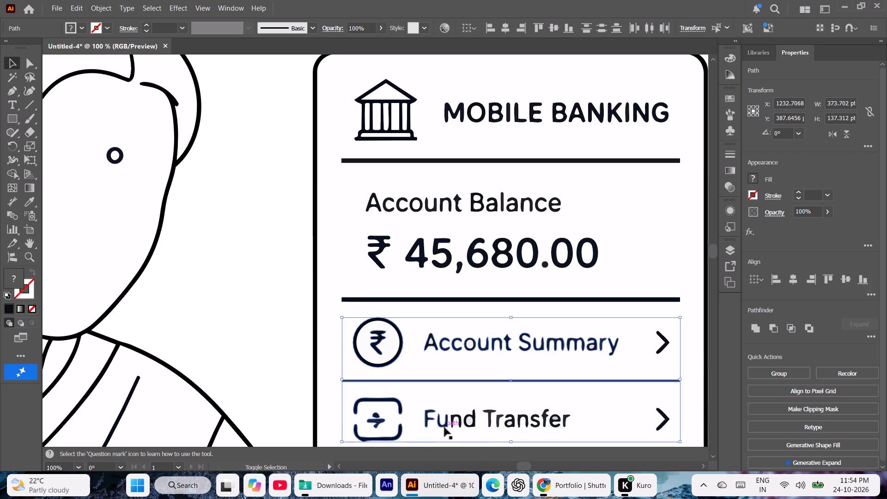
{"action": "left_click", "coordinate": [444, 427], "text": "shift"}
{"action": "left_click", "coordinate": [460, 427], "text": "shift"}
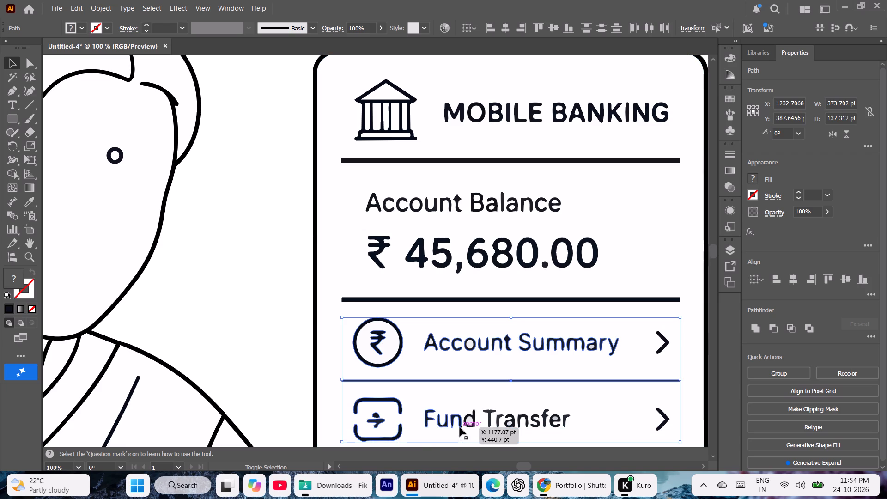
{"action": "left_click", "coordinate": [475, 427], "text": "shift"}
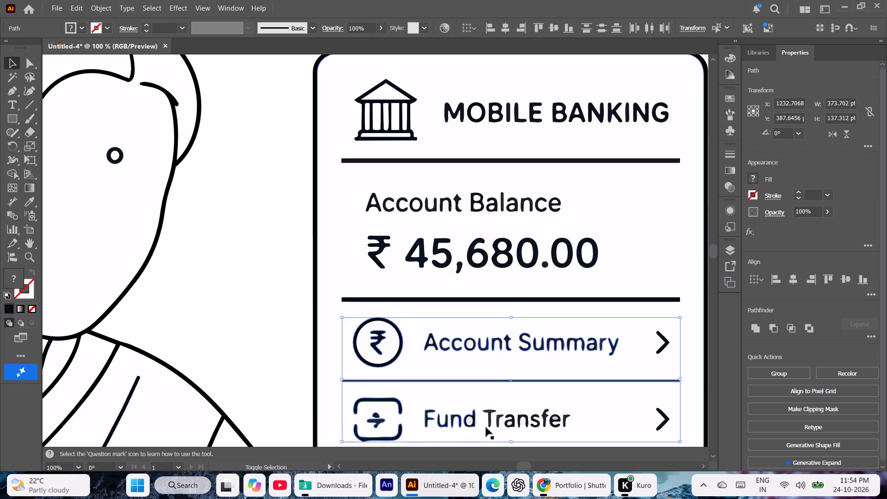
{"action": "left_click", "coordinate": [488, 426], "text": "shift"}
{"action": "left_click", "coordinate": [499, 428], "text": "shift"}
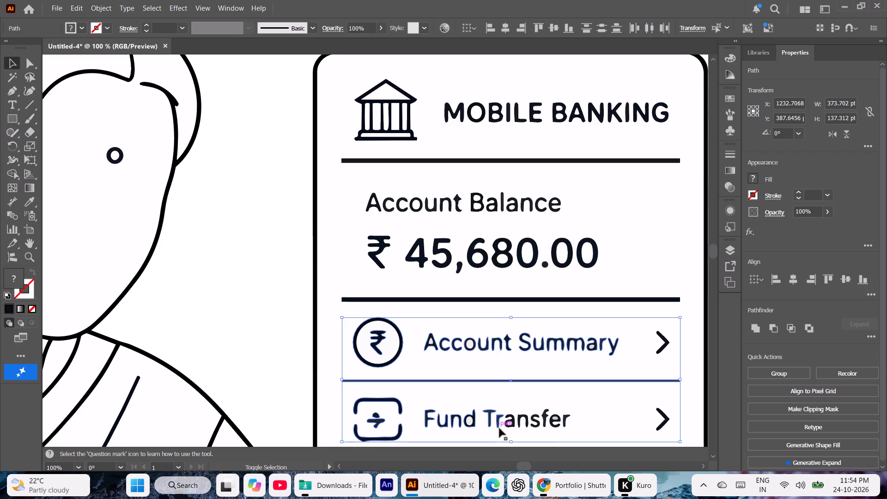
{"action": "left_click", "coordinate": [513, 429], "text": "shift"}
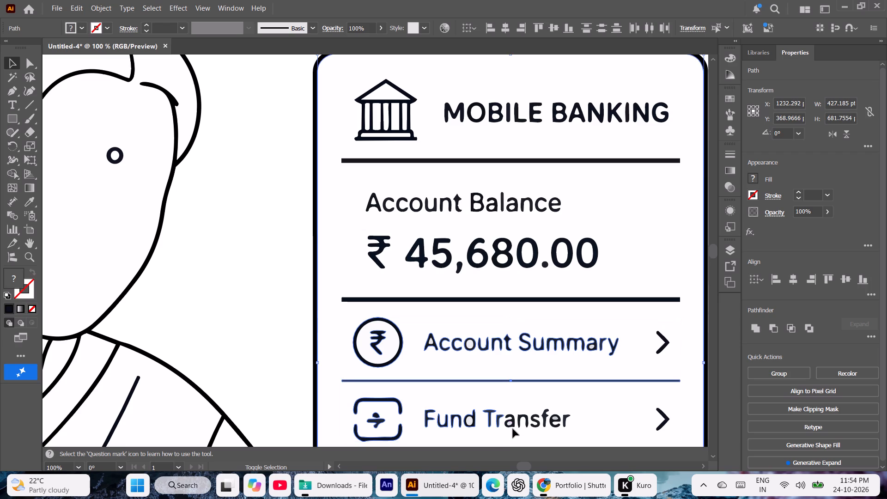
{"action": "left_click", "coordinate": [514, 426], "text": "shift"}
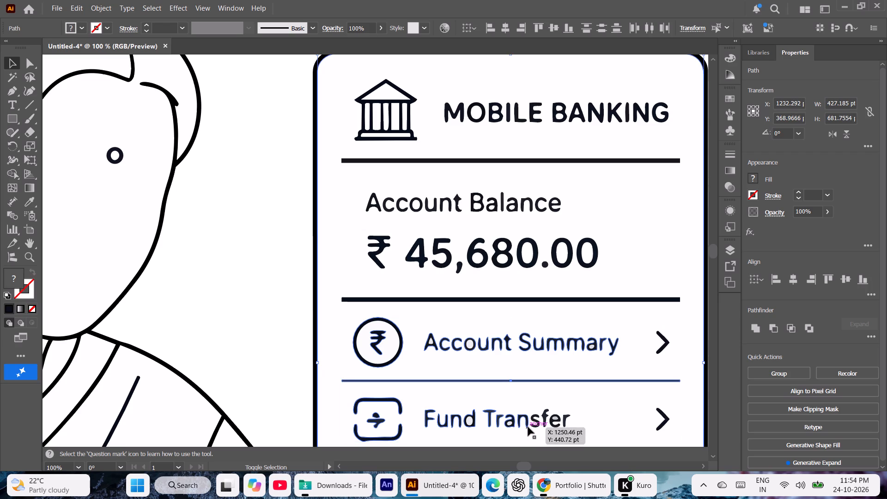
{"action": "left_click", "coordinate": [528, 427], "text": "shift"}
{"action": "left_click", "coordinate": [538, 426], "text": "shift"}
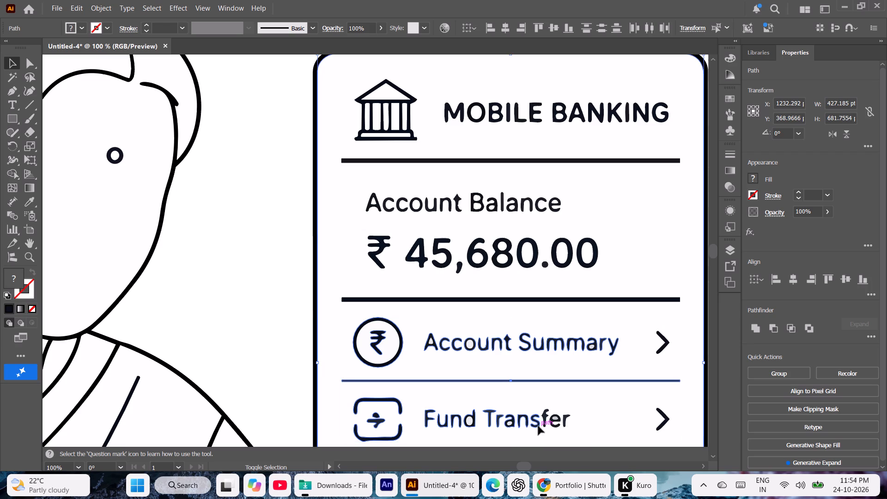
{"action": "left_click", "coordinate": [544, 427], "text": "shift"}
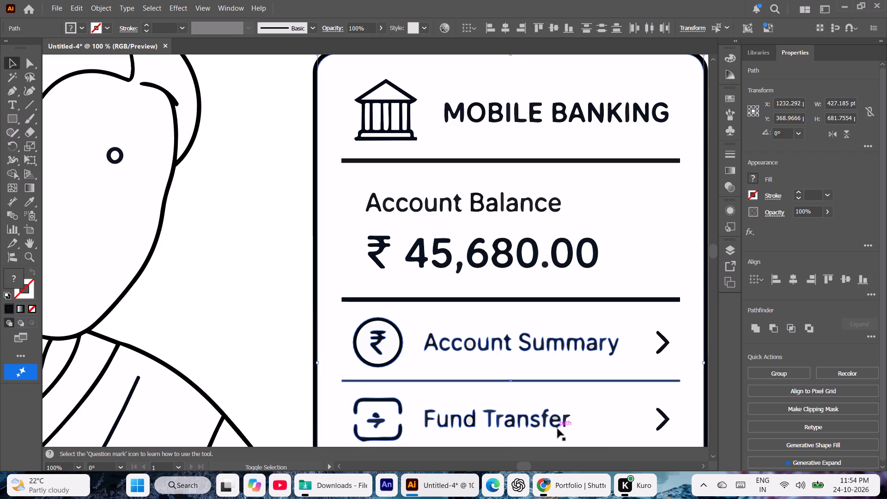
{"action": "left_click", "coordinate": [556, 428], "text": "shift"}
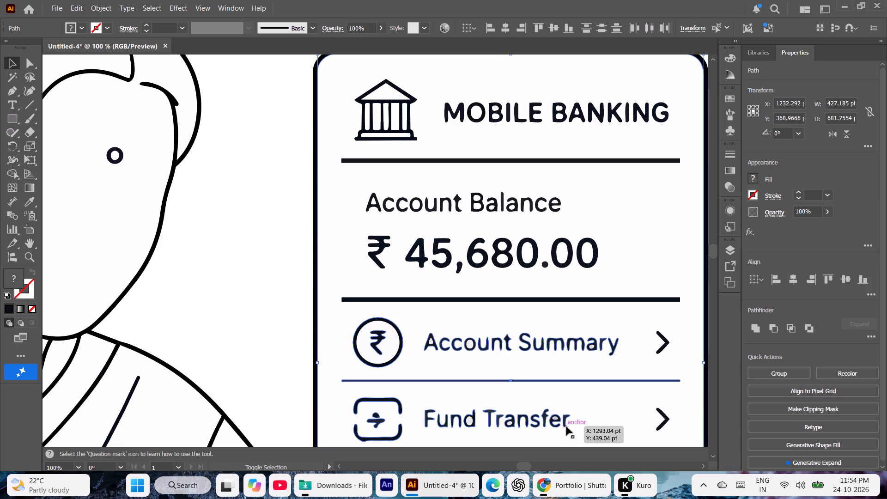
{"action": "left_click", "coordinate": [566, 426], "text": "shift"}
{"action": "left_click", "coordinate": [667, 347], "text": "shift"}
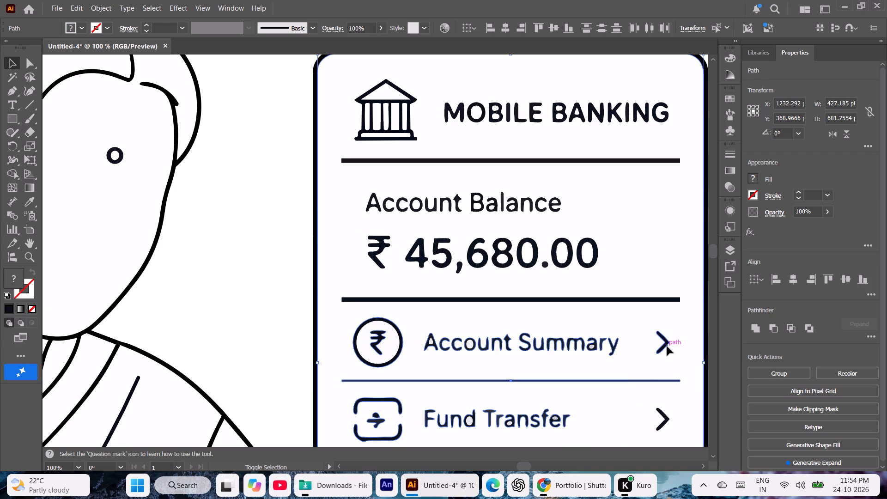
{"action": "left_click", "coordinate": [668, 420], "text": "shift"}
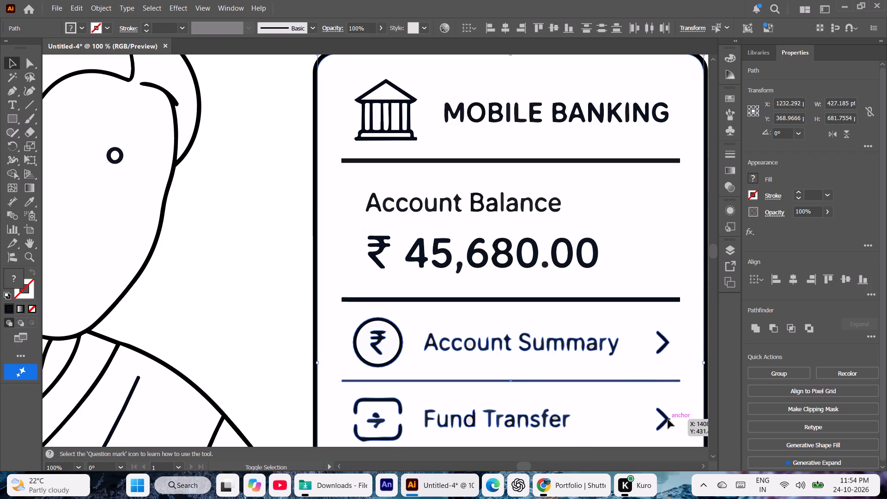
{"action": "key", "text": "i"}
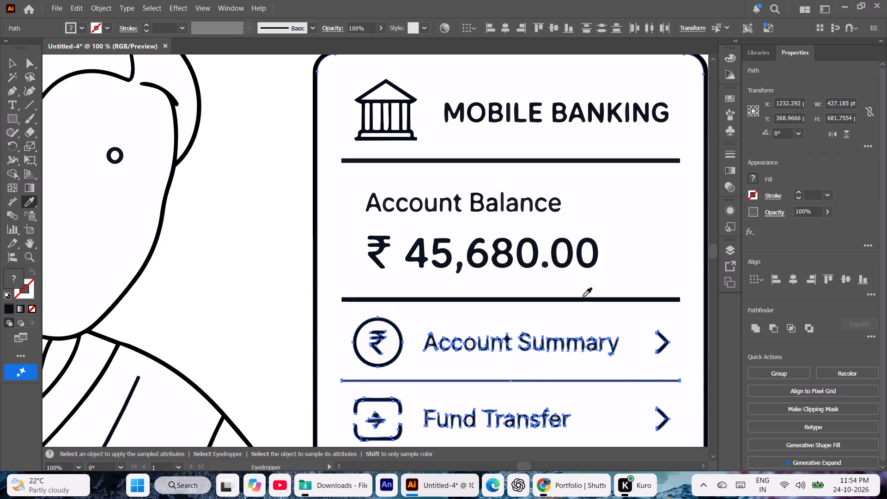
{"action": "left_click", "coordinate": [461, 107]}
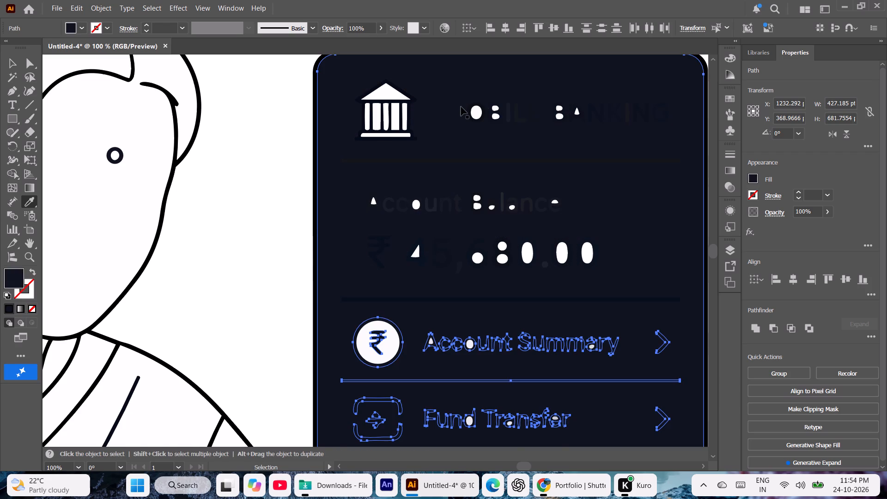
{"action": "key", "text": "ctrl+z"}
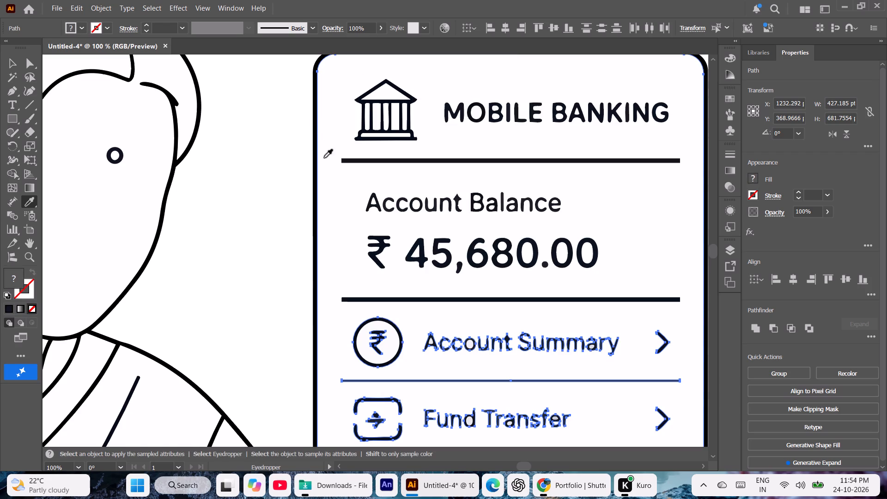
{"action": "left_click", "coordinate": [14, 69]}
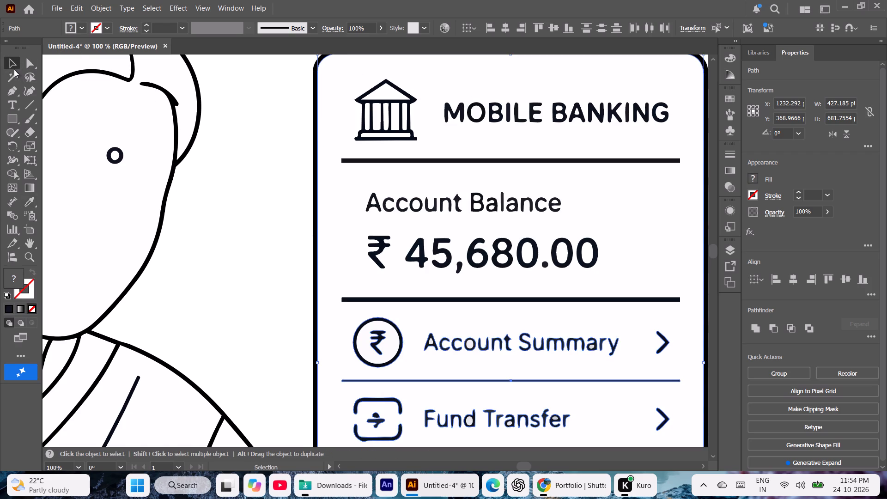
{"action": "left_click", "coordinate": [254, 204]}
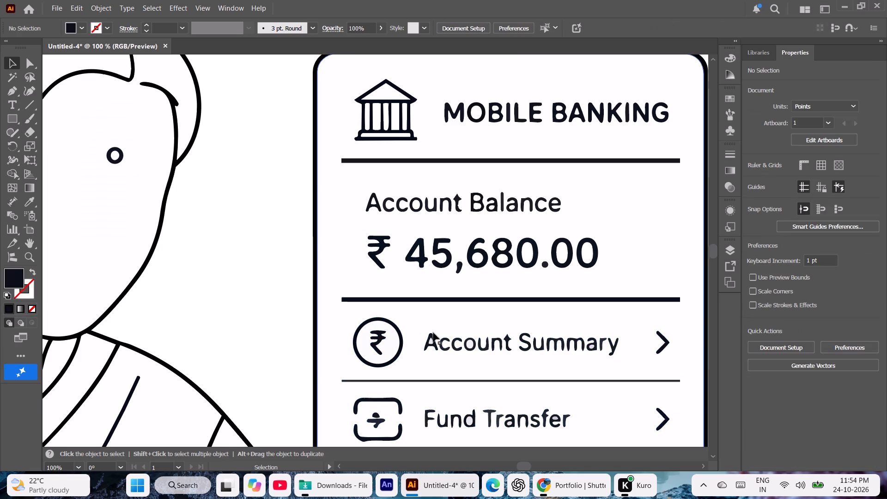
Recolour the tinted counter of the o in Account Summary white, sampling the blank background with the Eyedropper.
{"action": "left_click", "coordinate": [469, 345]}
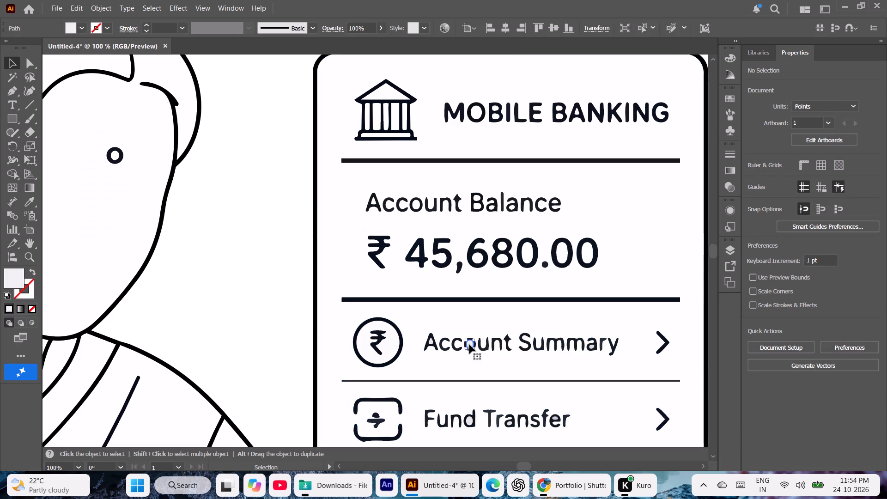
{"action": "key", "text": "i"}
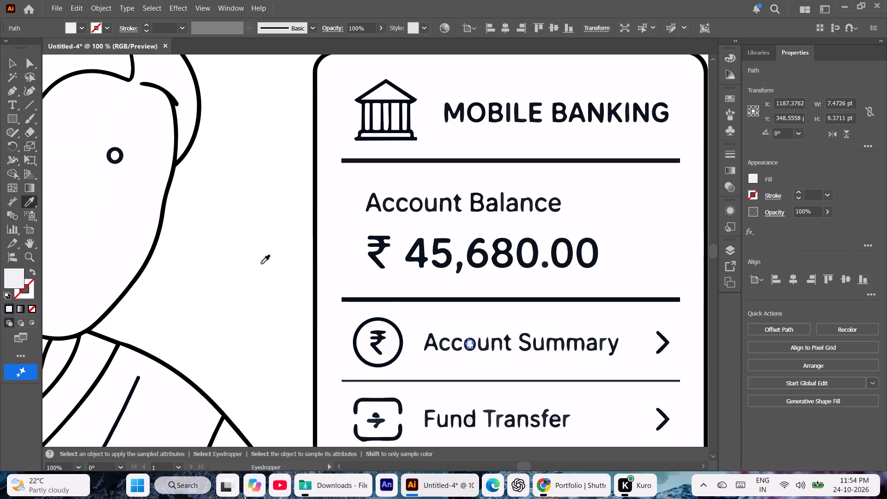
{"action": "left_click", "coordinate": [259, 262]}
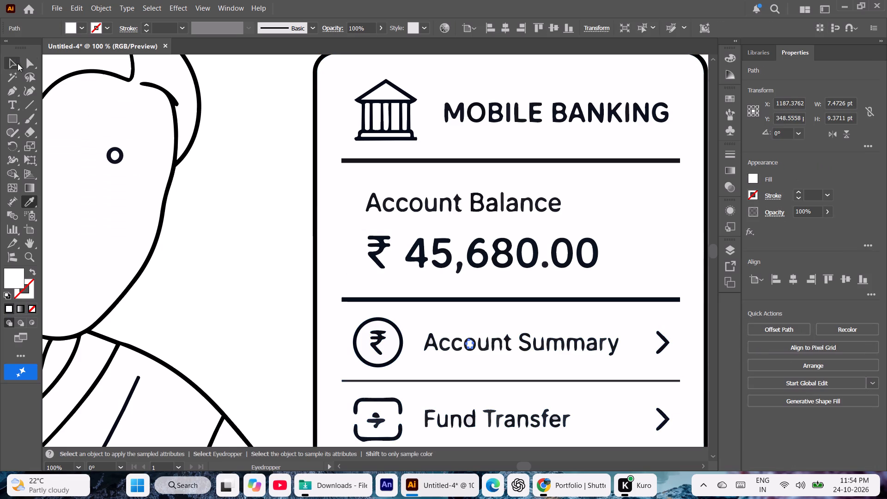
{"action": "left_click", "coordinate": [13, 61]}
{"action": "left_click", "coordinate": [196, 224]}
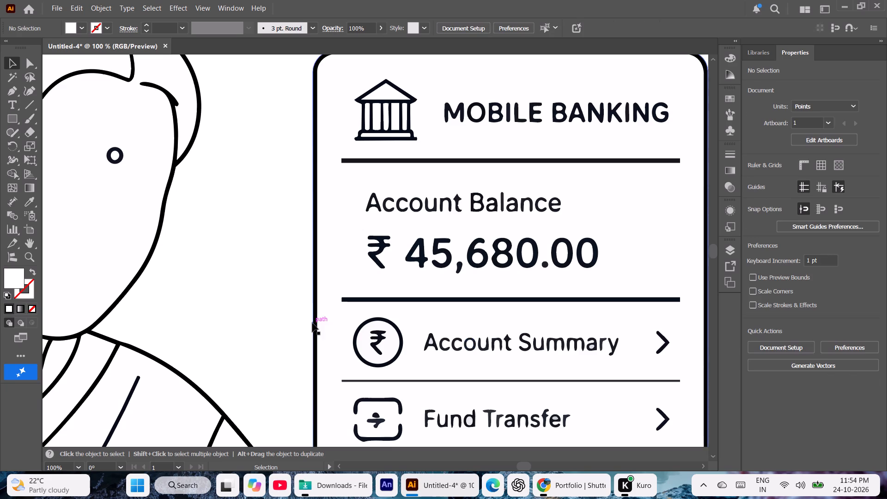
Match the rupee symbol in the Account Summary icon to the balance amount's rupee sign with the Eyedropper.
{"action": "left_click", "coordinate": [381, 355]}
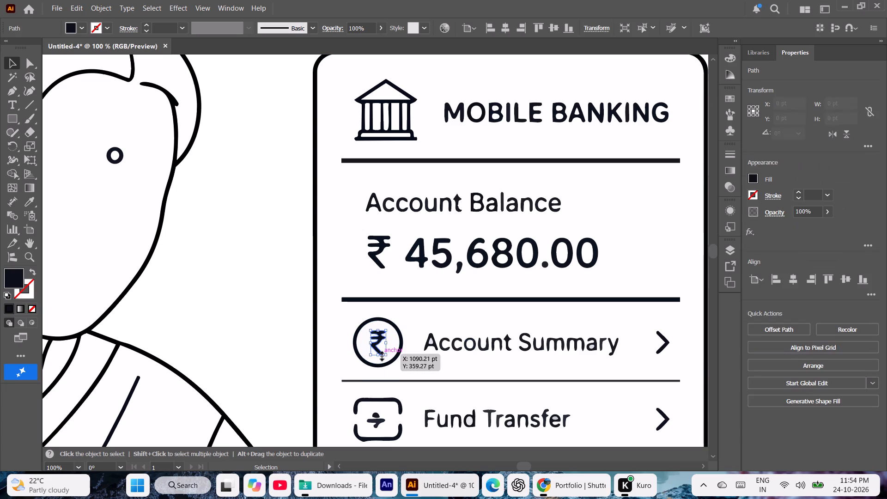
{"action": "key", "text": "i"}
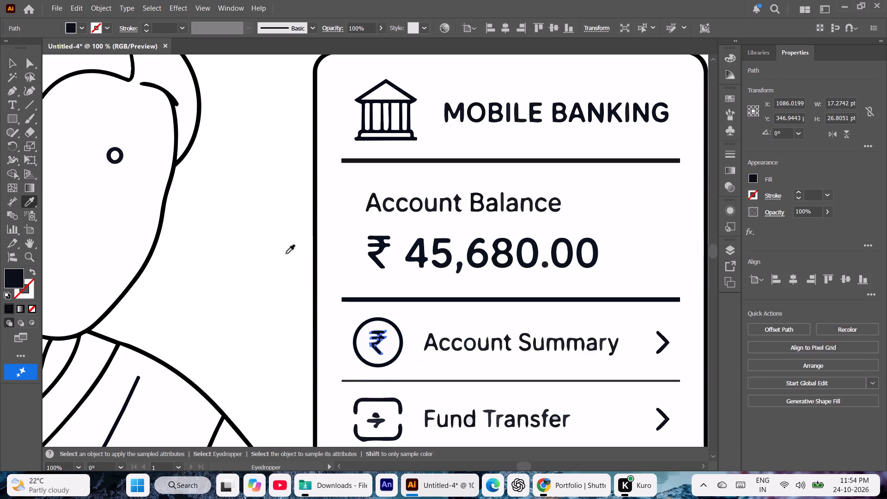
{"action": "left_click", "coordinate": [380, 245]}
{"action": "left_click", "coordinate": [12, 63]}
{"action": "left_click", "coordinate": [230, 237]}
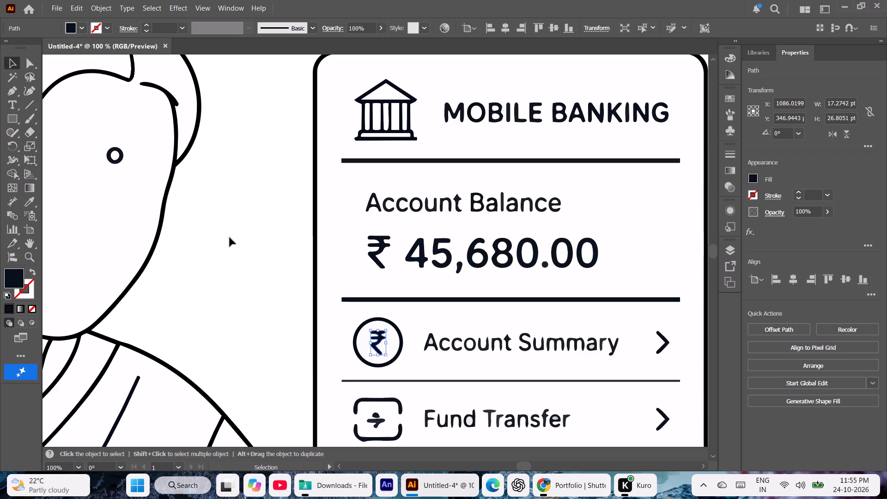
Recolour the lower part of the Fund Transfer icon's centre symbol to match the balance amount's rupee sign, using the Eyedropper.
{"action": "left_click", "coordinate": [378, 422]}
{"action": "key", "text": "i"}
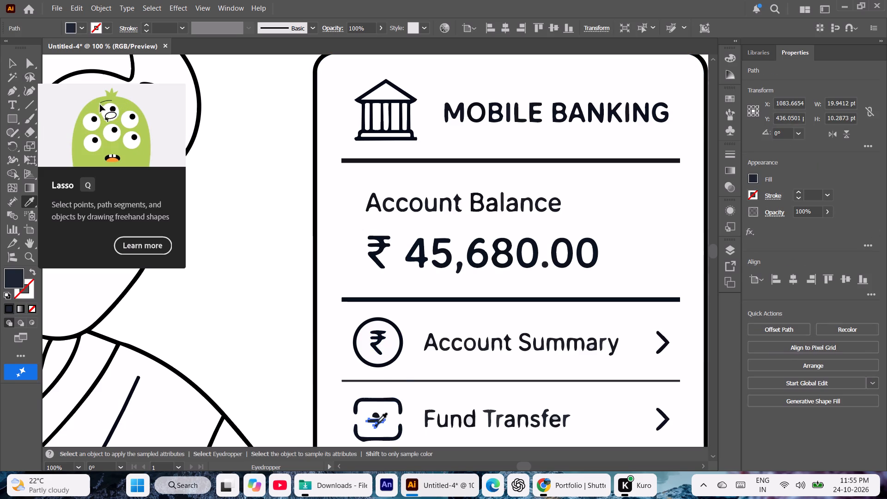
{"action": "left_click", "coordinate": [421, 260]}
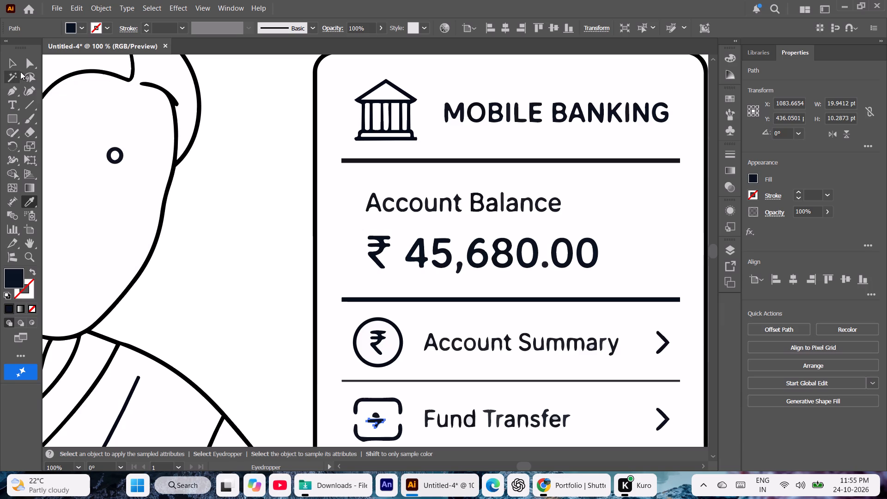
{"action": "left_click", "coordinate": [754, 180]}
{"action": "left_click", "coordinate": [652, 260]}
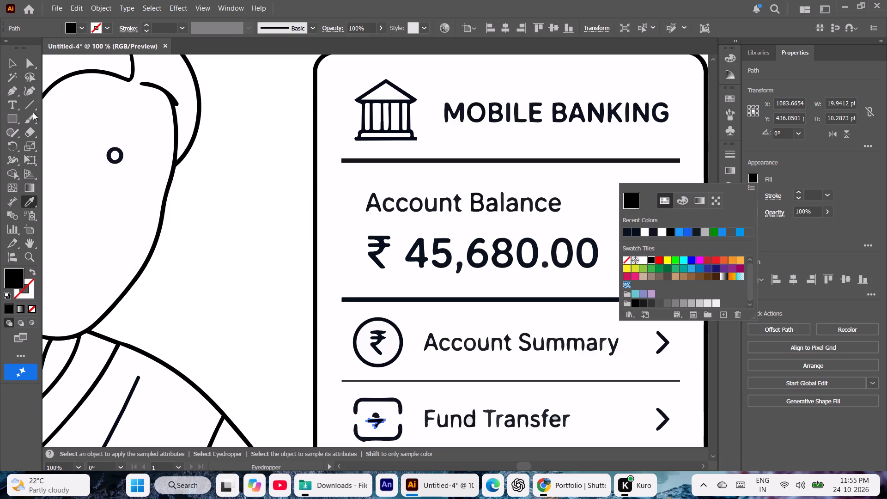
{"action": "left_click", "coordinate": [14, 64]}
{"action": "left_click", "coordinate": [145, 172]}
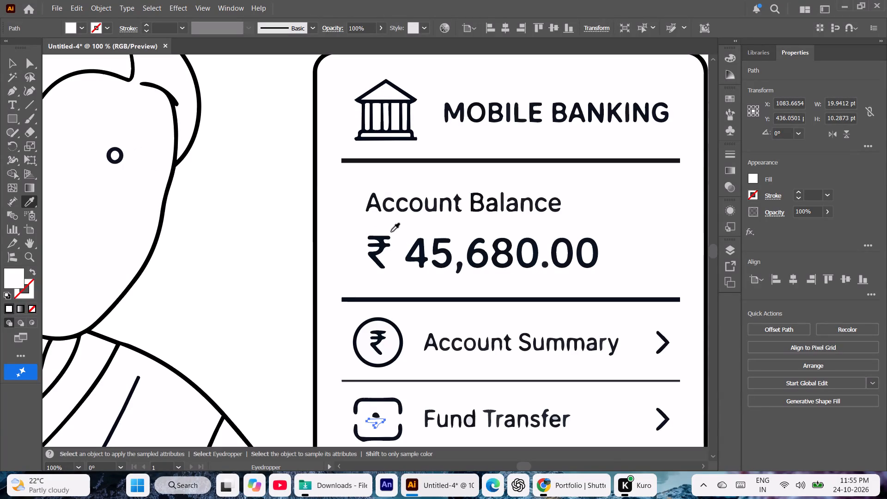
{"action": "left_click", "coordinate": [382, 241]}
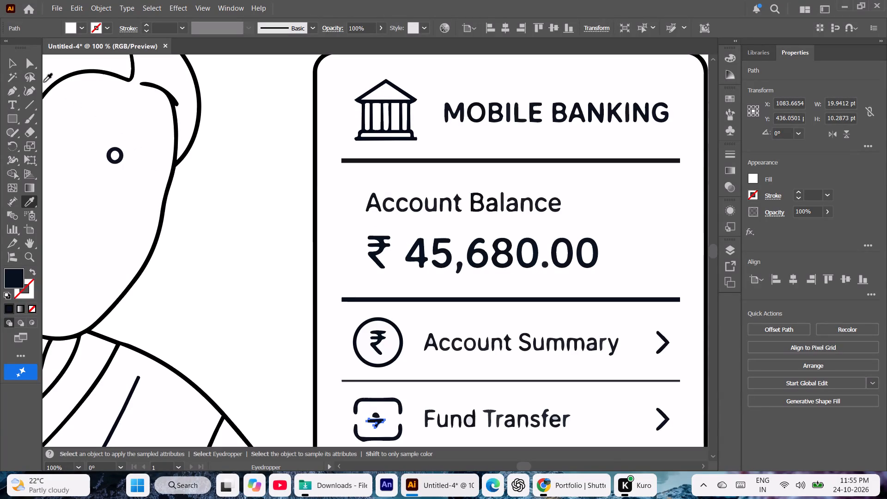
{"action": "left_click", "coordinate": [7, 69]}
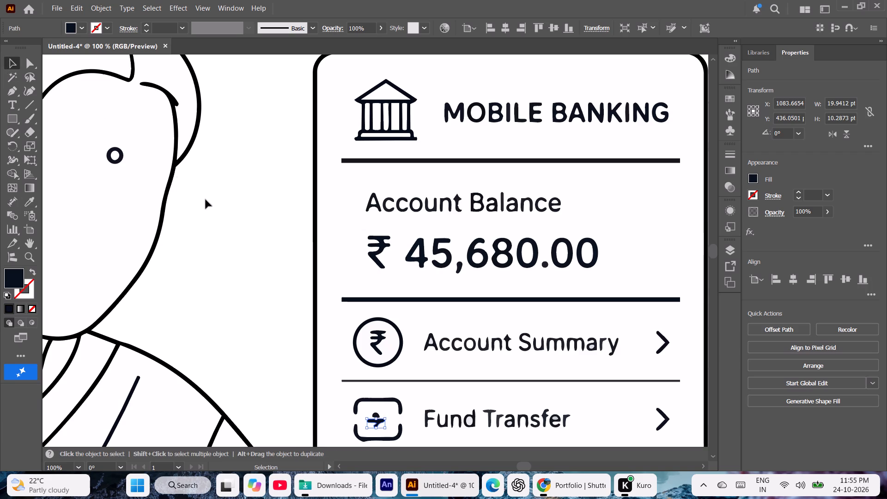
{"action": "left_click", "coordinate": [218, 206]}
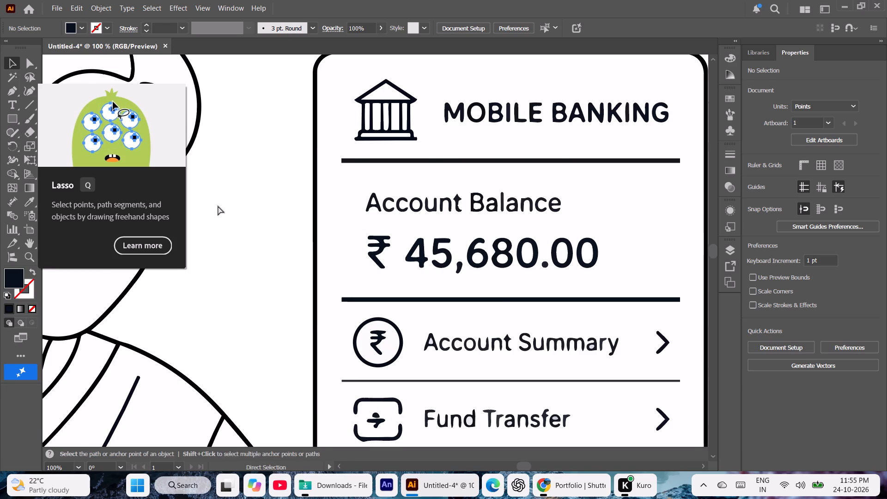
Enlarge the artboard from its lower-right corner to about 8640 × 4860 pt.
{"action": "key", "text": "ctrl+minus"}
{"action": "key", "text": "ctrl+minus"}
{"action": "key", "text": "ctrl+minus"}
{"action": "key", "text": "ctrl+minus"}
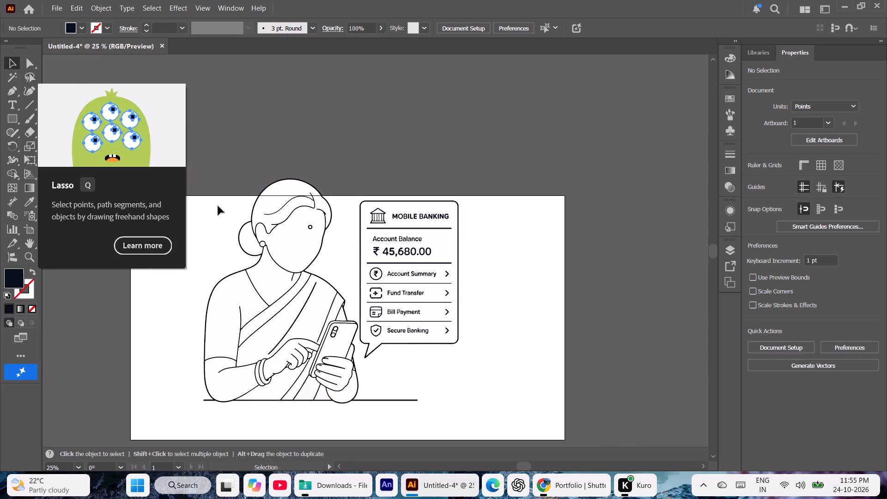
{"action": "left_click", "coordinate": [388, 400]}
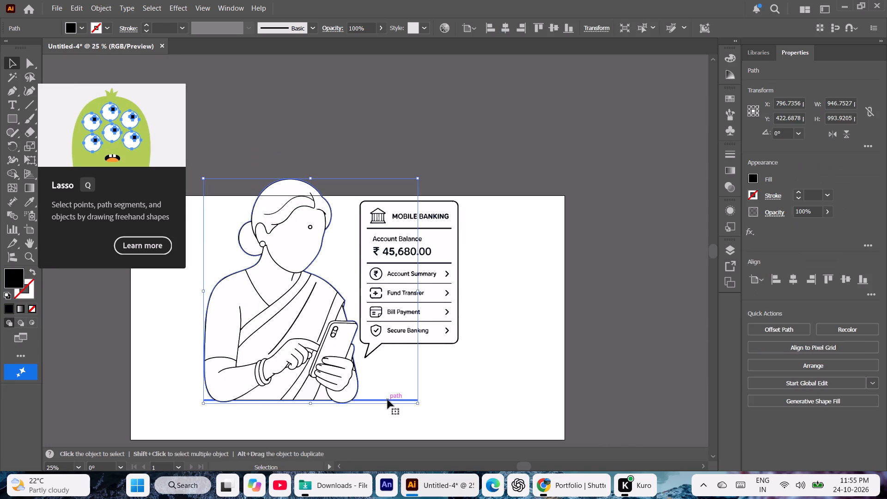
{"action": "left_click", "coordinate": [679, 206]}
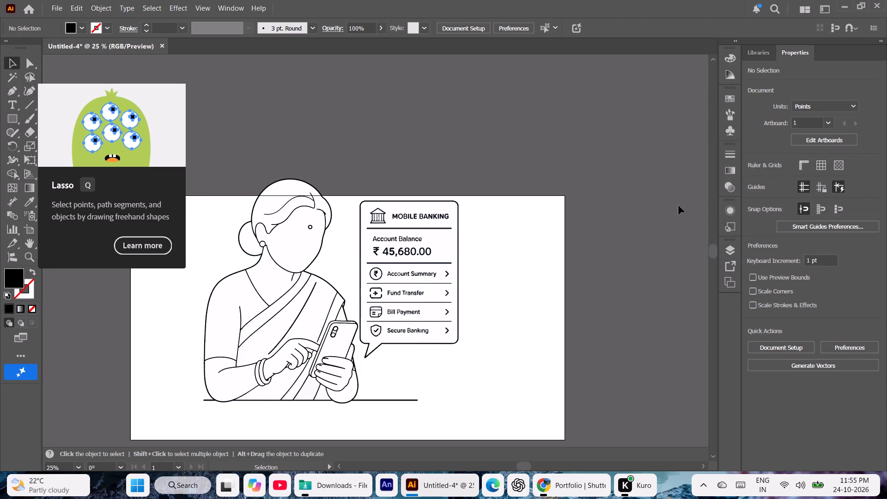
{"action": "key", "text": "ctrl+minus"}
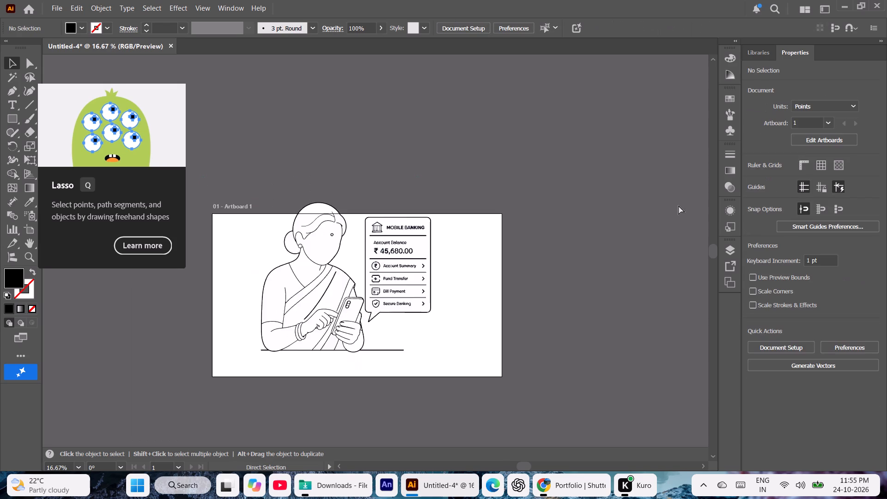
{"action": "key", "text": "ctrl+minus"}
{"action": "key", "text": "ctrl+minus"}
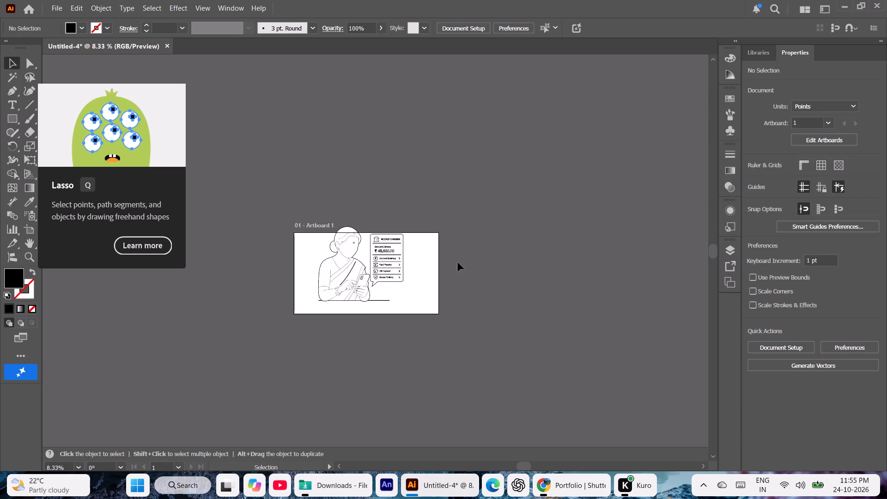
{"action": "left_click", "coordinate": [30, 243]}
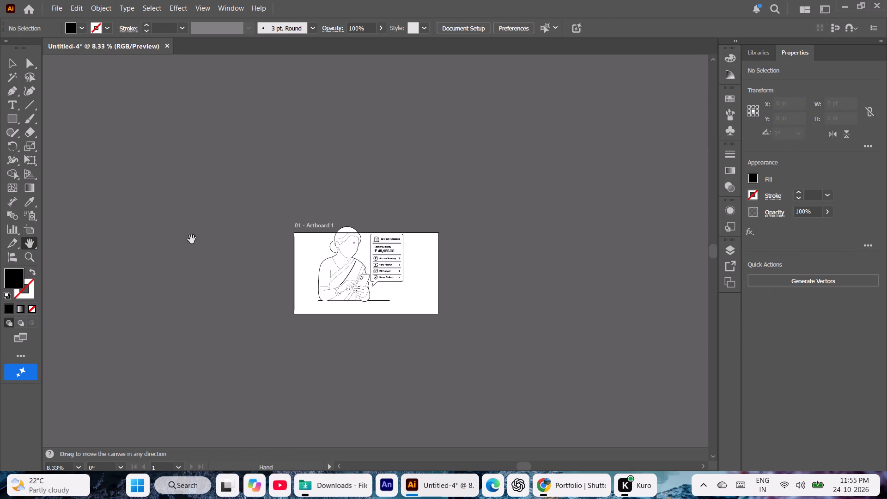
{"action": "left_click_drag", "start_coordinate": [304, 249], "coordinate": [58, 78]}
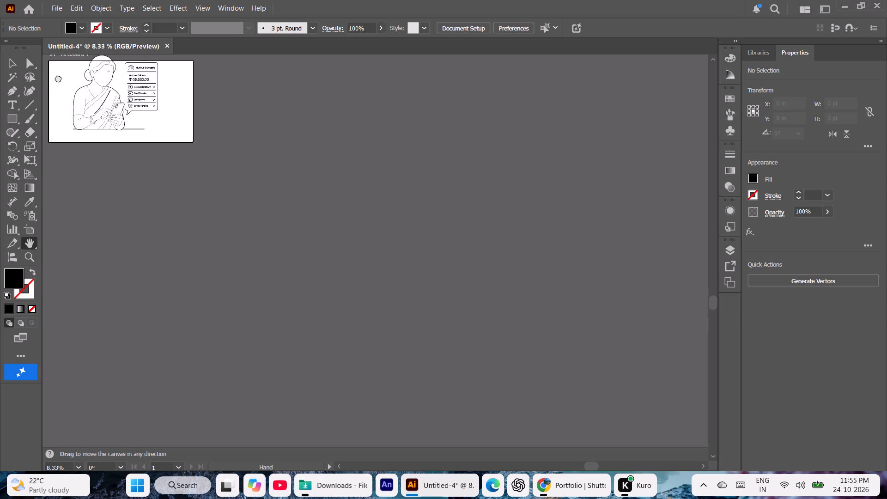
{"action": "left_click_drag", "start_coordinate": [58, 78], "coordinate": [58, 77]}
{"action": "left_click", "coordinate": [29, 228]}
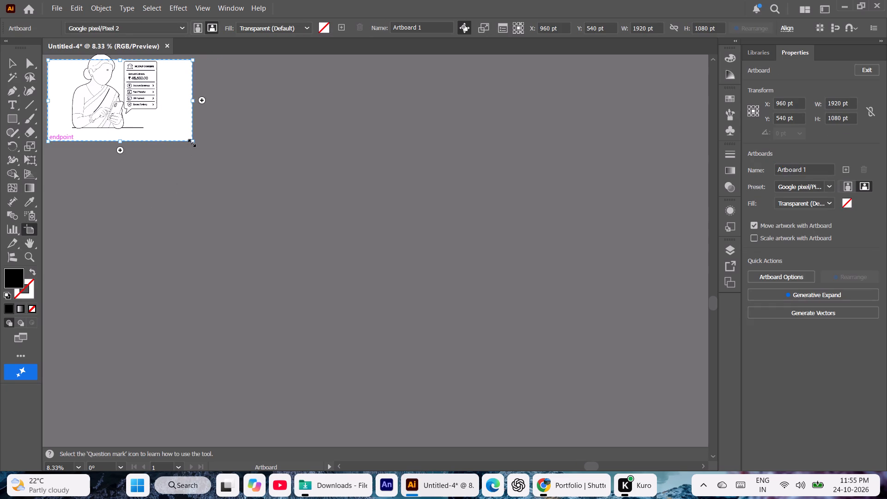
{"action": "left_click_drag", "start_coordinate": [191, 142], "coordinate": [680, 383], "text": "shift"}
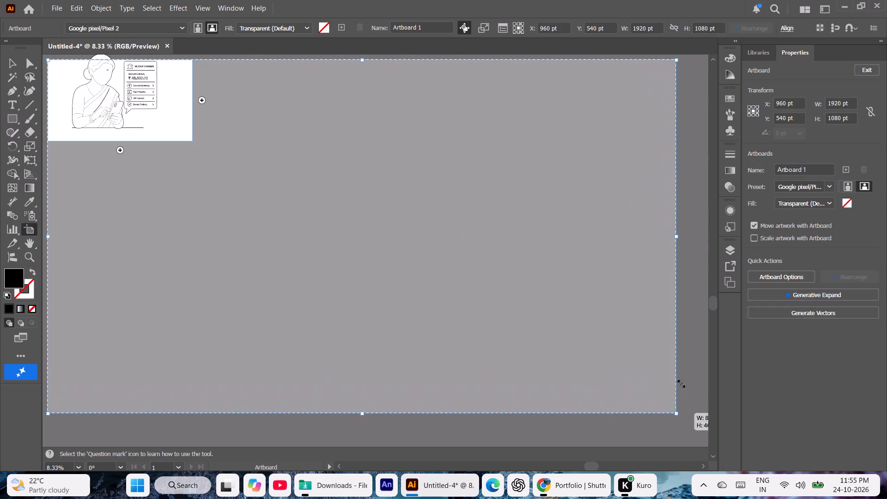
{"action": "left_click_drag", "start_coordinate": [680, 383], "coordinate": [699, 397], "text": "shift"}
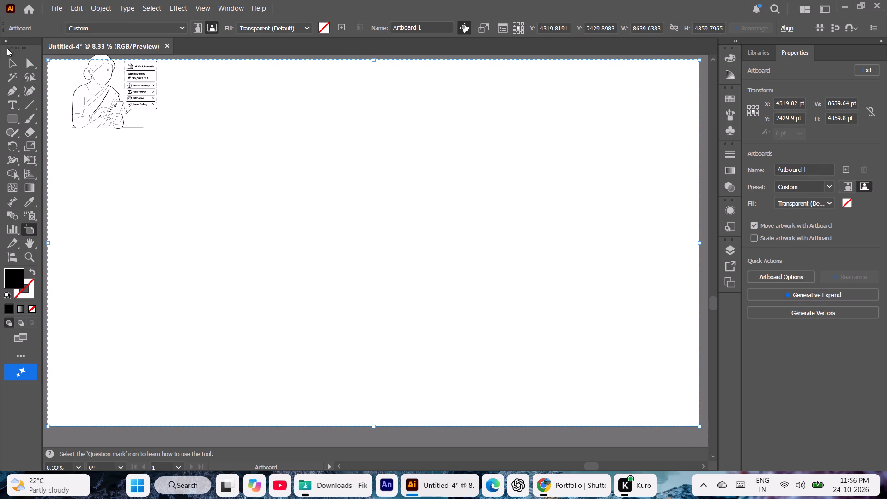
Scale all the artwork up proportionally to about 4750 × 4188 pt and move it to the middle of the artboard.
{"action": "left_click", "coordinate": [10, 60]}
{"action": "key", "text": "ctrl+a"}
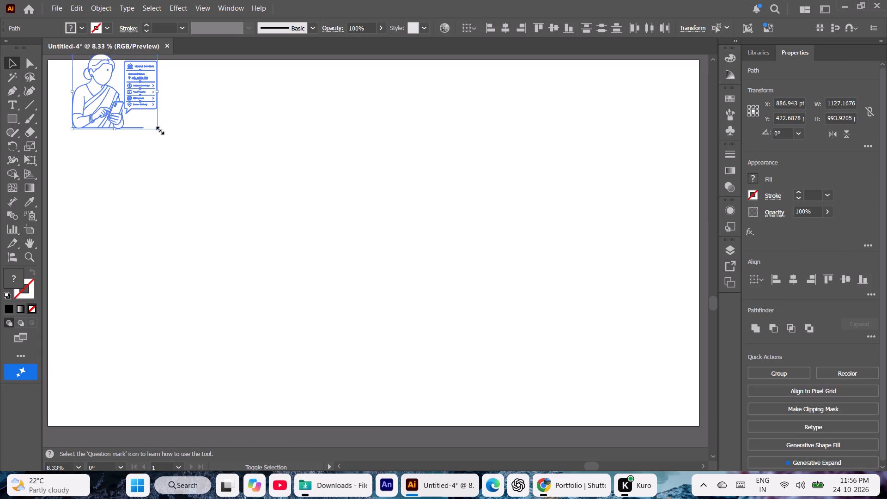
{"action": "left_click_drag", "start_coordinate": [159, 129], "coordinate": [404, 311], "text": "shift"}
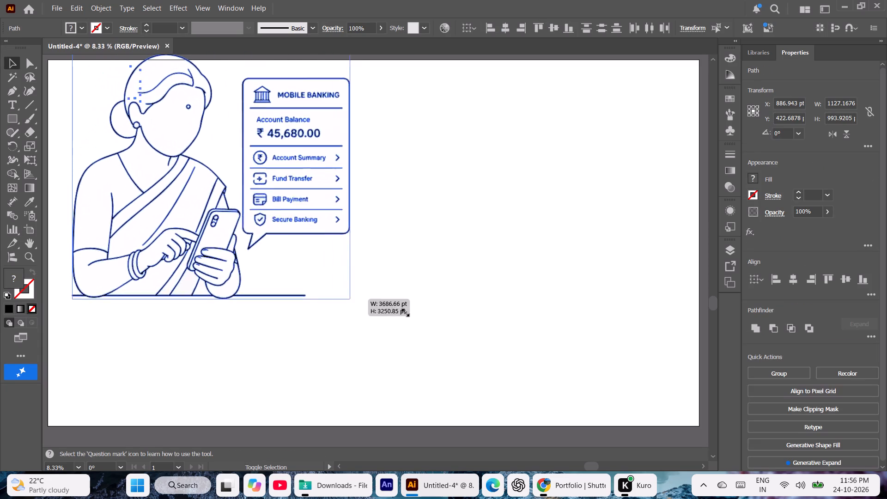
{"action": "left_click_drag", "start_coordinate": [404, 311], "coordinate": [473, 369], "text": "shift"}
{"action": "left_click_drag", "start_coordinate": [230, 229], "coordinate": [270, 237]}
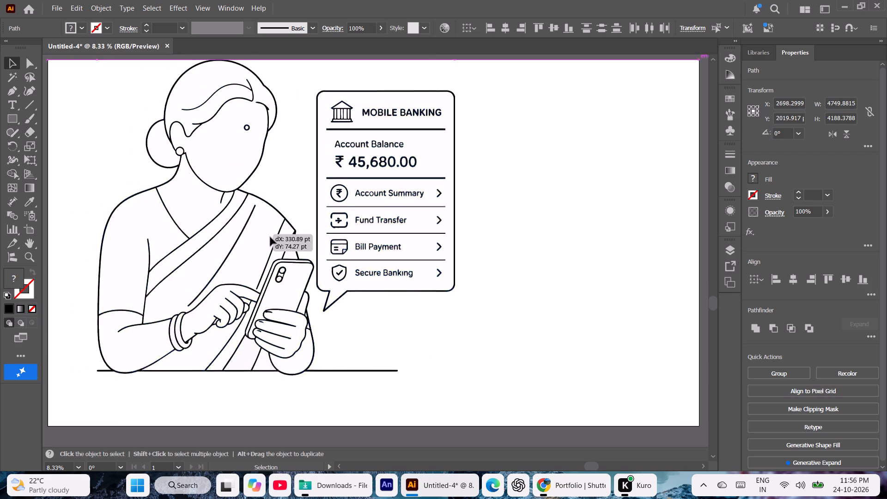
{"action": "left_click_drag", "start_coordinate": [270, 237], "coordinate": [349, 255]}
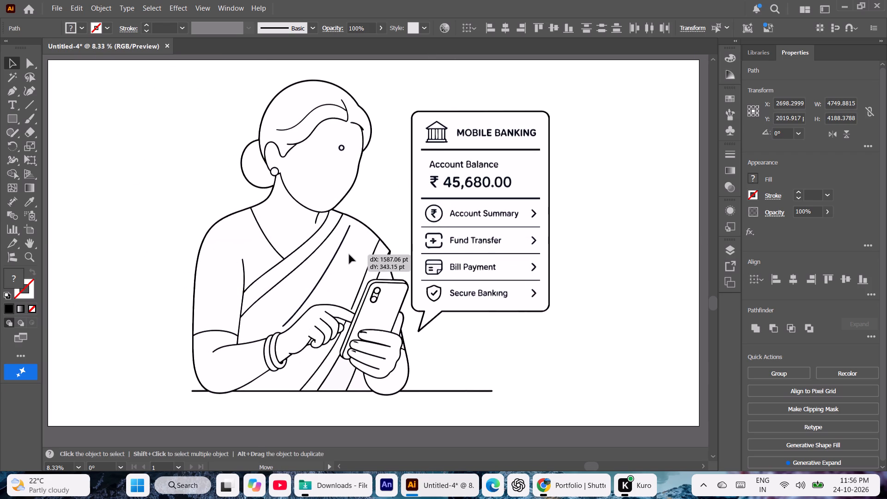
{"action": "left_click_drag", "start_coordinate": [349, 255], "coordinate": [349, 255]}
{"action": "left_click", "coordinate": [608, 201]}
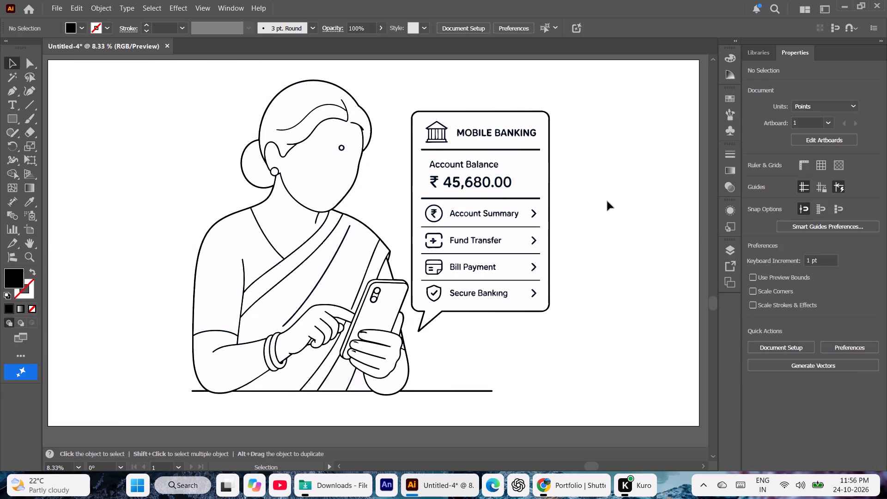
Save the drawing to Downloads as an Illustrator 10 EPS file named mobile banking.
{"action": "key", "text": "ctrl+s"}
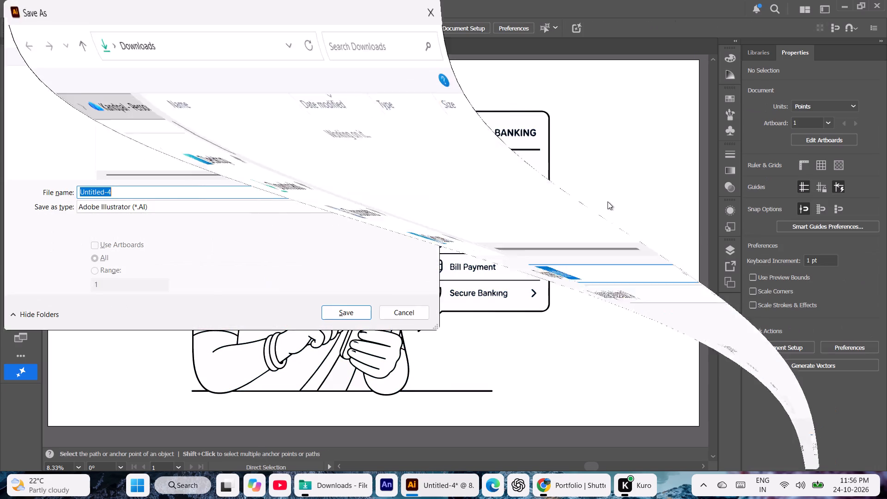
{"action": "left_click", "coordinate": [49, 122]}
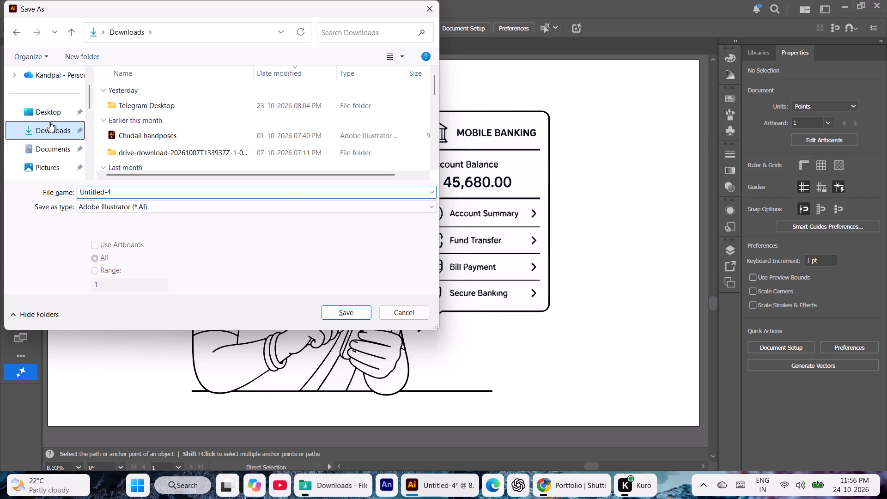
{"action": "left_click", "coordinate": [115, 197]}
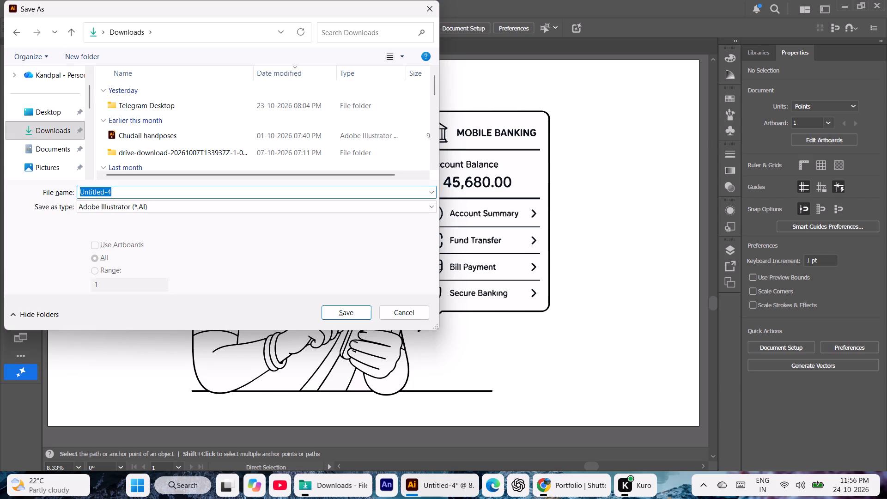
{"action": "key", "text": "BackSpace"}
{"action": "type", "text": "mobile banking"}
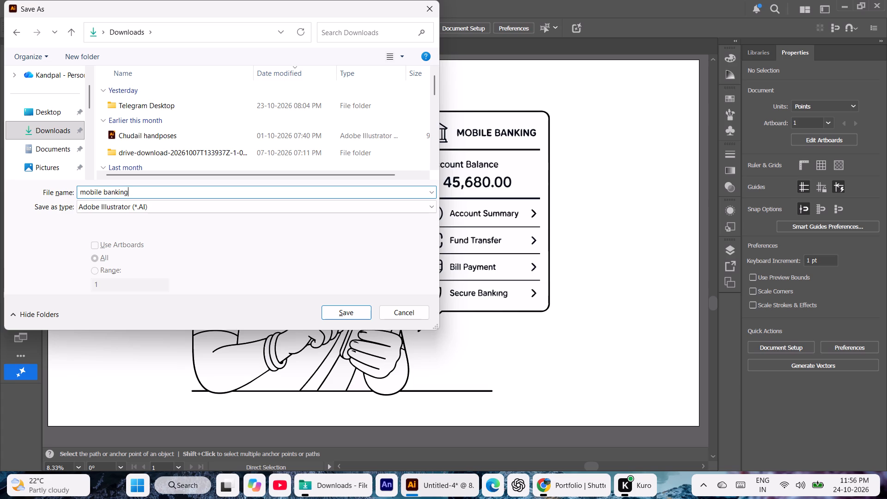
{"action": "key", "text": "space"}
{"action": "left_click", "coordinate": [148, 208]}
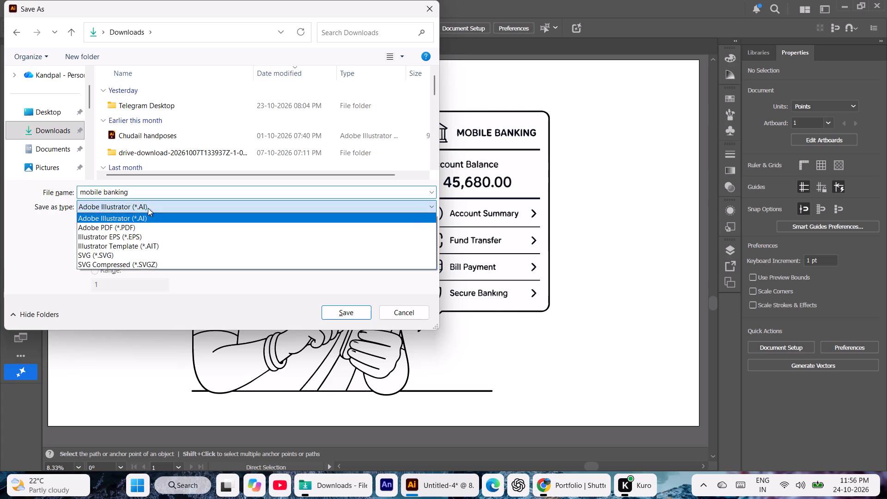
{"action": "left_click", "coordinate": [146, 236]}
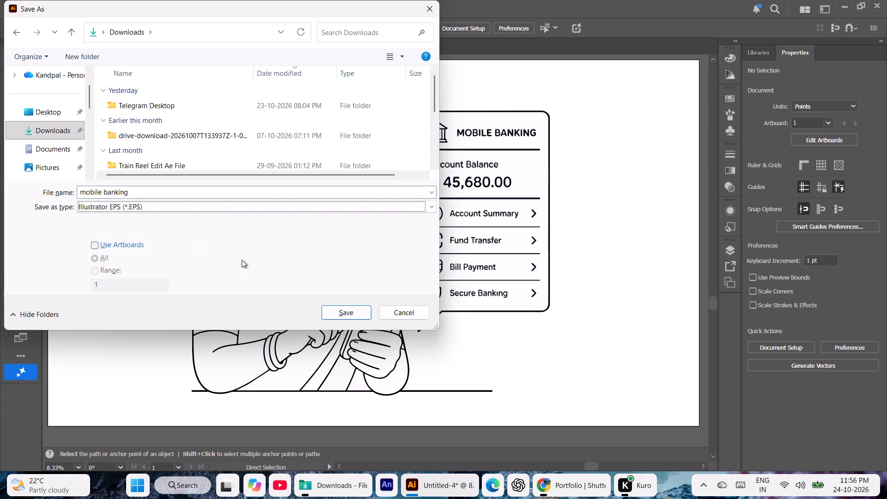
{"action": "left_click", "coordinate": [339, 309]}
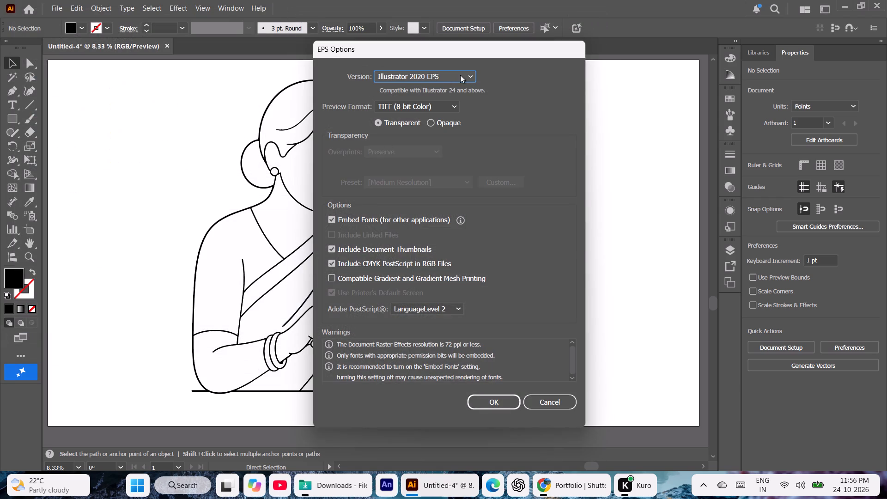
{"action": "left_click", "coordinate": [465, 77]}
{"action": "left_click", "coordinate": [426, 203]}
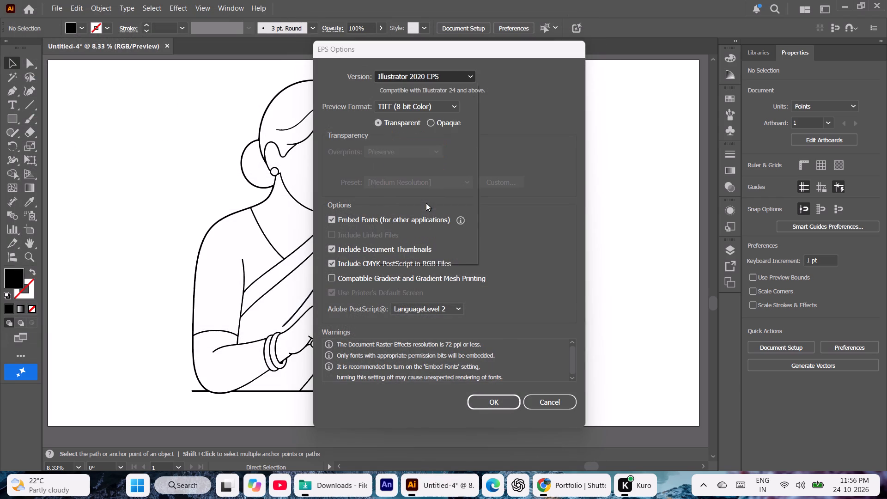
{"action": "left_click", "coordinate": [489, 388]}
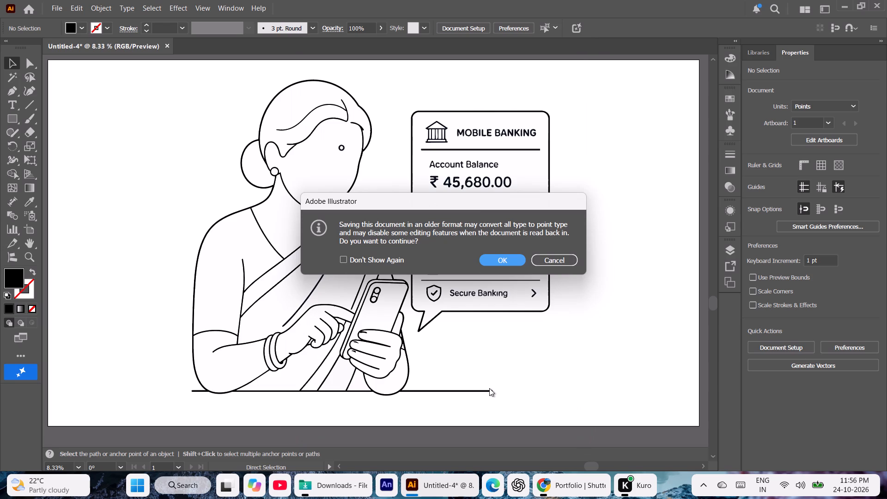
{"action": "left_click", "coordinate": [503, 260]}
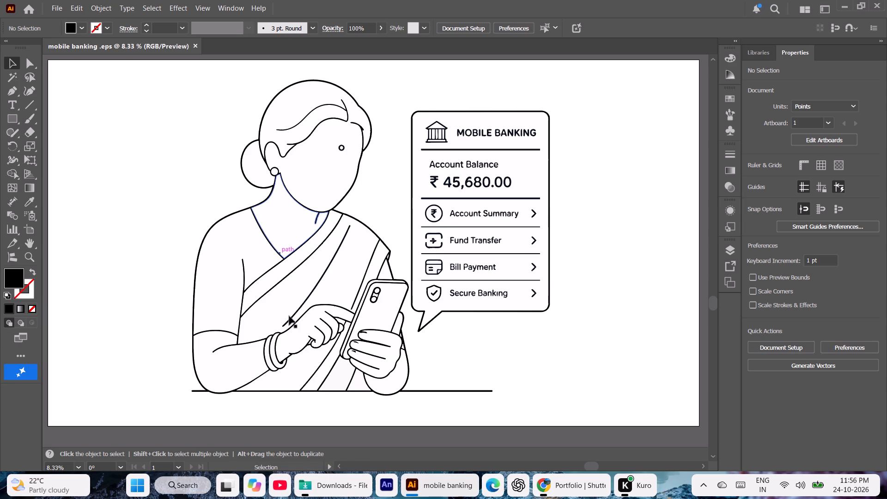
Switch to File Explorer and delete the mobile banking woman's source PNG from Downloads.
{"action": "left_click", "coordinate": [329, 498]}
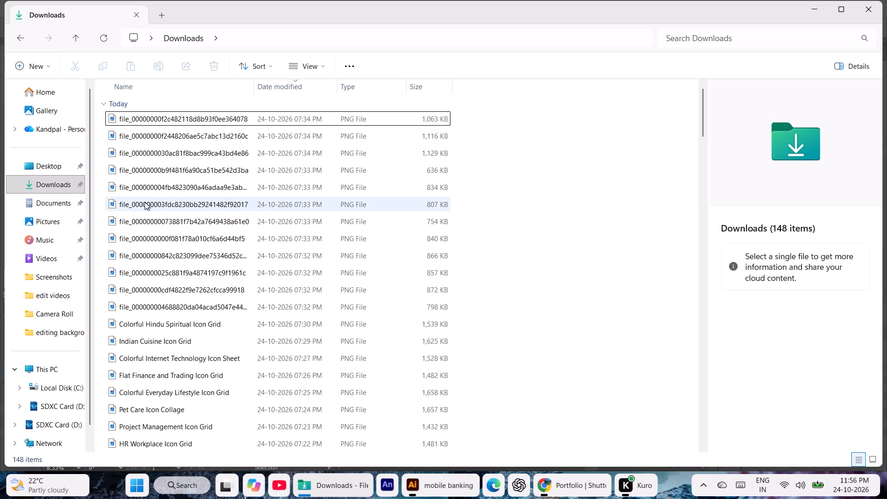
{"action": "left_click", "coordinate": [54, 166]}
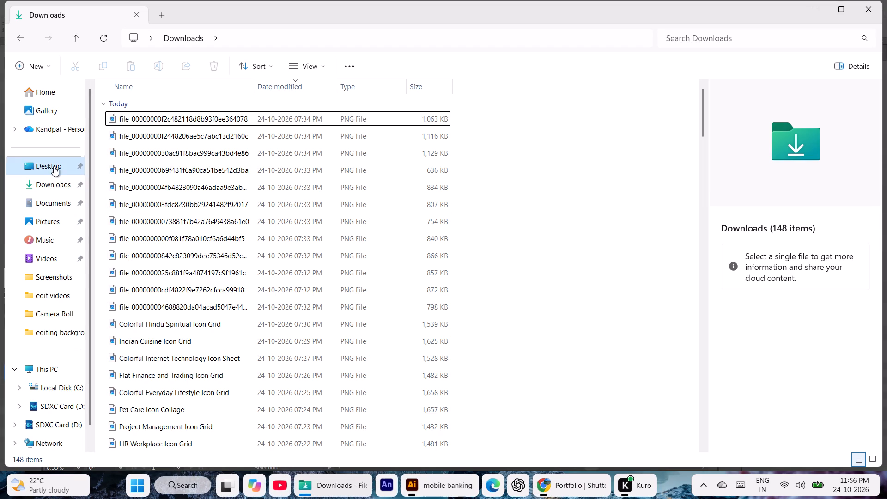
{"action": "left_click", "coordinate": [53, 185]}
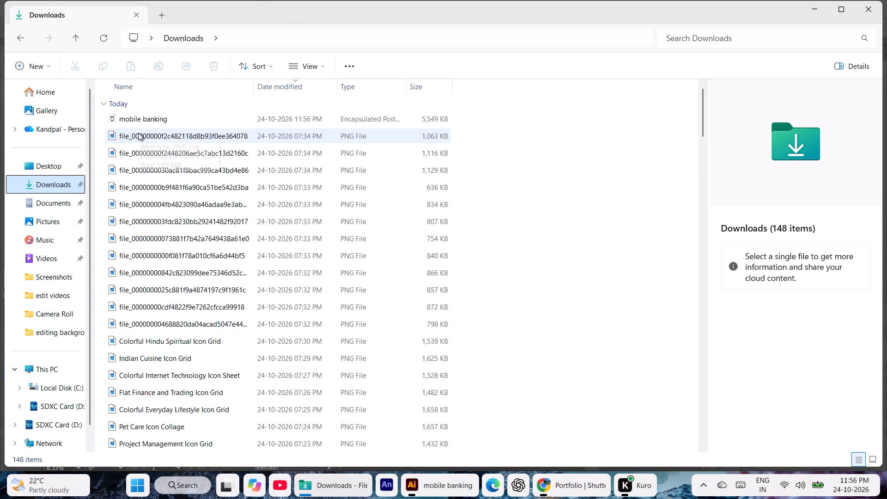
{"action": "left_click", "coordinate": [138, 133]}
{"action": "left_click", "coordinate": [210, 65]}
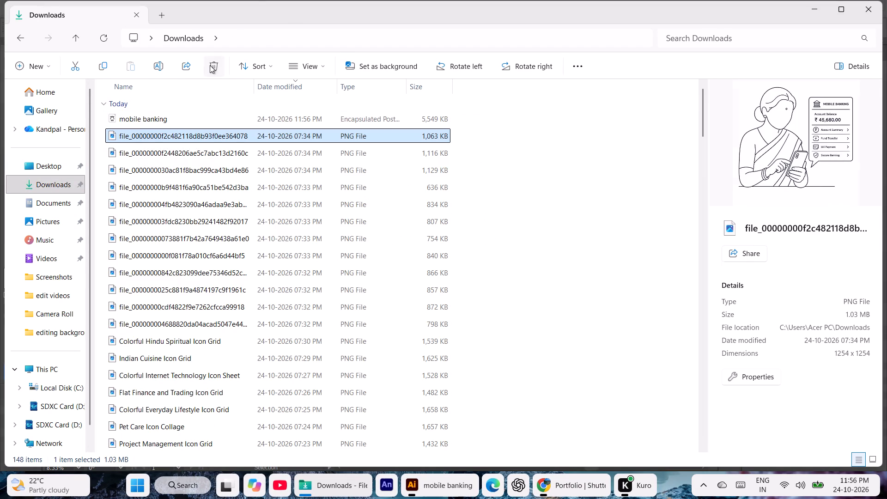
Preview the next line-art PNGs in Downloads and select the shopkeeper with the UPI QR stand.
{"action": "left_click", "coordinate": [193, 132]}
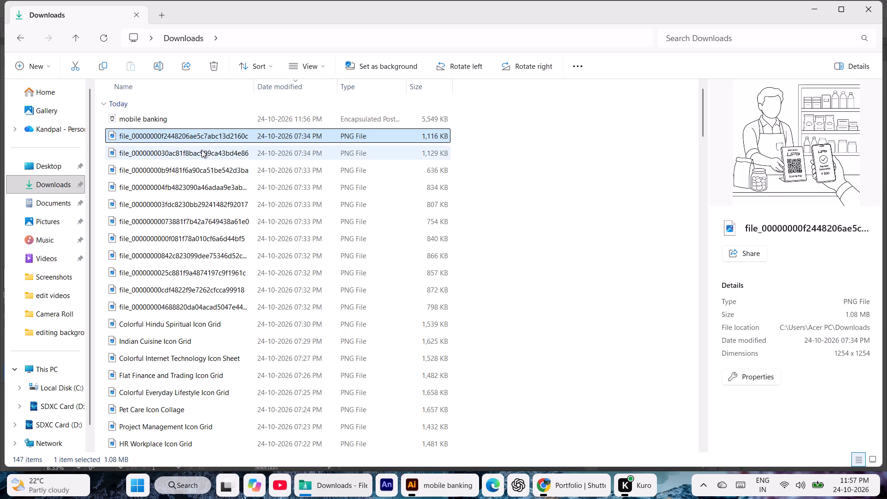
{"action": "left_click", "coordinate": [201, 150]}
{"action": "left_click", "coordinate": [208, 173]}
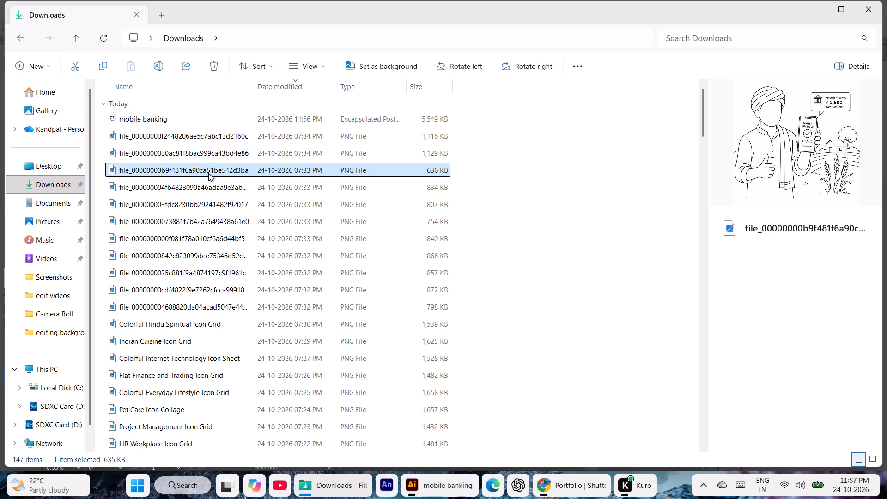
{"action": "left_click", "coordinate": [211, 153]}
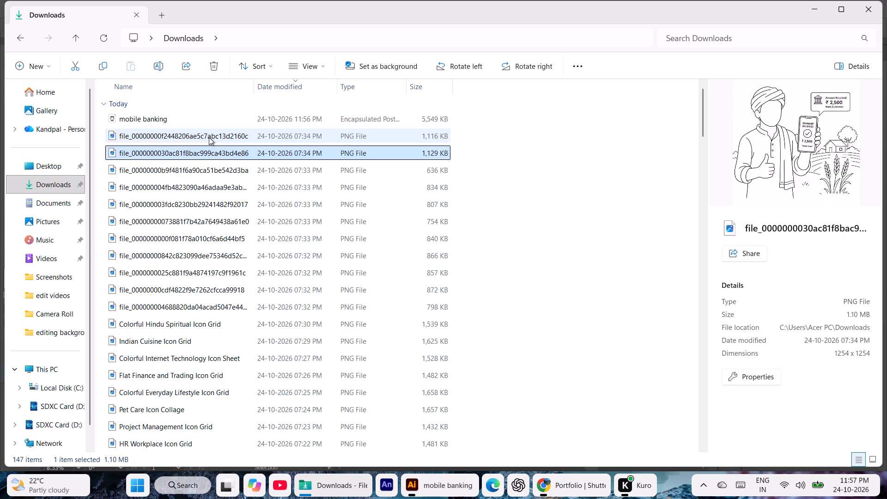
{"action": "left_click", "coordinate": [209, 137]}
Switch to Illustrator, create a new 1920 × 1080 pt RGB document and close the mobile banking file.
{"action": "left_click", "coordinate": [415, 491]}
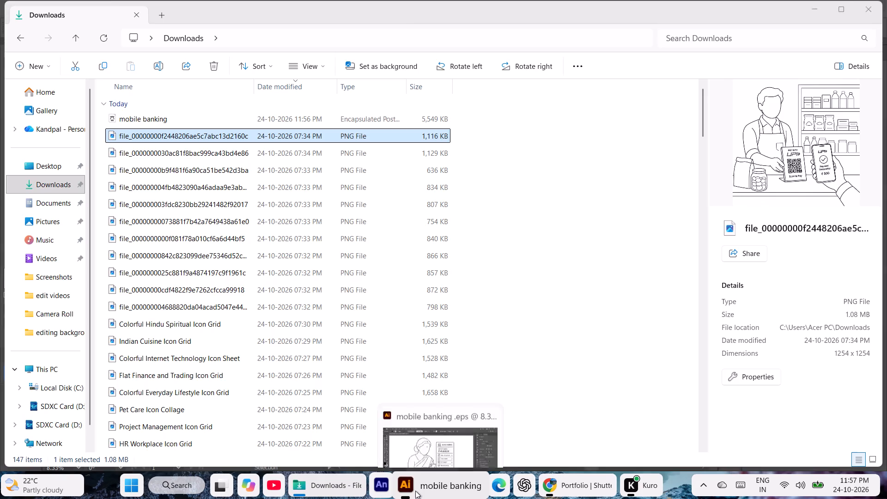
{"action": "left_click", "coordinate": [53, 2]}
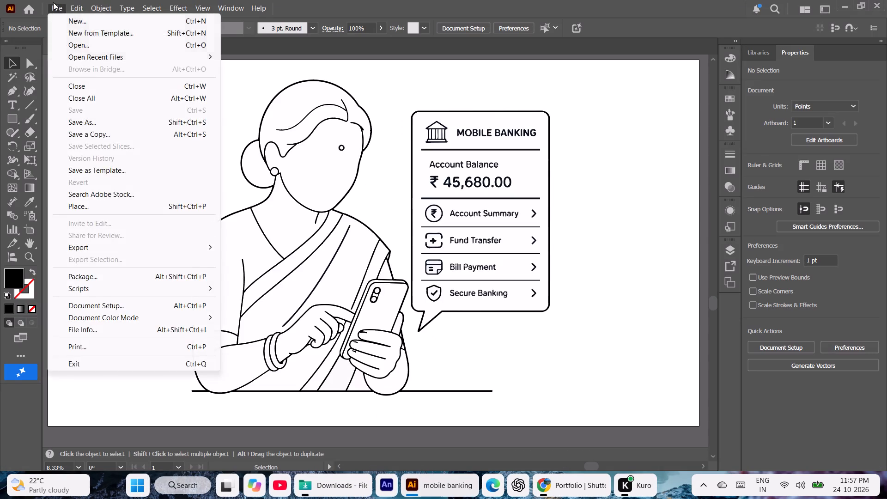
{"action": "left_click", "coordinate": [67, 21]}
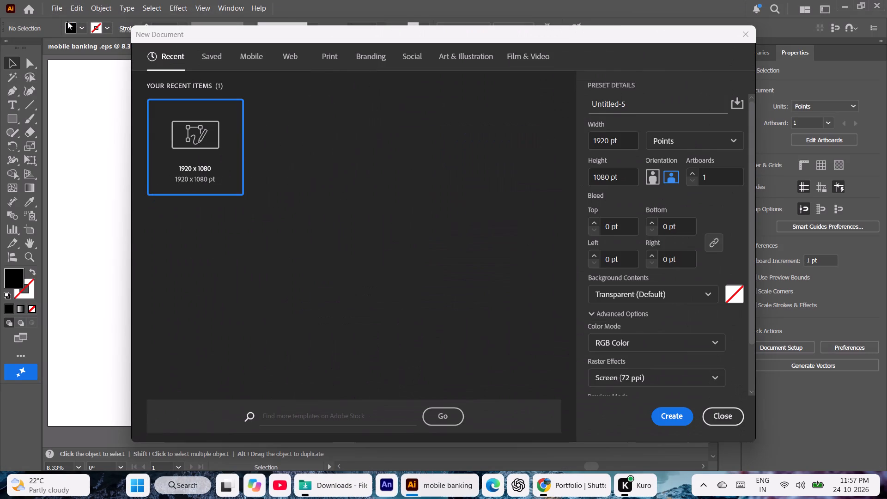
{"action": "left_click", "coordinate": [670, 414]}
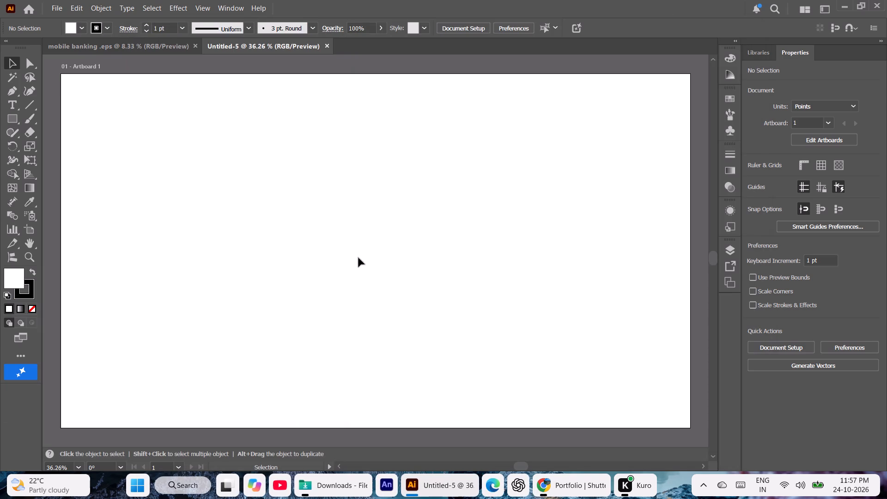
{"action": "left_click", "coordinate": [196, 44]}
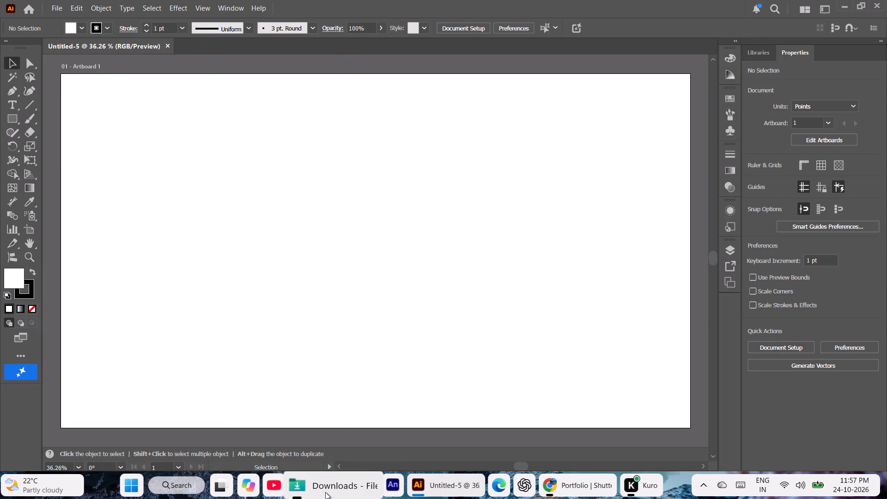
Place the shopkeeper UPI payment PNG from Downloads onto the new artboard, centred at about X 856 pt, Y 522 pt.
{"action": "left_click", "coordinate": [325, 492]}
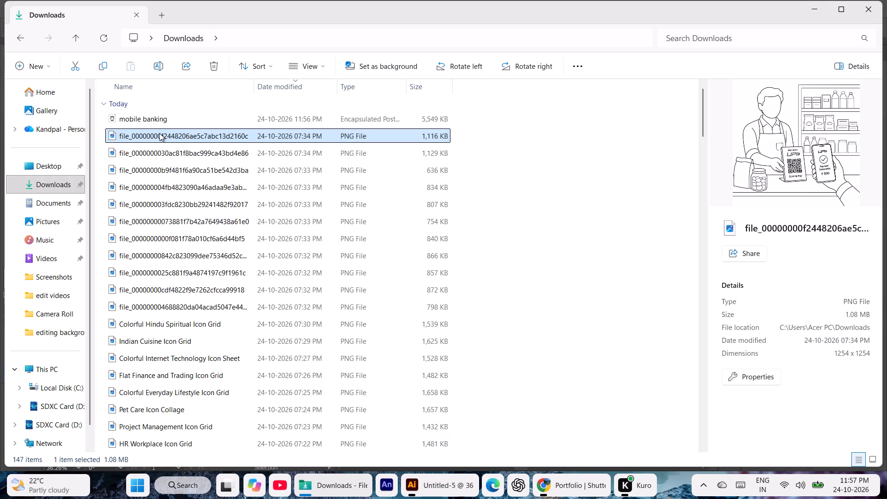
{"action": "left_click_drag", "start_coordinate": [159, 133], "coordinate": [437, 480]}
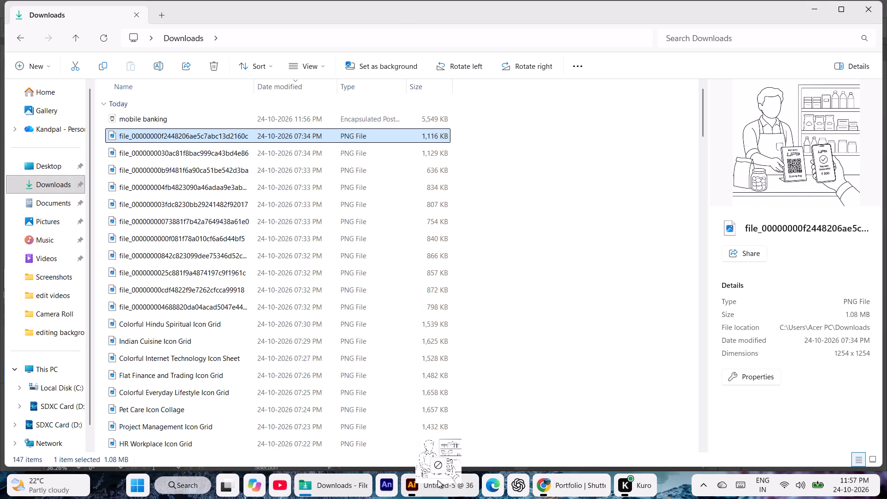
{"action": "left_click_drag", "start_coordinate": [437, 480], "coordinate": [330, 213]}
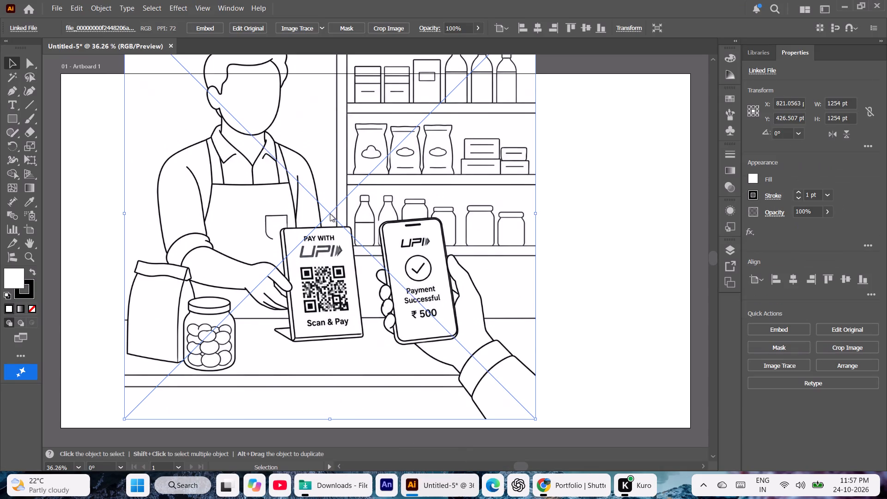
{"action": "left_click_drag", "start_coordinate": [399, 245], "coordinate": [410, 277]}
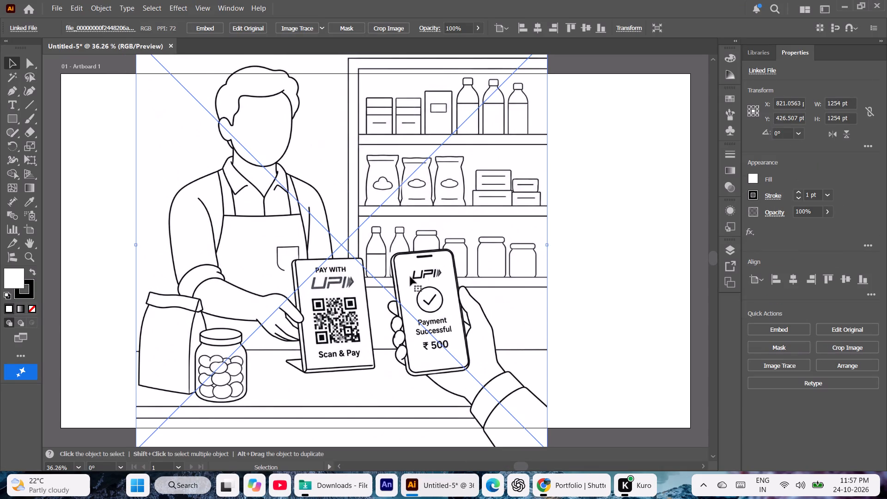
Image Trace the shopkeeper picture with the Low Fidelity Photo preset and expand the result into paths.
{"action": "left_click", "coordinate": [233, 12]}
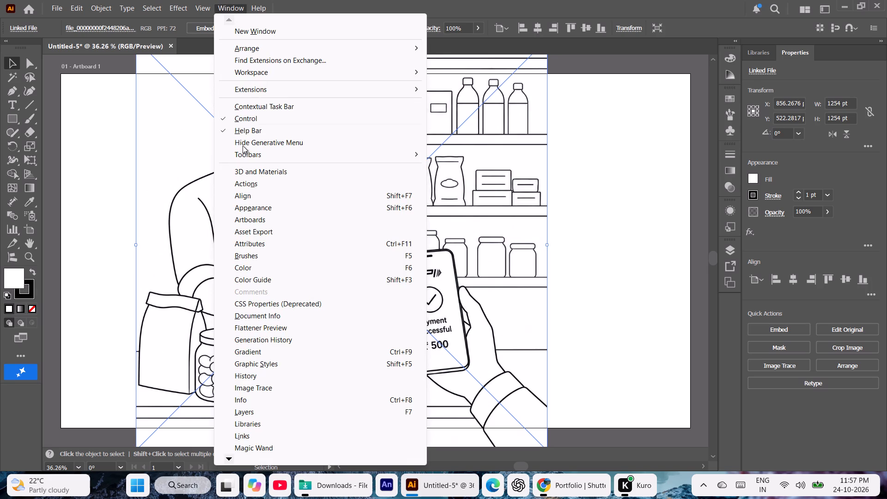
{"action": "left_click", "coordinate": [267, 391]}
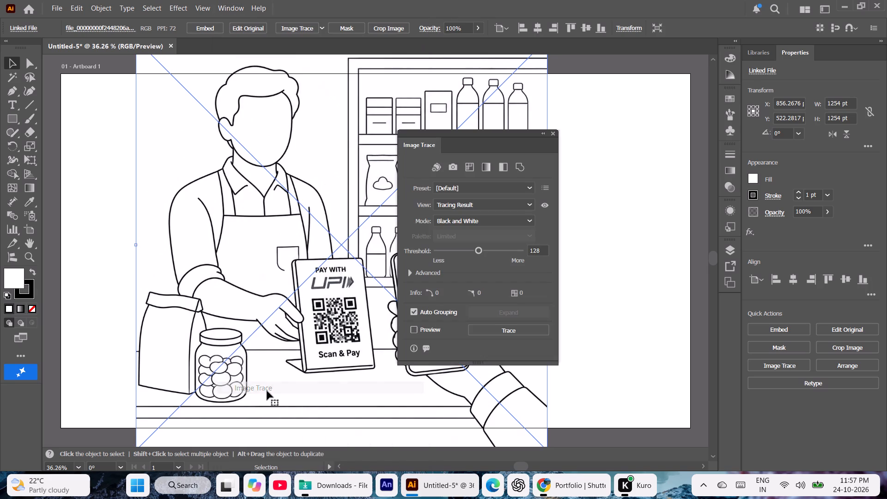
{"action": "left_click", "coordinate": [521, 190]}
{"action": "left_click", "coordinate": [478, 246]}
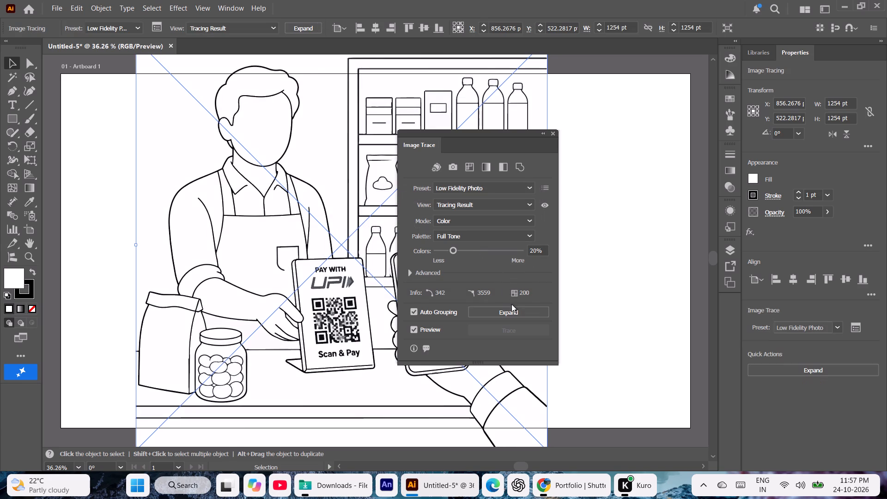
{"action": "left_click", "coordinate": [513, 312]}
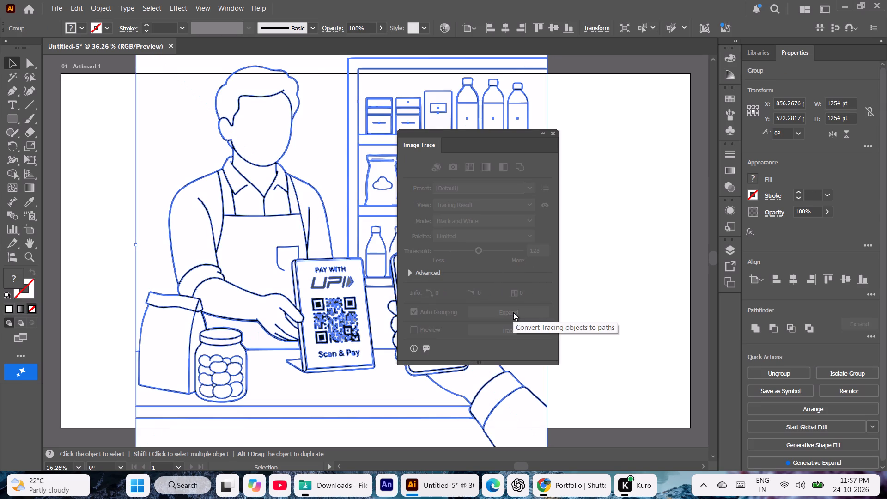
{"action": "left_click", "coordinate": [553, 135]}
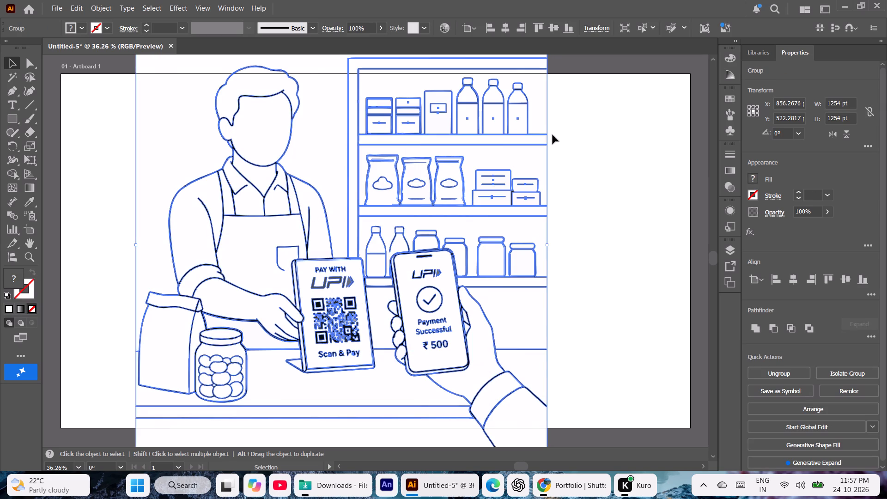
Ungroup all of the traced shopkeeper artwork and delete its white background shape.
{"action": "right_click", "coordinate": [524, 148]}
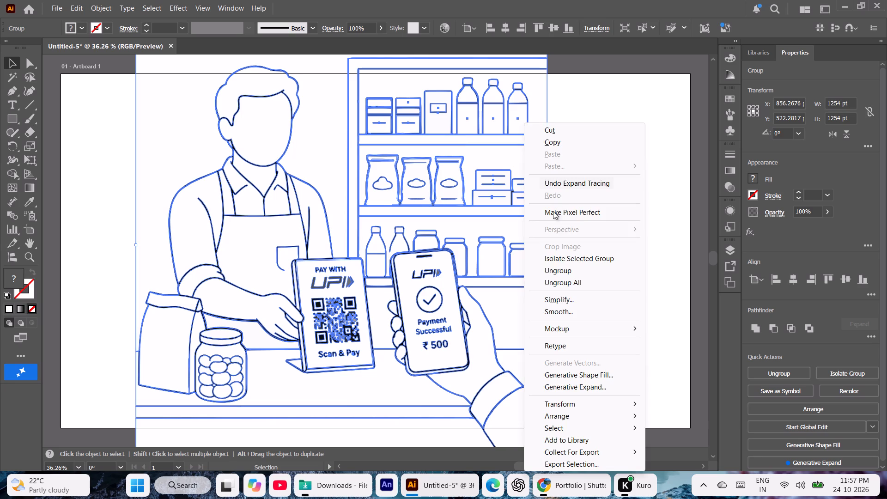
{"action": "left_click", "coordinate": [563, 281]}
{"action": "left_click", "coordinate": [614, 271]}
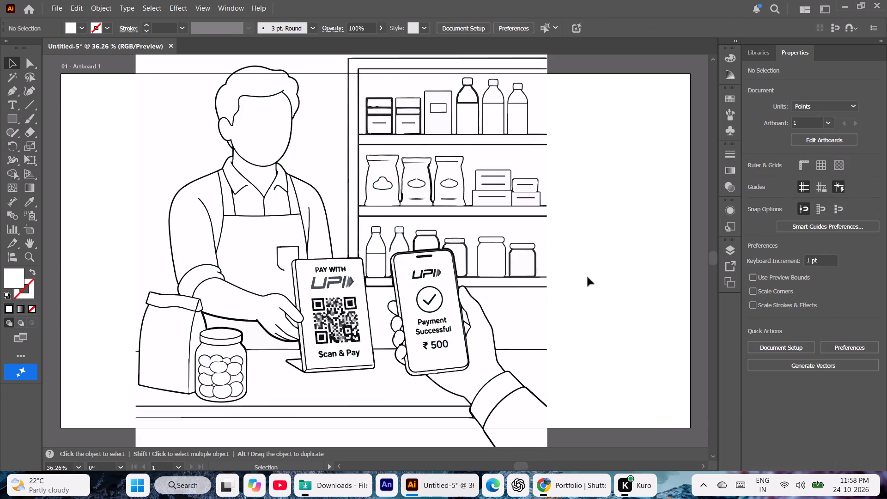
{"action": "left_click", "coordinate": [522, 313]}
{"action": "key", "text": "Delete"}
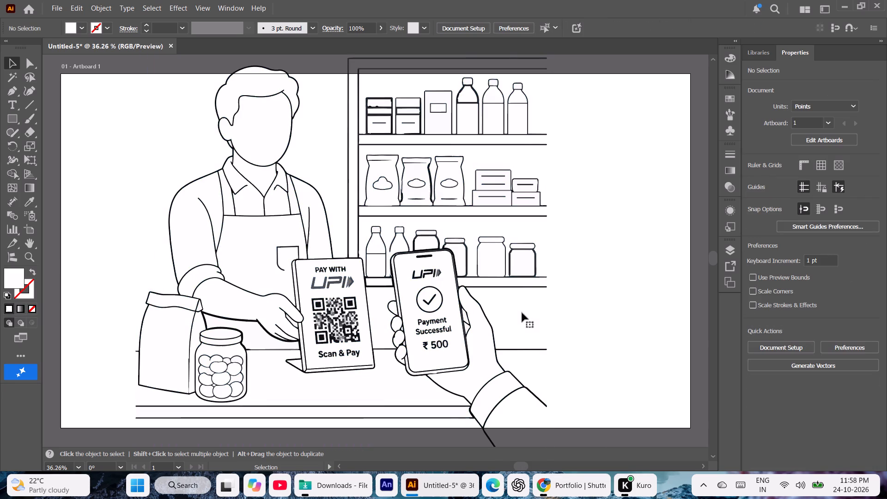
Delete all pieces of the grey UPI logo, including its arrow shapes, from the shopkeeper's payment sign.
{"action": "left_click", "coordinate": [326, 287]}
{"action": "key", "text": "Delete"}
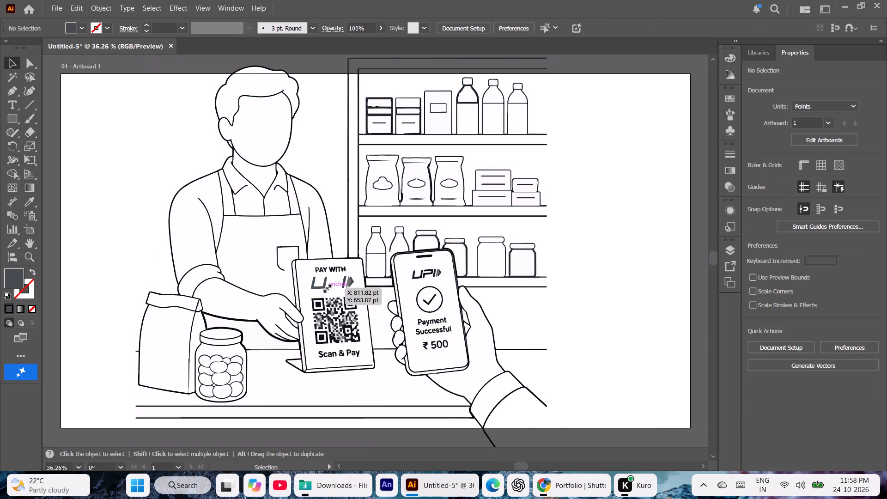
{"action": "left_click", "coordinate": [321, 285]}
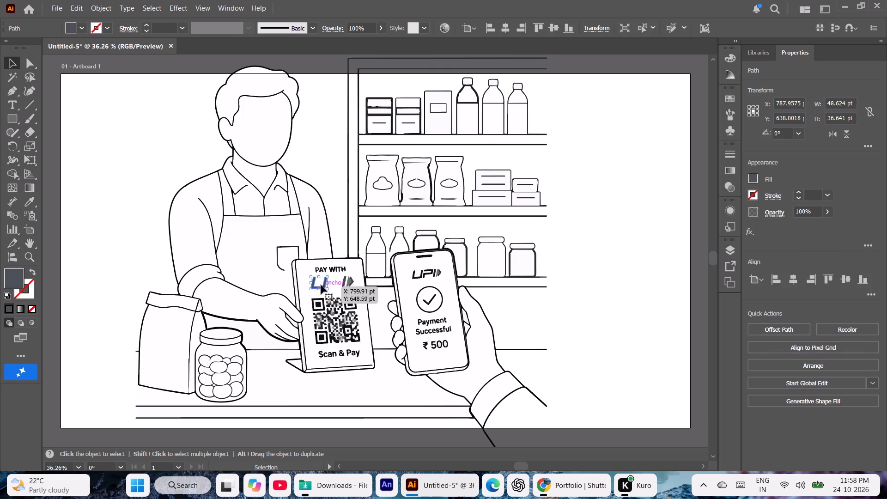
{"action": "key", "text": "Delete"}
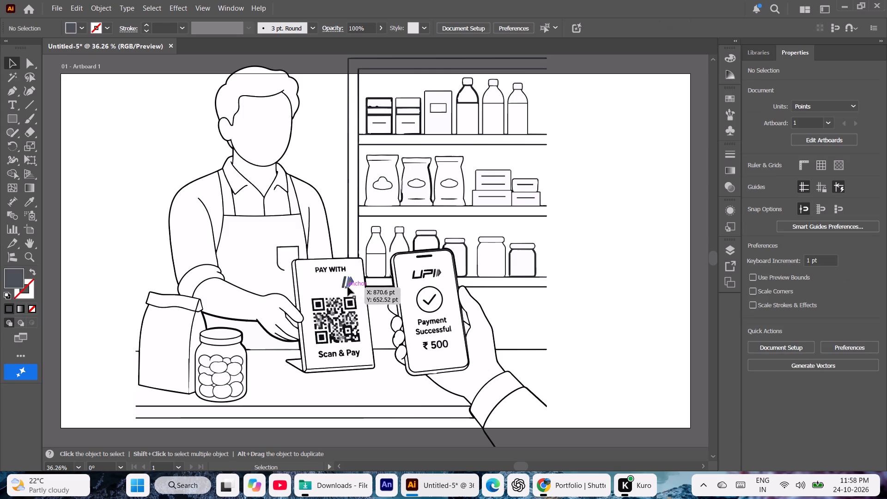
{"action": "left_click", "coordinate": [348, 287]}
{"action": "key", "text": "Delete"}
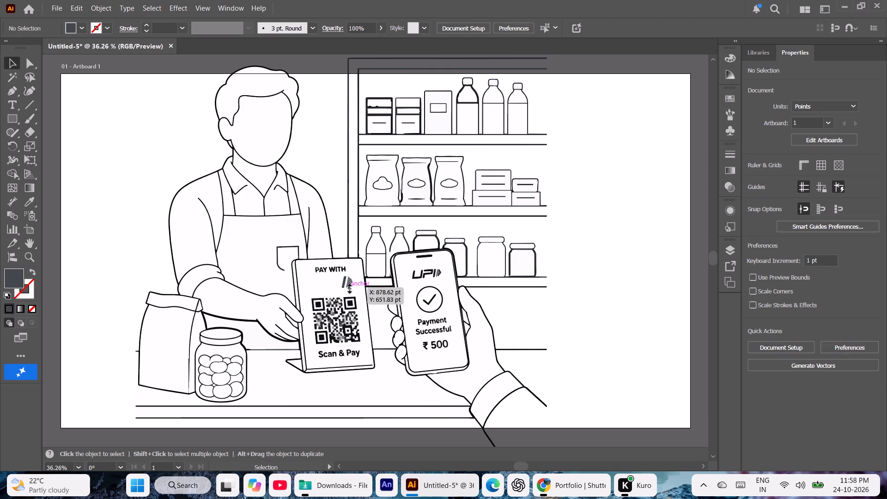
{"action": "left_click", "coordinate": [348, 287]}
{"action": "key", "text": "Delete"}
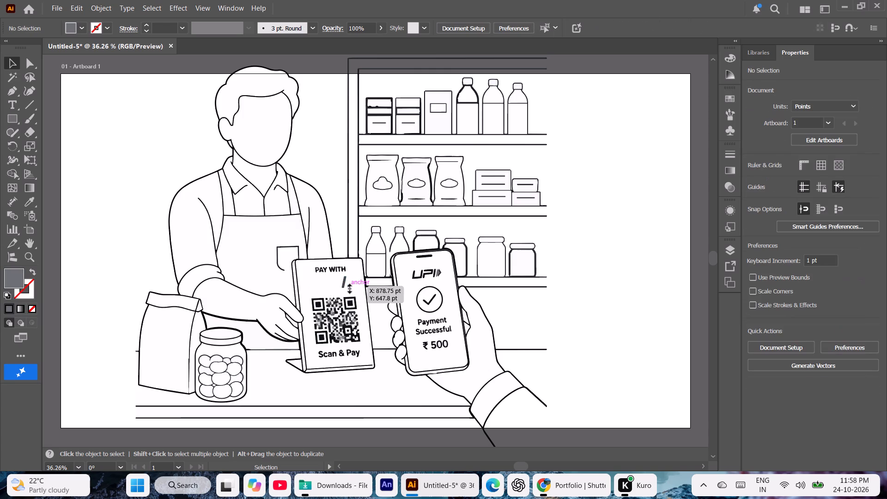
{"action": "left_click", "coordinate": [345, 286]}
{"action": "key", "text": "Delete"}
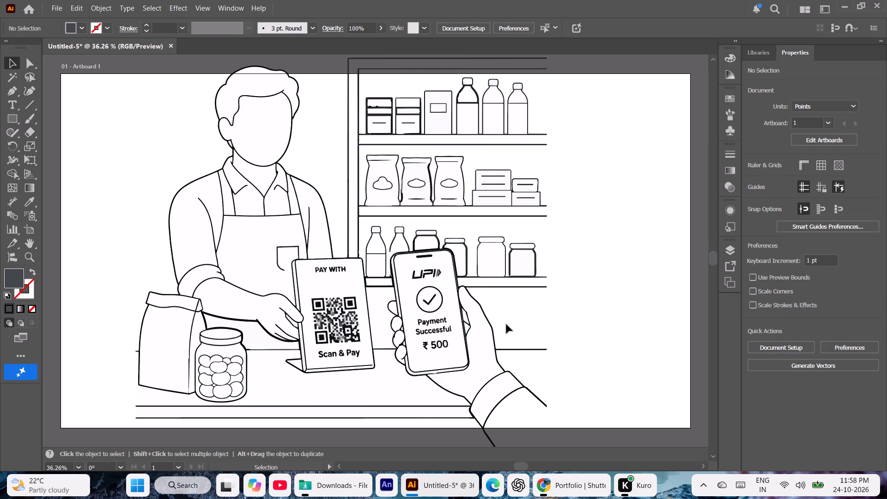
Delete the letters of the word WITH from the heading on the payment sign.
{"action": "key", "text": "ctrl+plus"}
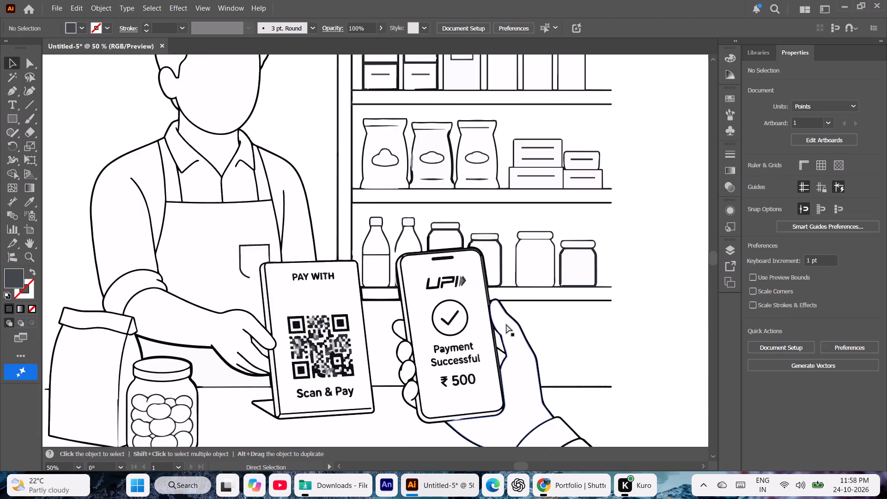
{"action": "key", "text": "ctrl+plus"}
{"action": "key", "text": "ctrl+plus"}
{"action": "key", "text": "ctrl+plus"}
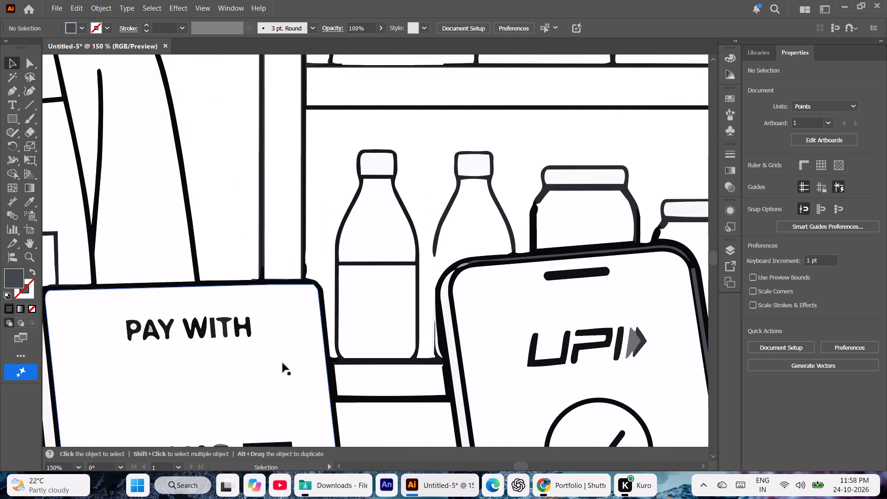
{"action": "left_click", "coordinate": [251, 335]}
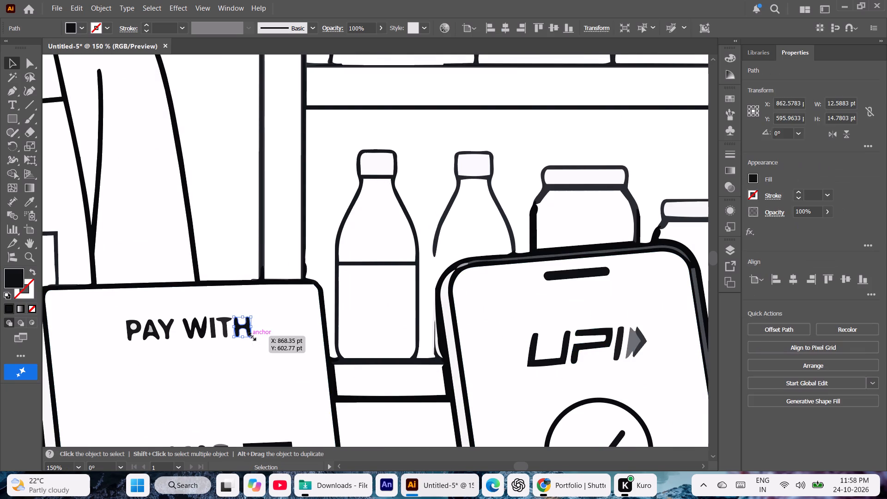
{"action": "key", "text": "Delete"}
{"action": "left_click", "coordinate": [226, 331]}
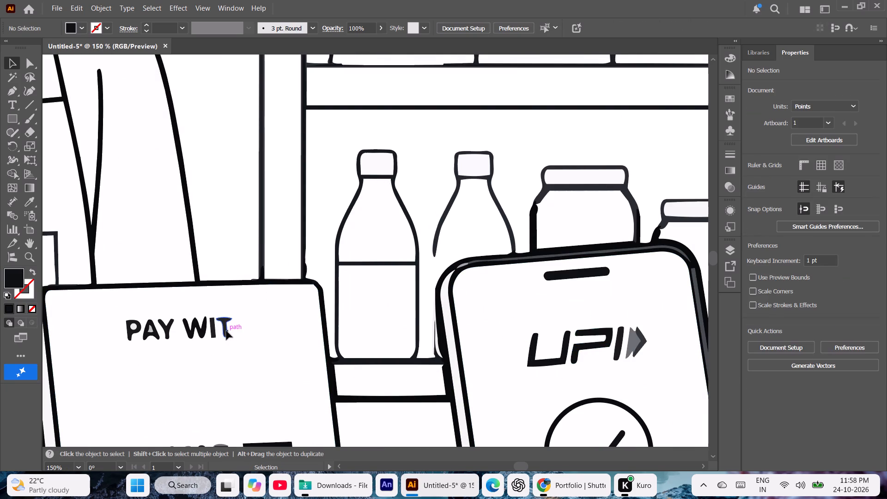
{"action": "key", "text": "Delete"}
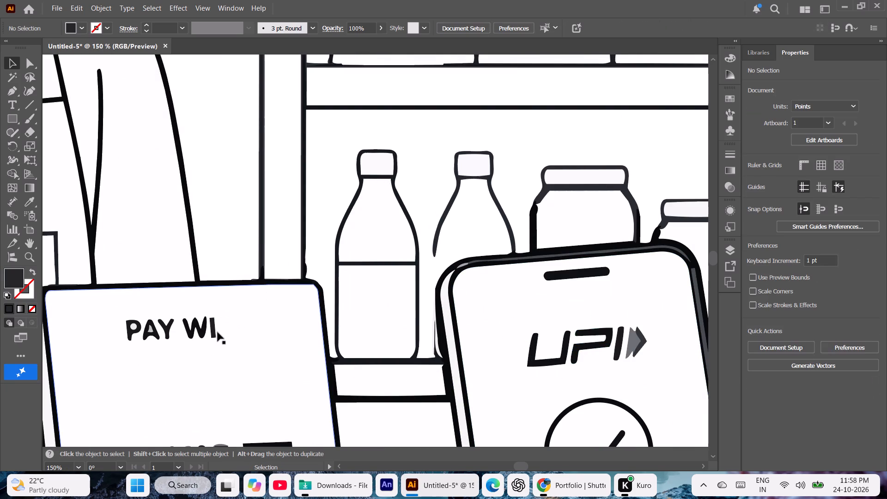
{"action": "left_click", "coordinate": [214, 334]}
{"action": "key", "text": "Delete"}
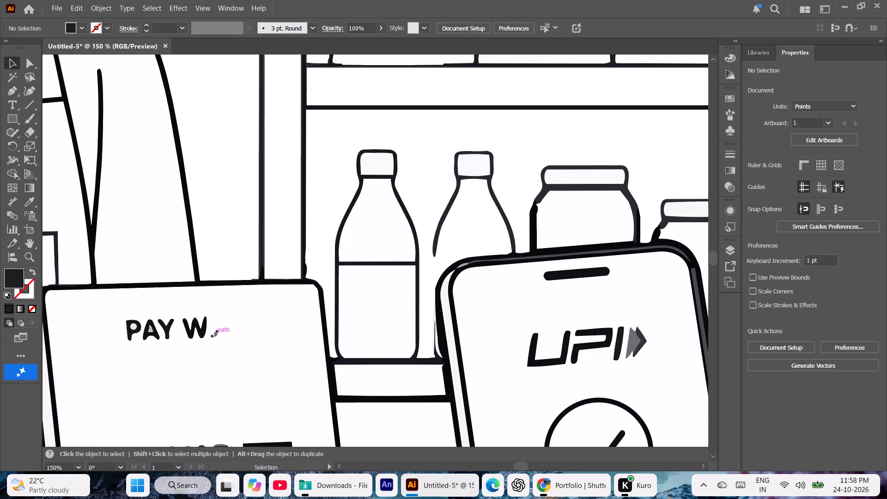
{"action": "left_click", "coordinate": [200, 333]}
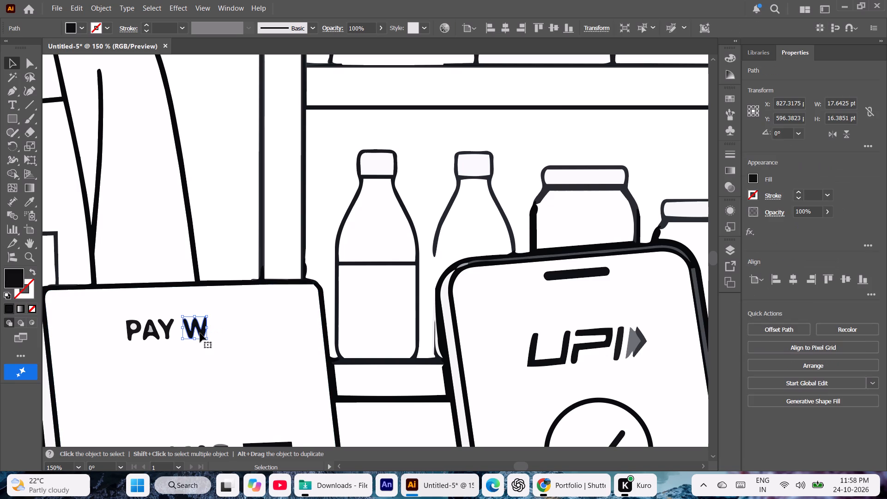
{"action": "key", "text": "Delete"}
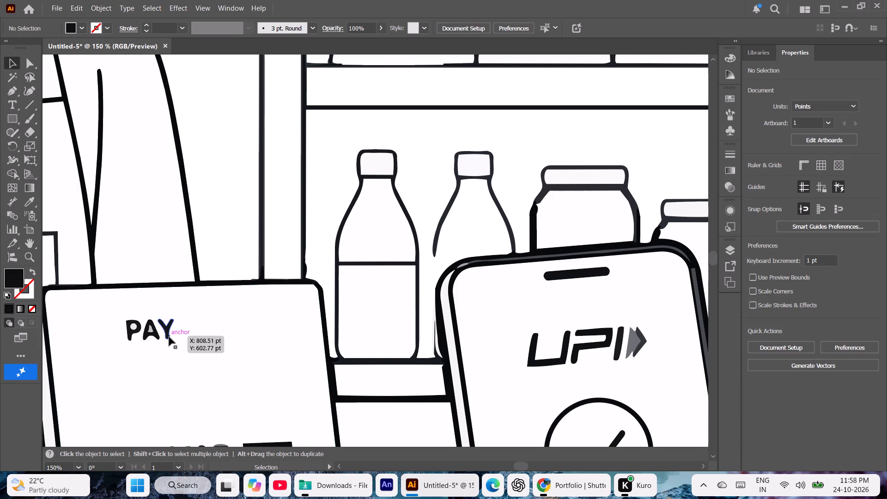
Delete the letters Y and A of PAY and recolour the A's leftover grey centre with the sign's white fill.
{"action": "left_click", "coordinate": [169, 337]}
{"action": "key", "text": "Delete"}
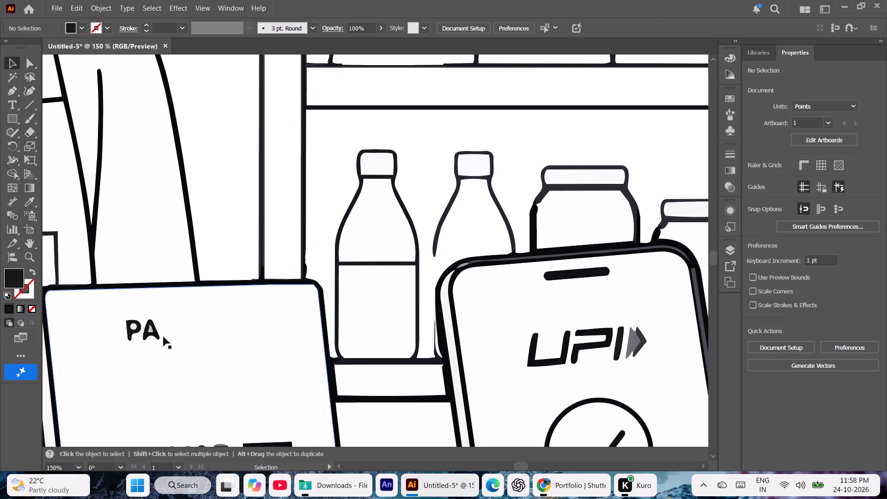
{"action": "key", "text": "Delete"}
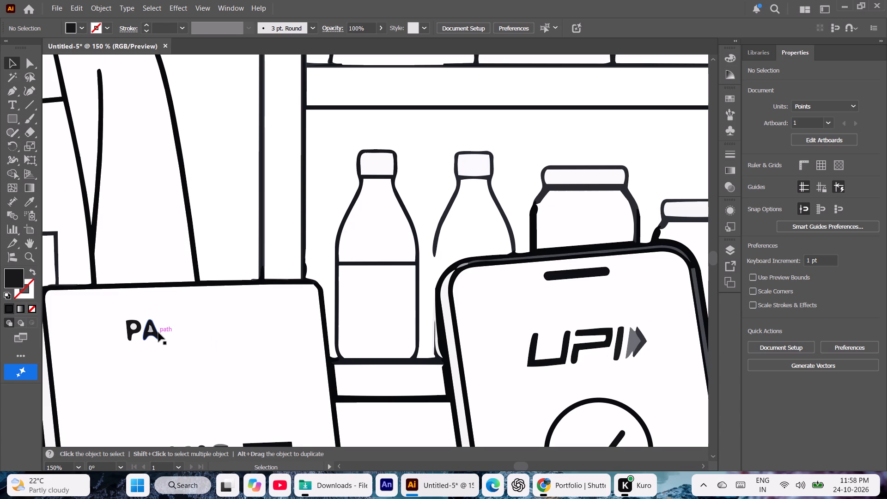
{"action": "left_click", "coordinate": [157, 335]}
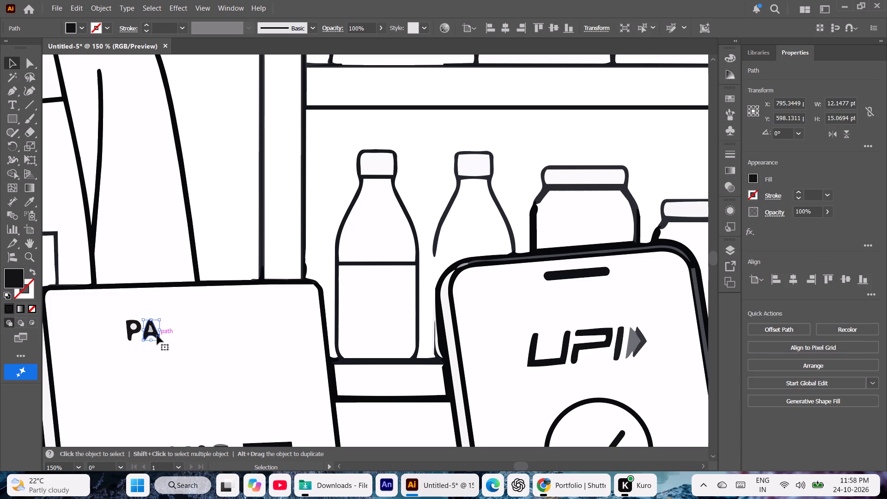
{"action": "key", "text": "Delete"}
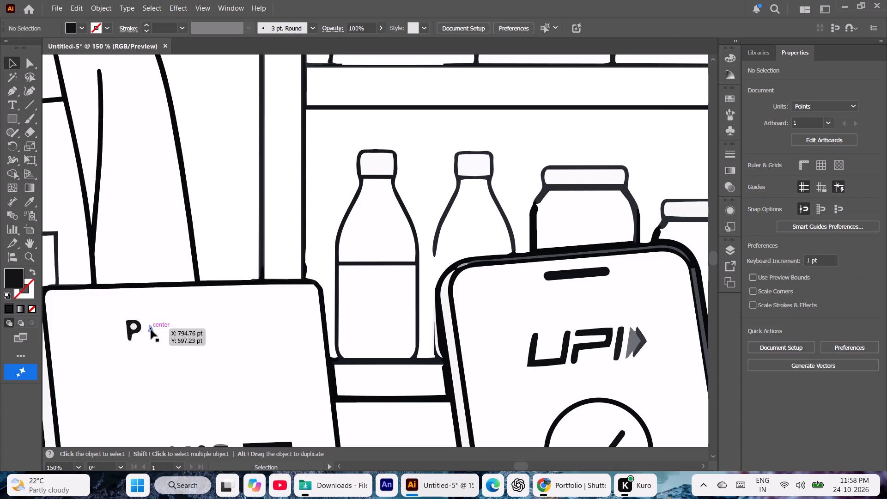
{"action": "left_click", "coordinate": [151, 330]}
{"action": "key", "text": "i"}
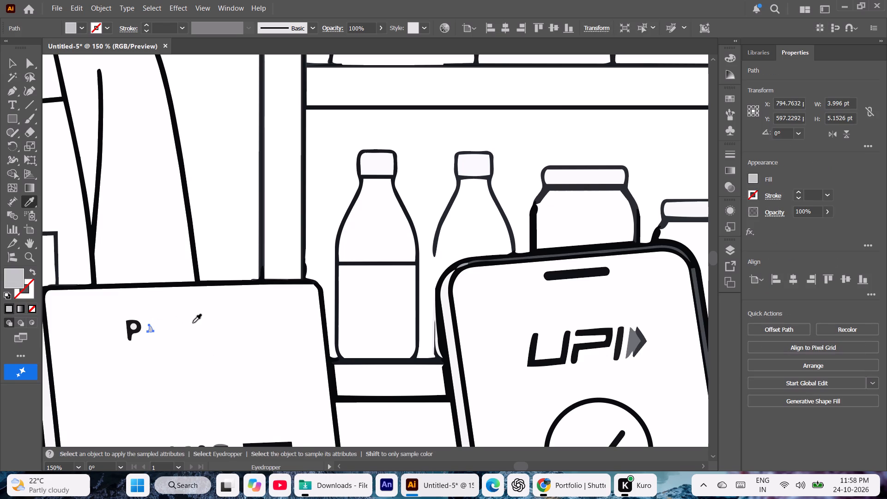
{"action": "left_click", "coordinate": [209, 325]}
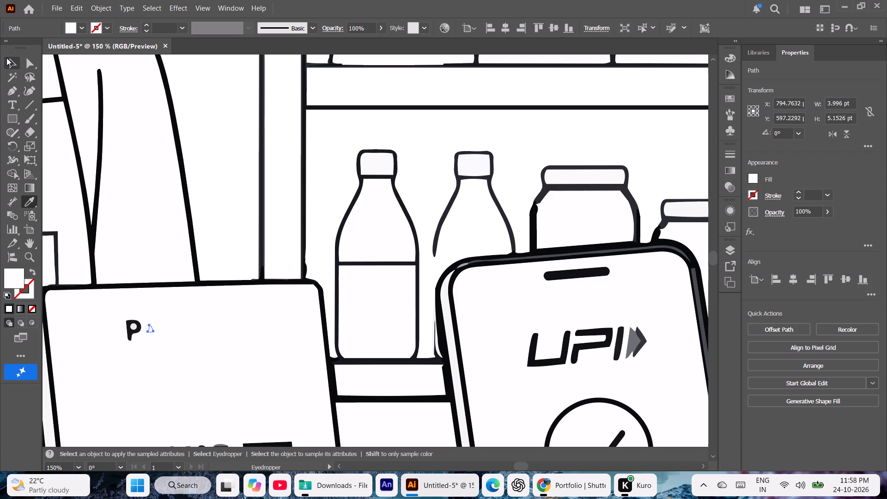
{"action": "left_click", "coordinate": [6, 58]}
{"action": "left_click", "coordinate": [237, 351]}
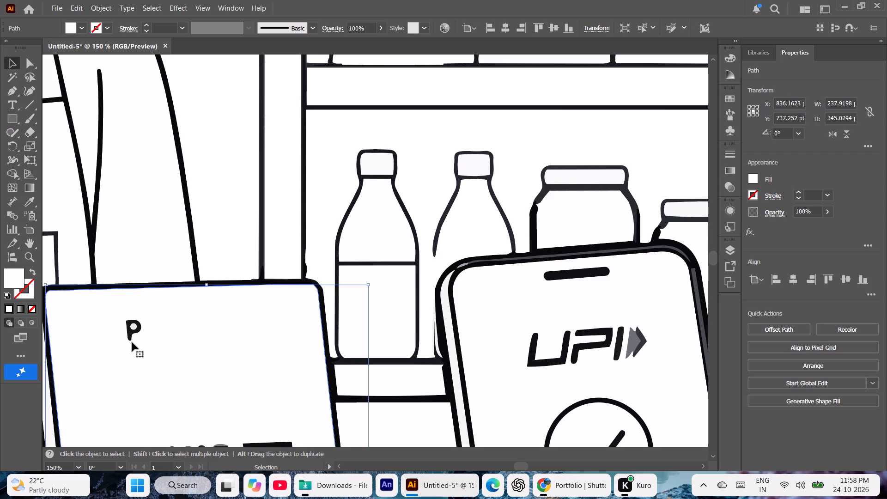
Delete the letter P from the sign and recolour its leftover inner shape with the sign's white fill.
{"action": "left_click", "coordinate": [131, 339]}
{"action": "key", "text": "Delete"}
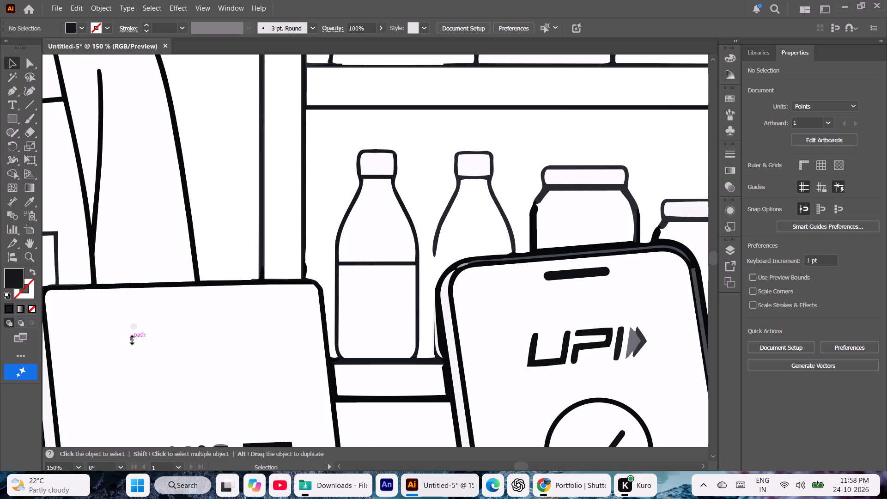
{"action": "left_click", "coordinate": [134, 330]}
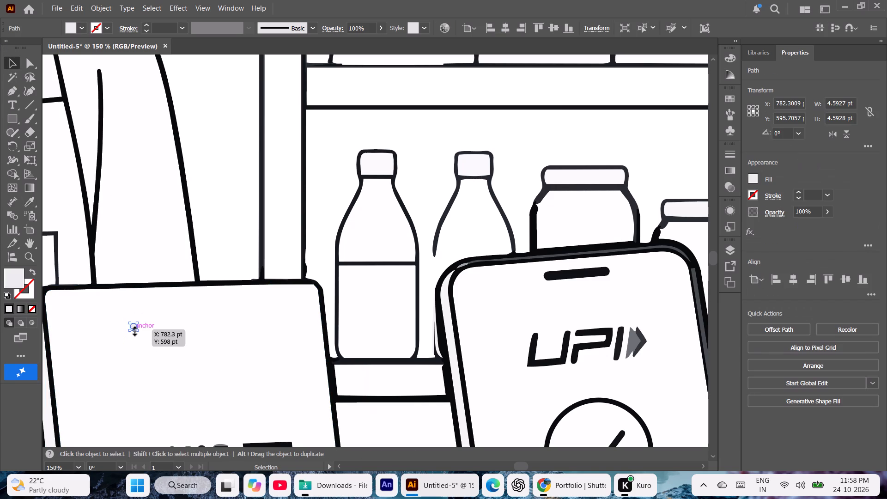
{"action": "key", "text": "i"}
{"action": "left_click", "coordinate": [192, 340]}
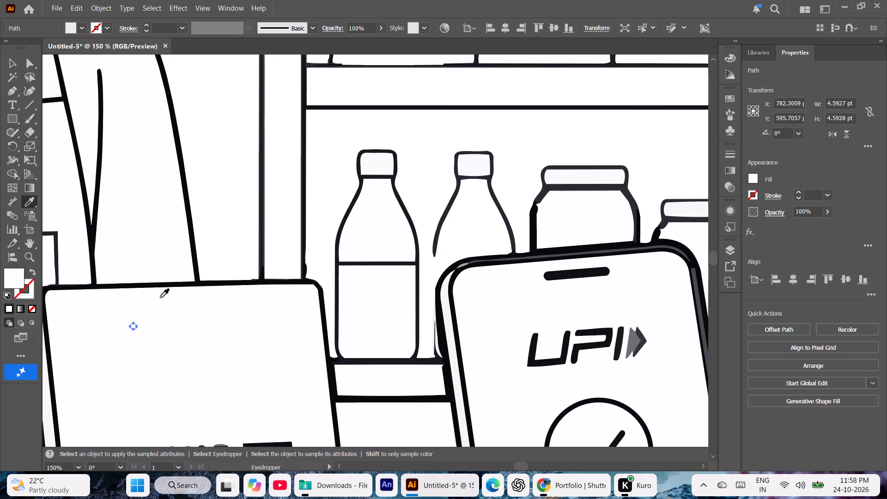
{"action": "left_click", "coordinate": [160, 298]}
{"action": "left_click", "coordinate": [11, 61]}
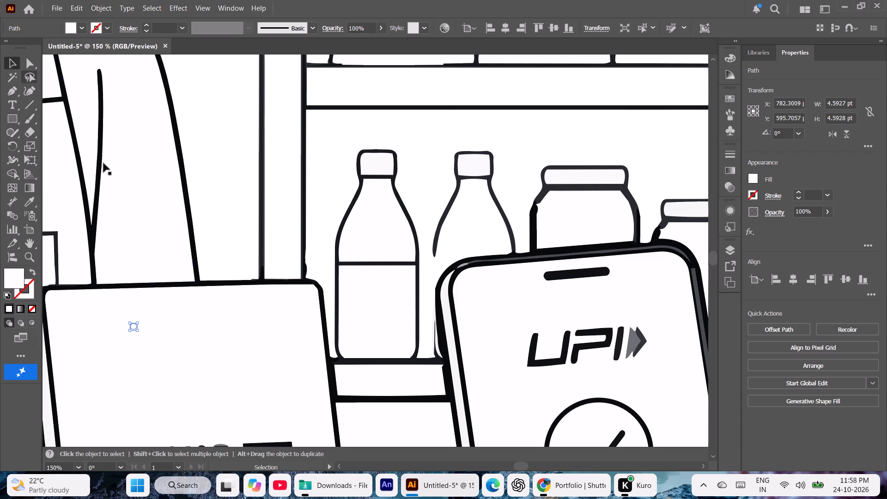
{"action": "left_click", "coordinate": [213, 308]}
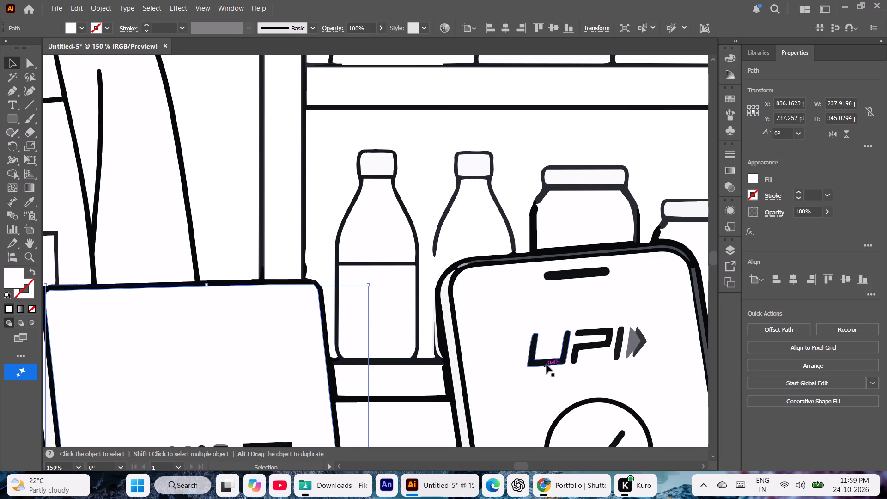
Delete the UPI lettering and its grey double arrow from the phone screen.
{"action": "left_click", "coordinate": [547, 365]}
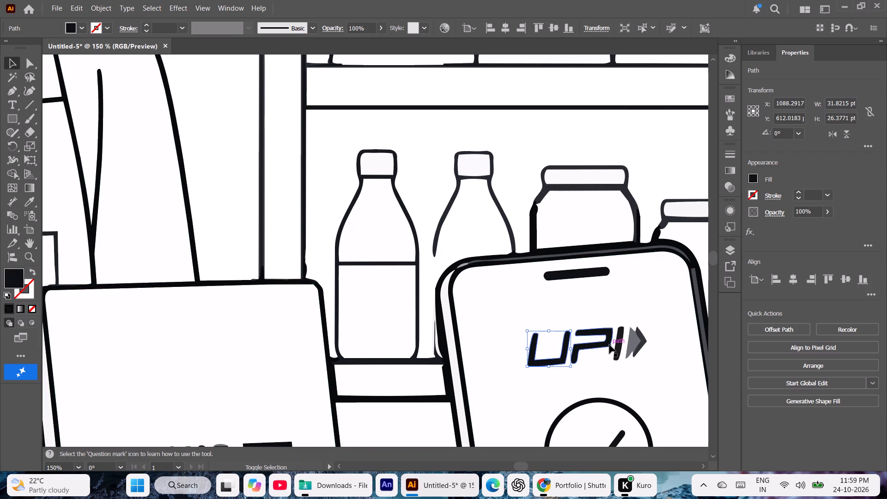
{"action": "left_click", "coordinate": [608, 345], "text": "shift"}
{"action": "left_click", "coordinate": [620, 353], "text": "shift"}
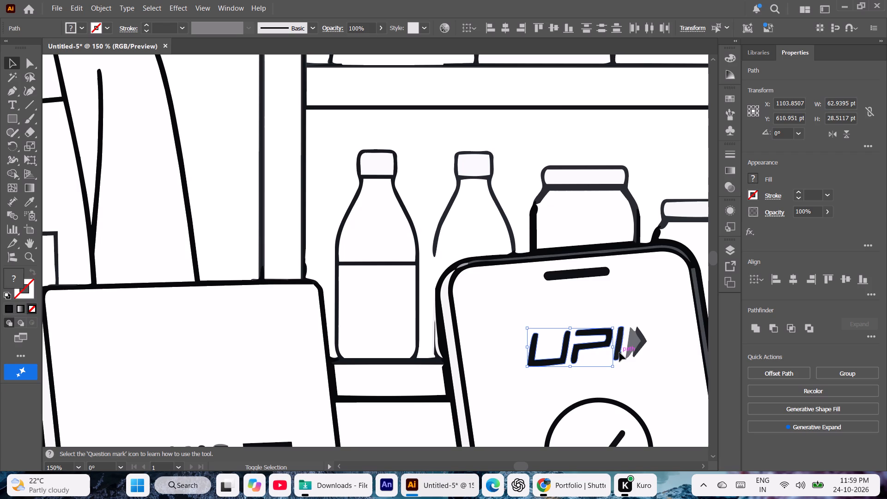
{"action": "left_click", "coordinate": [632, 345], "text": "shift"}
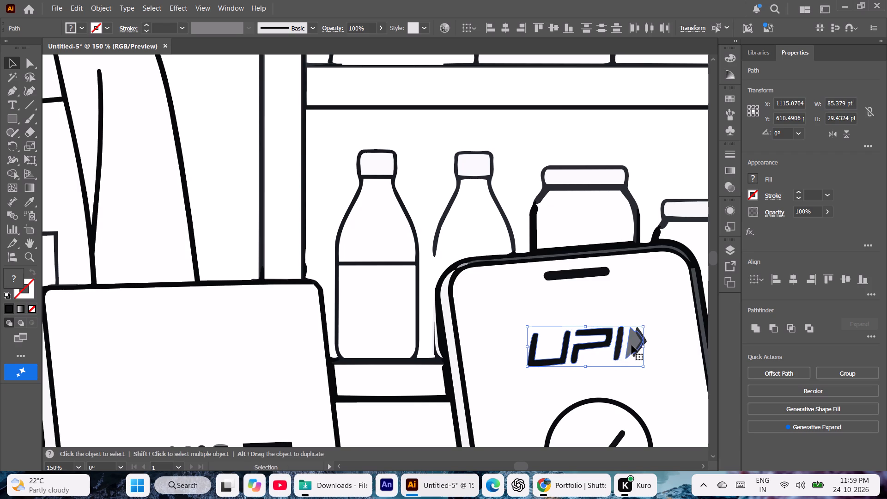
{"action": "key", "text": "Delete"}
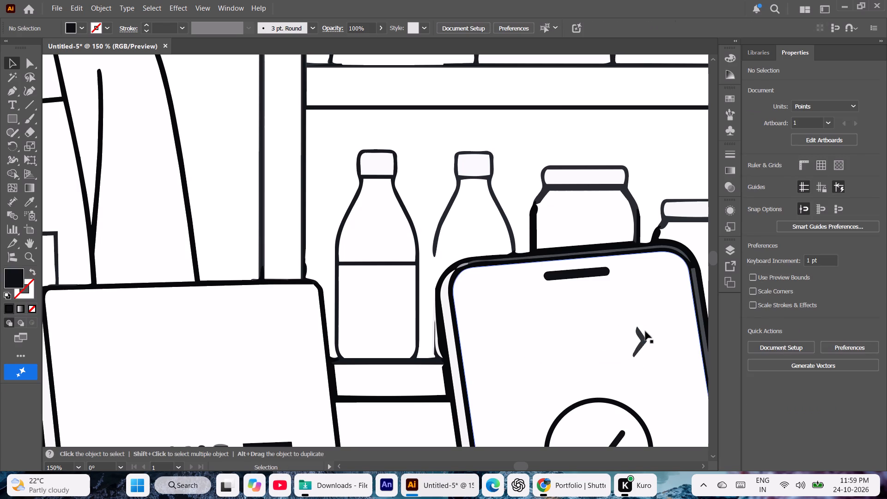
{"action": "left_click", "coordinate": [646, 340]}
{"action": "key", "text": "Delete"}
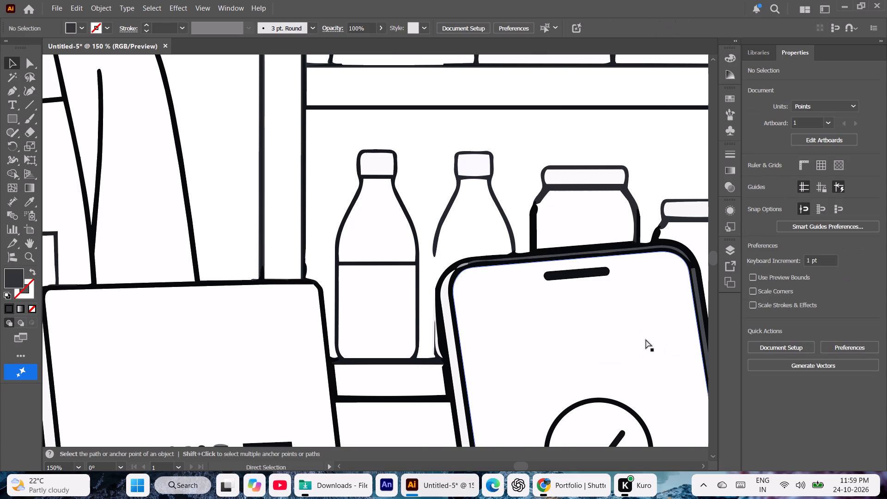
Delete the black outer frames of the three corner squares in the QR code on the payment sign.
{"action": "key", "text": "ctrl+minus"}
{"action": "key", "text": "ctrl+minus"}
{"action": "key", "text": "ctrl+minus"}
{"action": "key", "text": "ctrl+plus"}
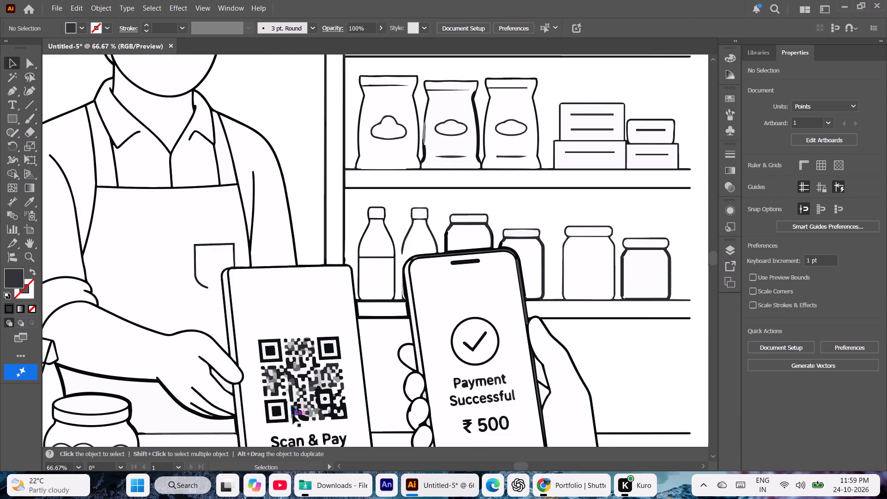
{"action": "left_click", "coordinate": [283, 362]}
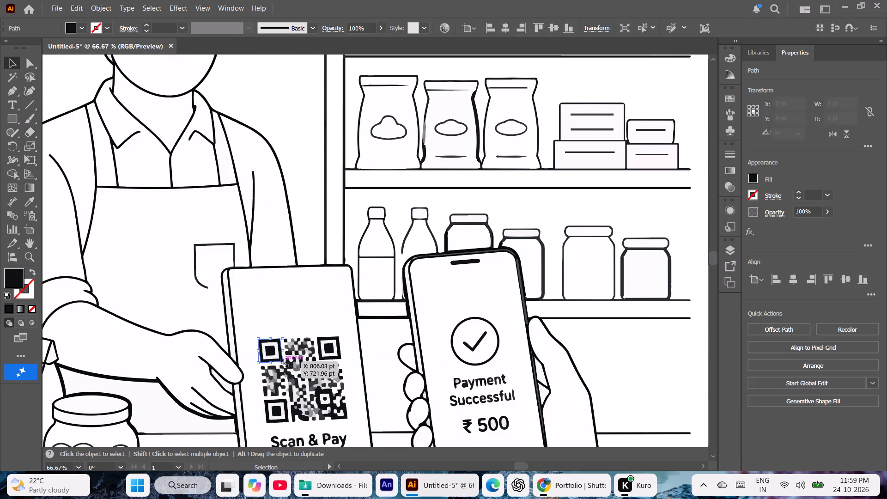
{"action": "key", "text": "Delete"}
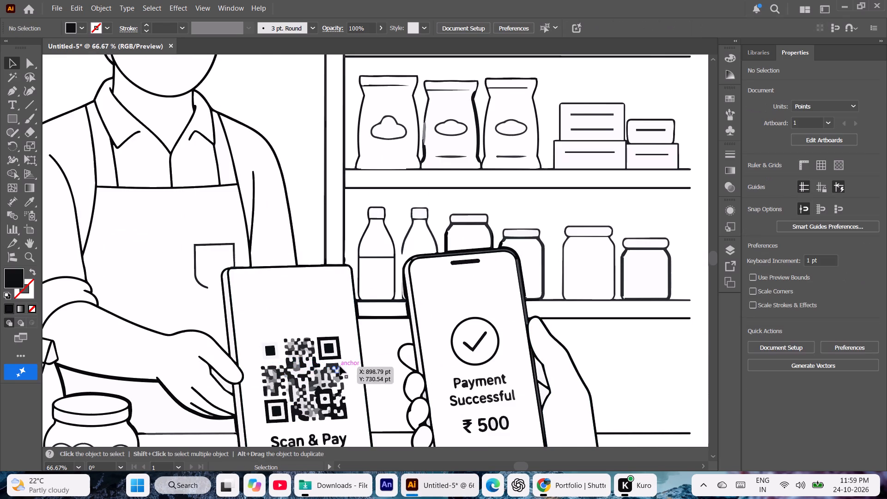
{"action": "left_click", "coordinate": [339, 359]}
{"action": "key", "text": "Delete"}
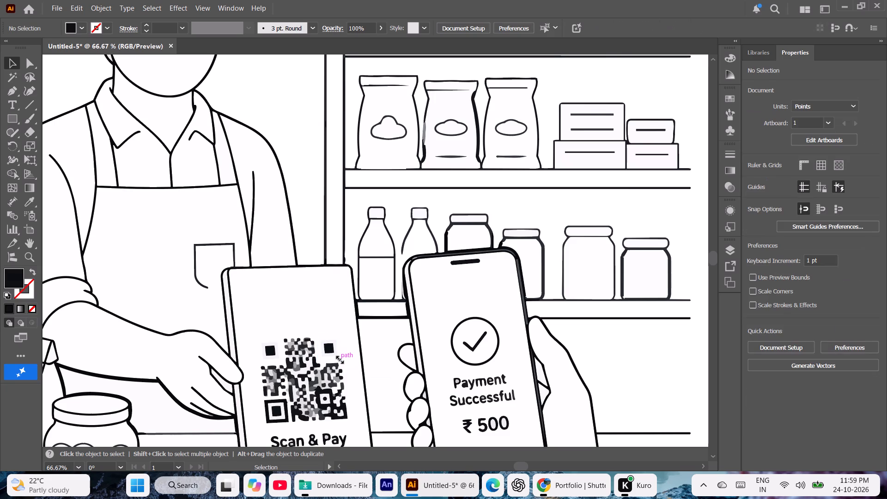
{"action": "left_click", "coordinate": [286, 423]}
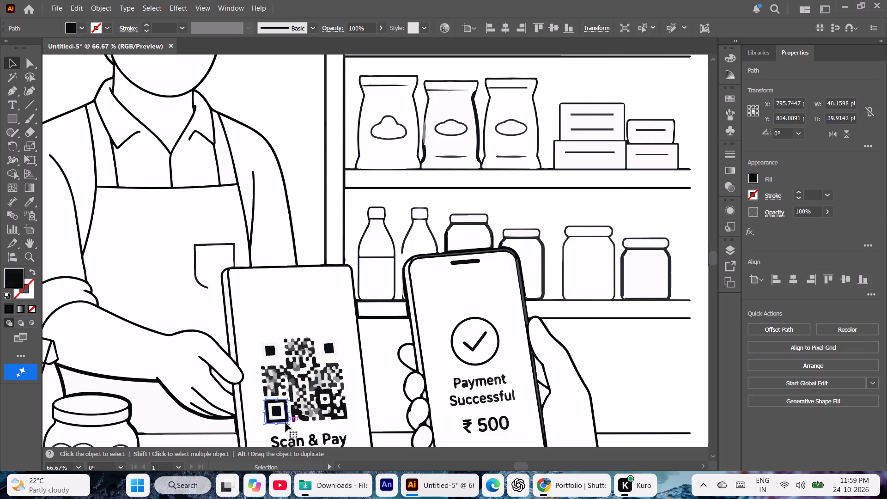
{"action": "key", "text": "Delete"}
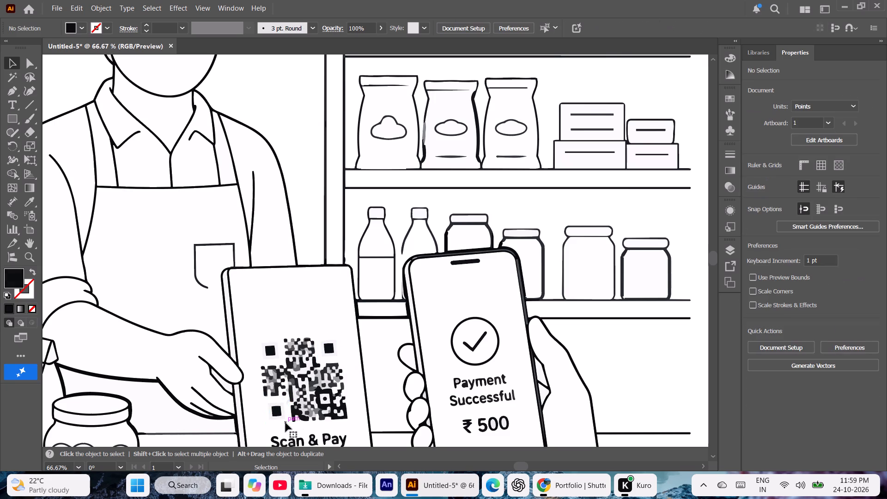
Delete three dark module pieces from the centre and left-centre of the QR code.
{"action": "left_click", "coordinate": [314, 384]}
{"action": "key", "text": "Delete"}
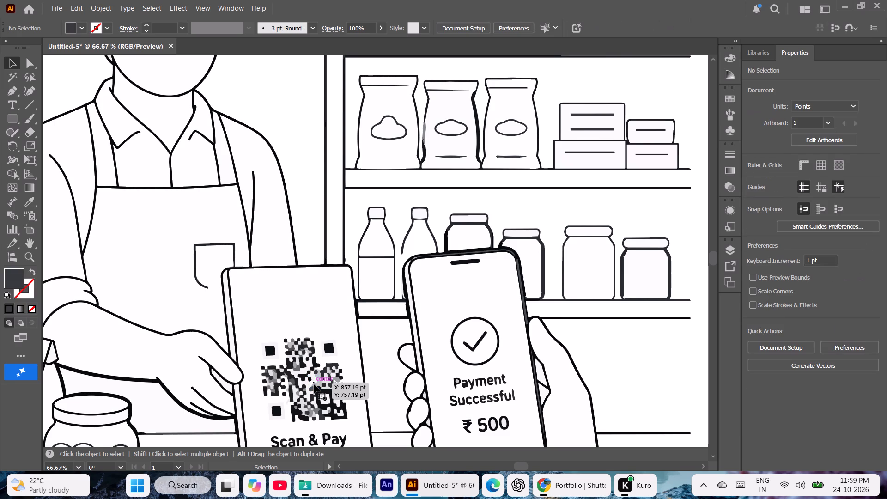
{"action": "left_click", "coordinate": [292, 366]}
{"action": "key", "text": "Delete"}
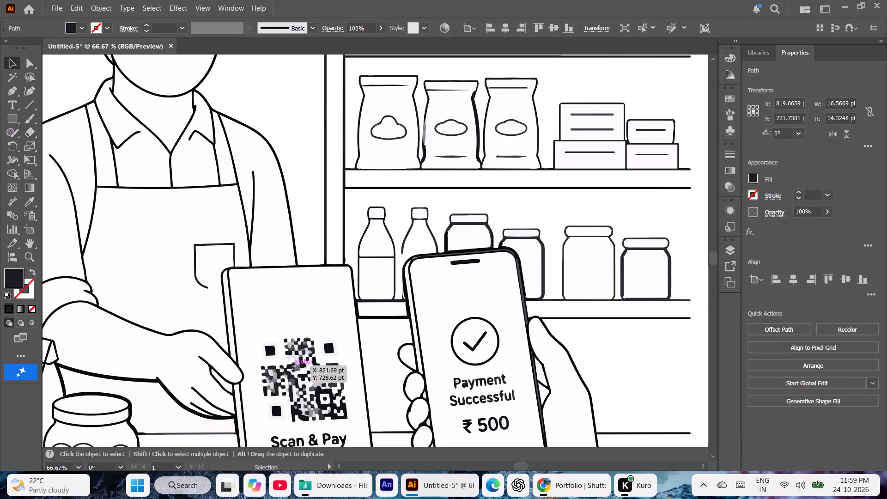
{"action": "left_click", "coordinate": [293, 393]}
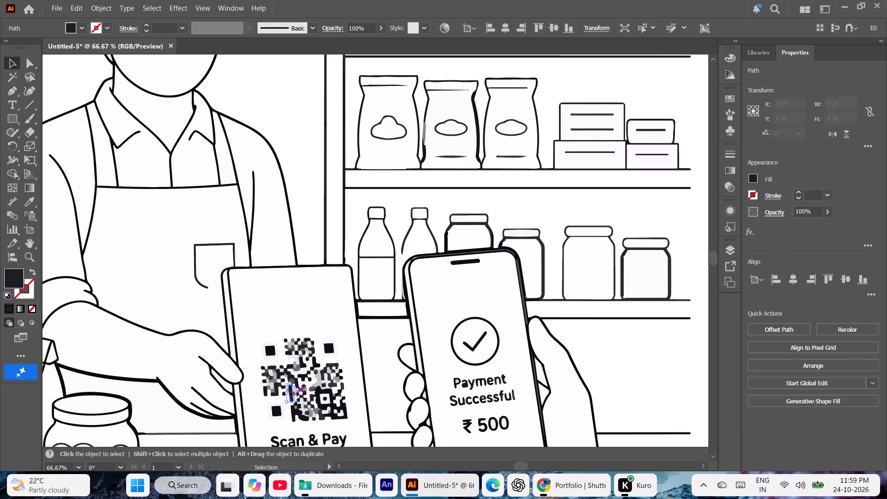
{"action": "key", "text": "Delete"}
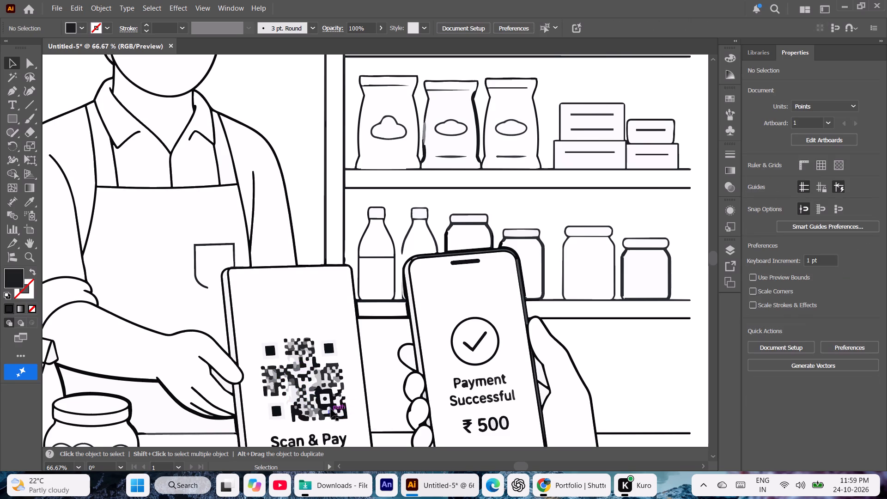
Delete the small alignment square's frame, the black modules around it and the black piece at the QR code's bottom edge.
{"action": "left_click", "coordinate": [327, 393]}
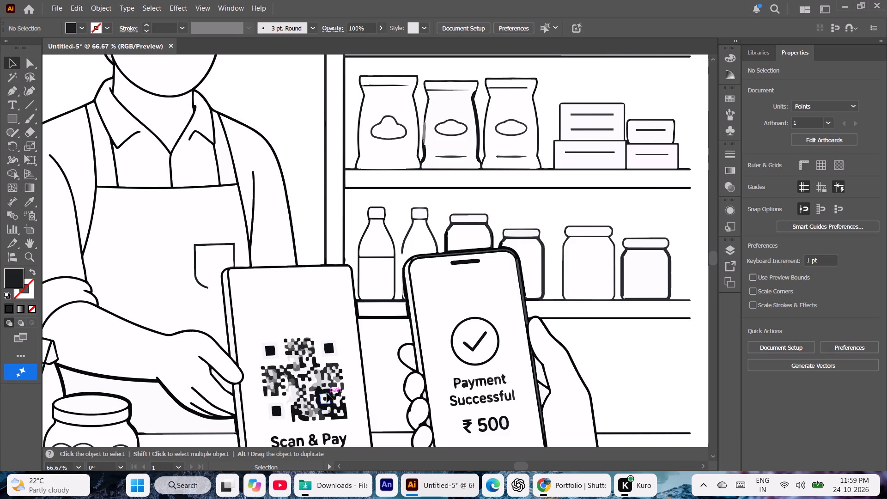
{"action": "key", "text": "Delete"}
{"action": "left_click", "coordinate": [325, 396]}
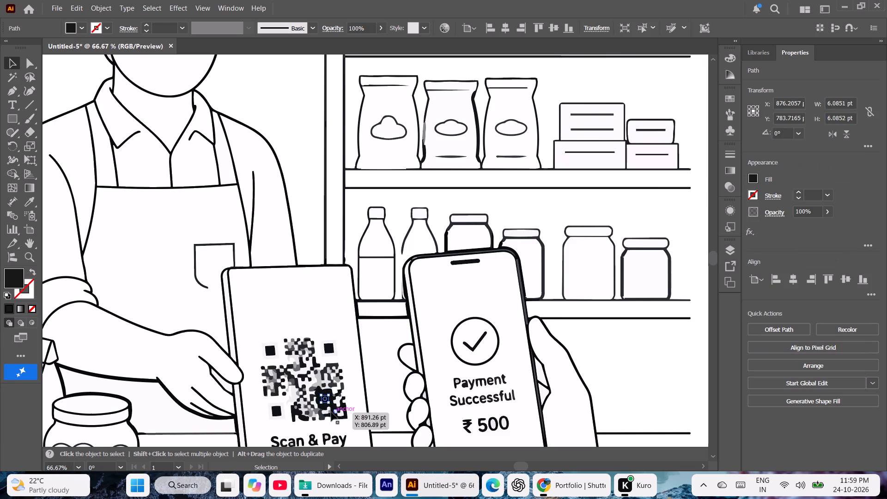
{"action": "left_click", "coordinate": [323, 406]}
{"action": "key", "text": "Delete"}
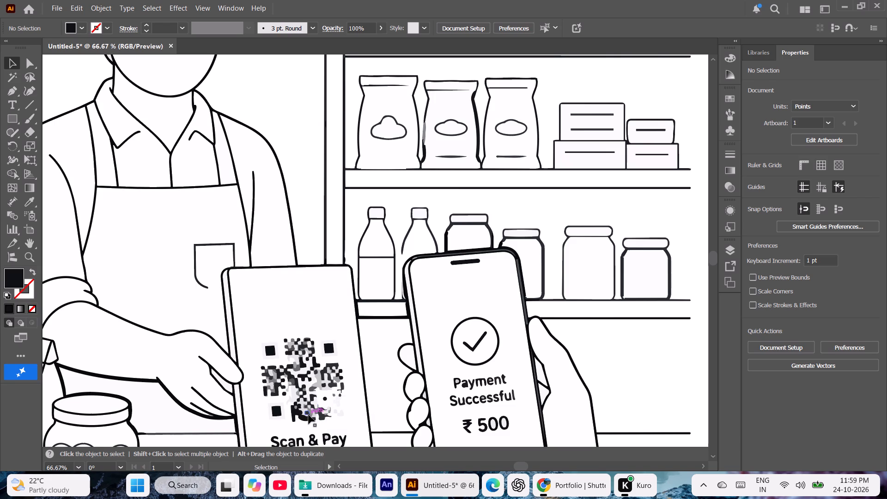
{"action": "left_click", "coordinate": [305, 419]}
{"action": "key", "text": "Delete"}
Delete grey module pieces from the QR code's centre and left side, and the dark cluster near its right edge.
{"action": "left_click", "coordinate": [317, 382]}
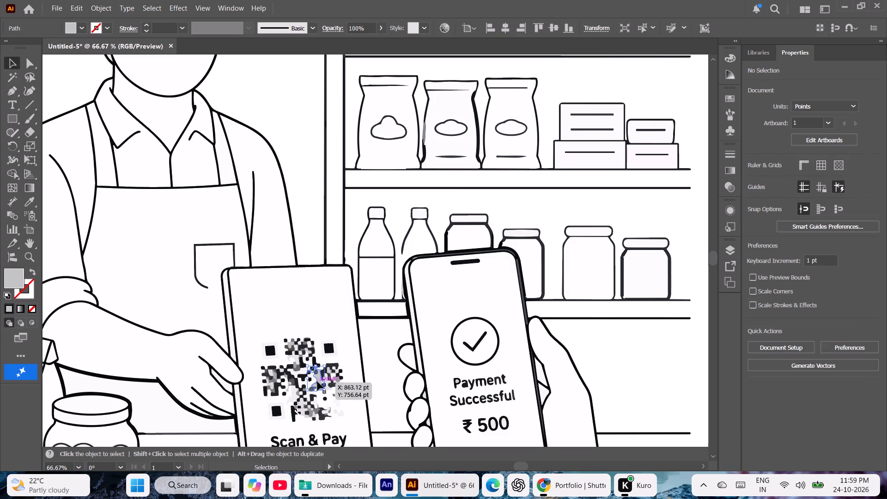
{"action": "key", "text": "Delete"}
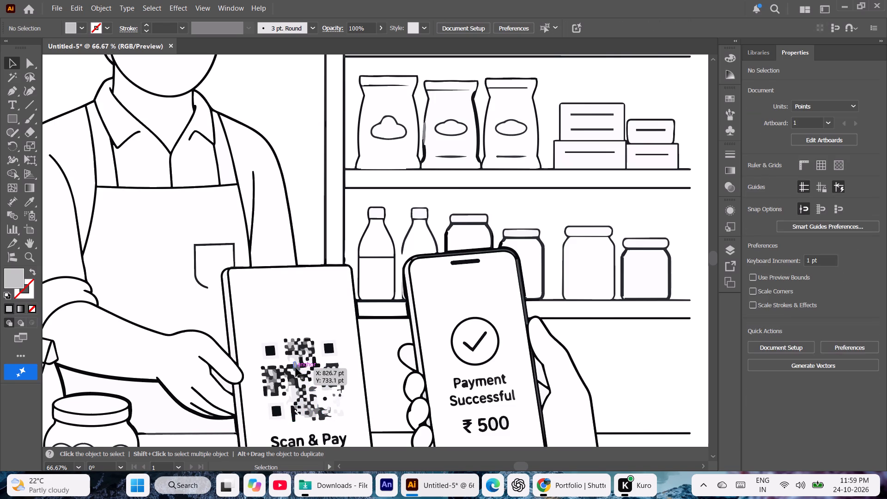
{"action": "left_click", "coordinate": [296, 368]}
{"action": "key", "text": "Delete"}
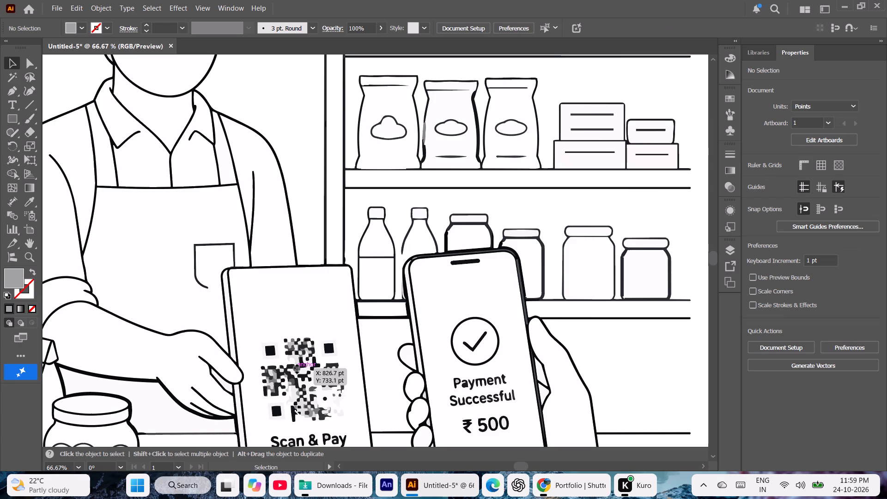
{"action": "left_click", "coordinate": [275, 377]}
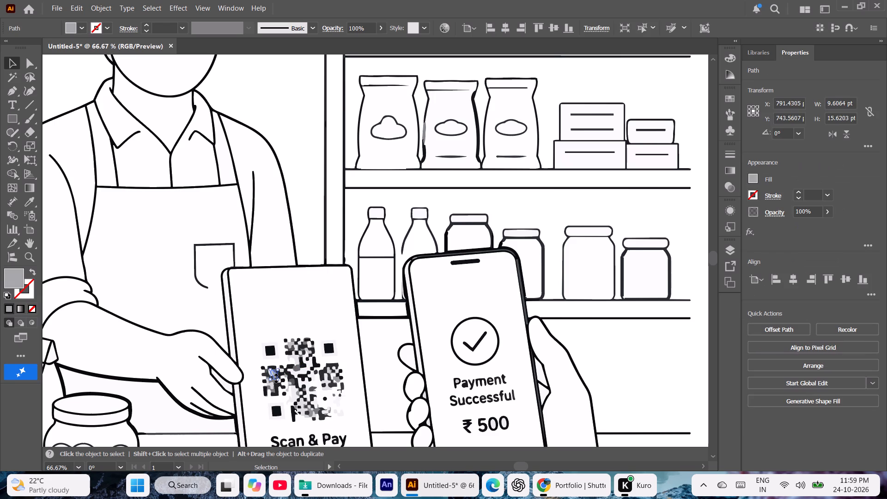
{"action": "key", "text": "Delete"}
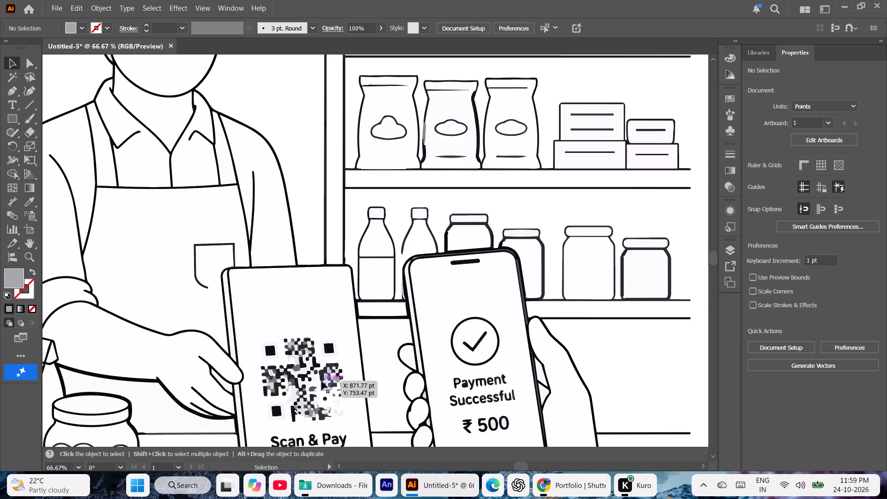
{"action": "left_click", "coordinate": [322, 374]}
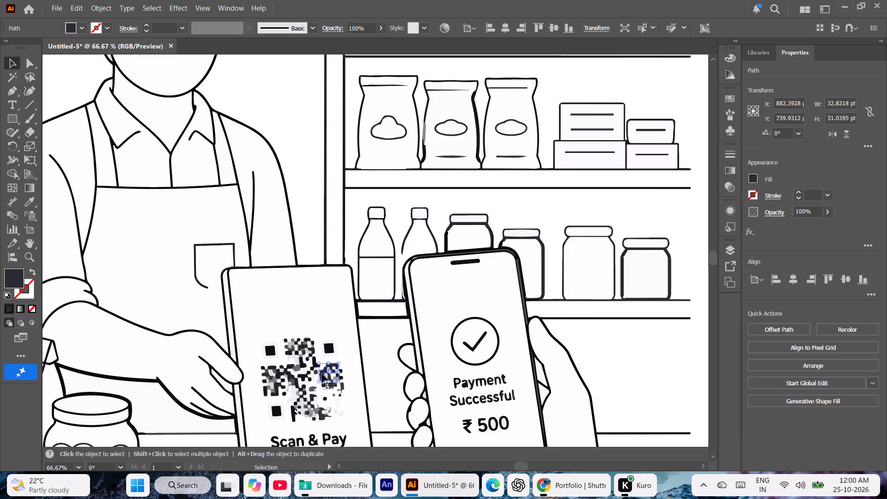
{"action": "key", "text": "Delete"}
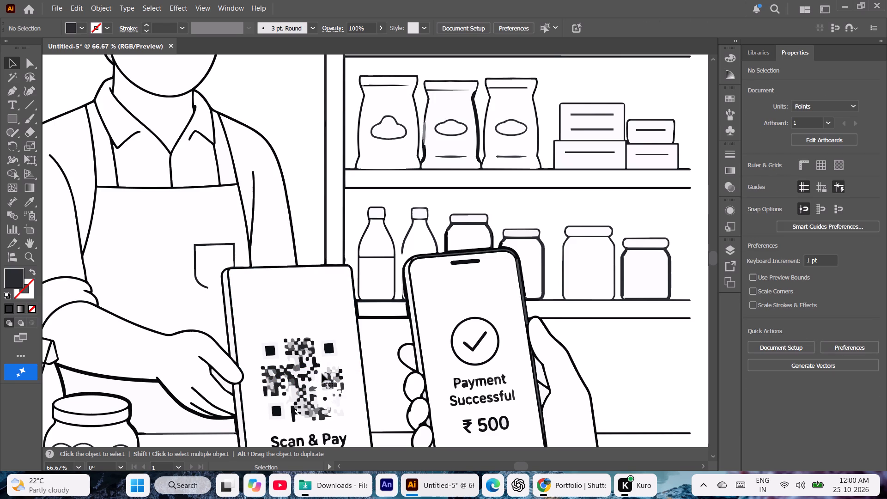
Delete single module pieces from the QR code's bottom edge, upper centre, top edge and left side.
{"action": "left_click", "coordinate": [322, 417]}
{"action": "key", "text": "Delete"}
{"action": "left_click", "coordinate": [297, 370]}
{"action": "key", "text": "Delete"}
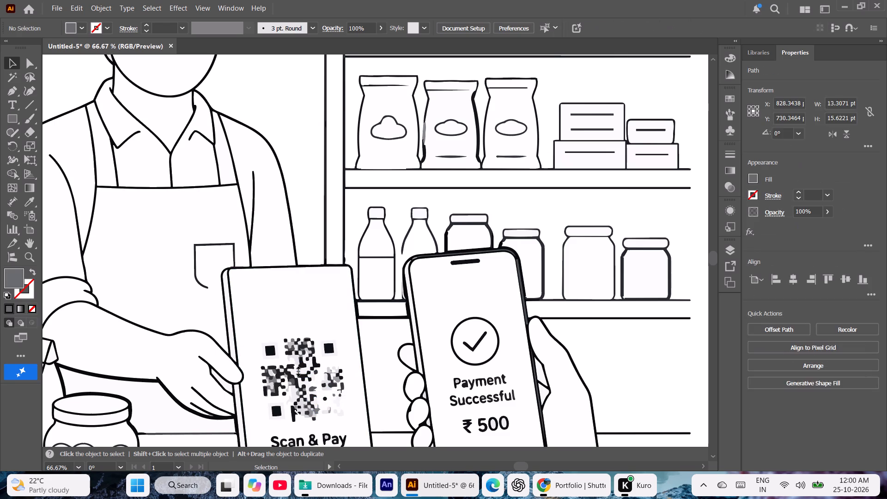
{"action": "left_click", "coordinate": [292, 344]}
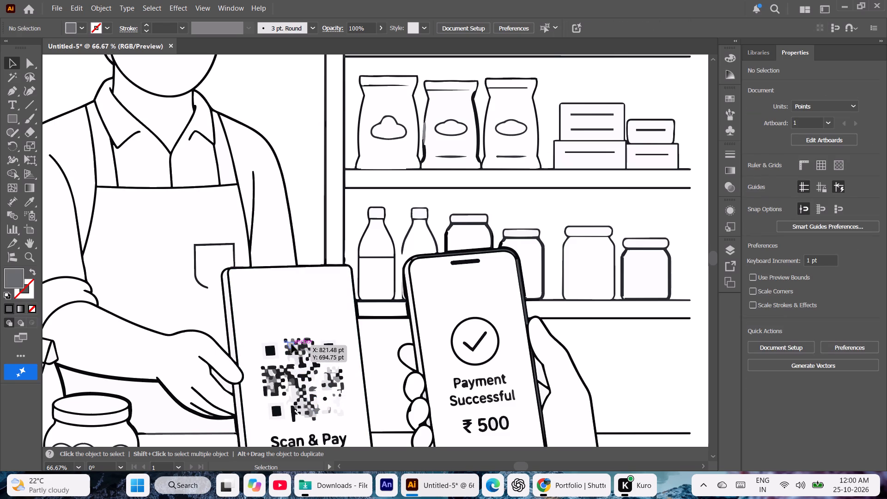
{"action": "key", "text": "Delete"}
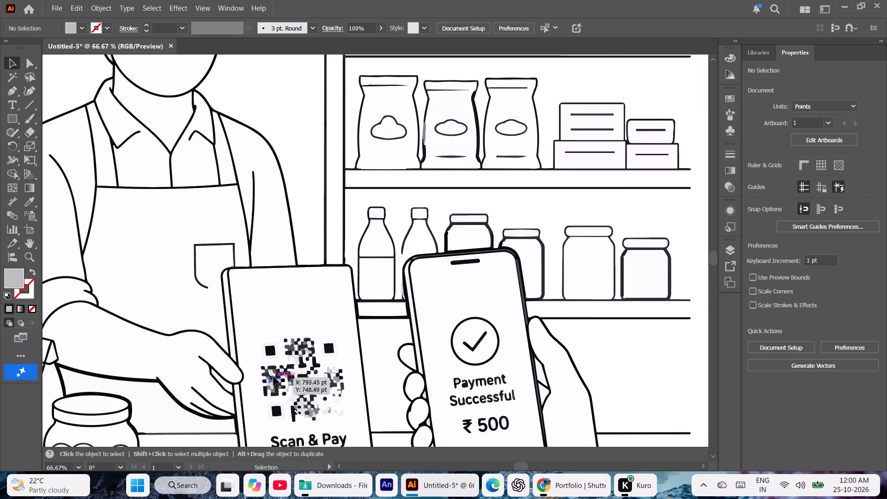
{"action": "left_click", "coordinate": [273, 377]}
{"action": "key", "text": "Delete"}
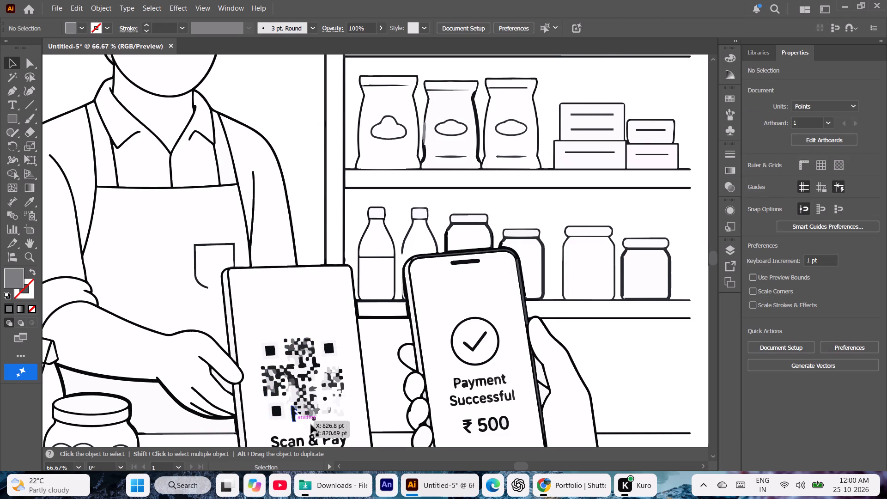
Delete four light, grey and dark module pieces clustered in the QR code's lower centre.
{"action": "left_click", "coordinate": [318, 409]}
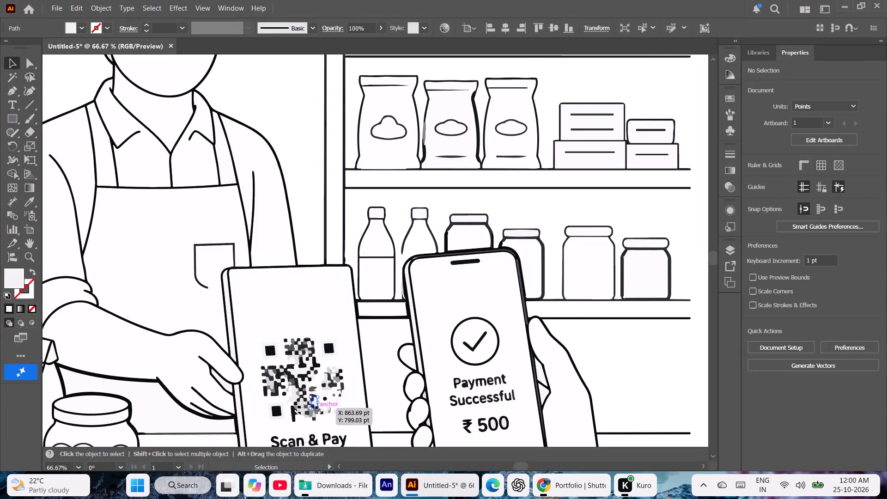
{"action": "key", "text": "Delete"}
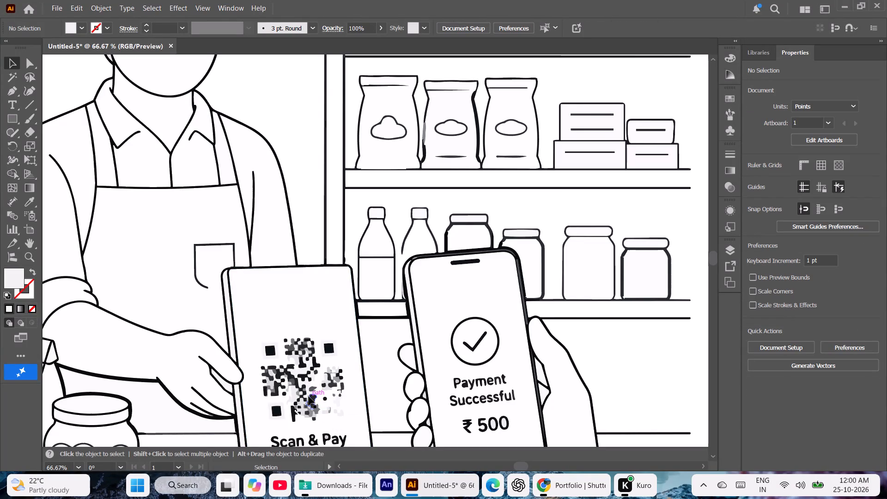
{"action": "left_click", "coordinate": [313, 398]}
{"action": "key", "text": "Delete"}
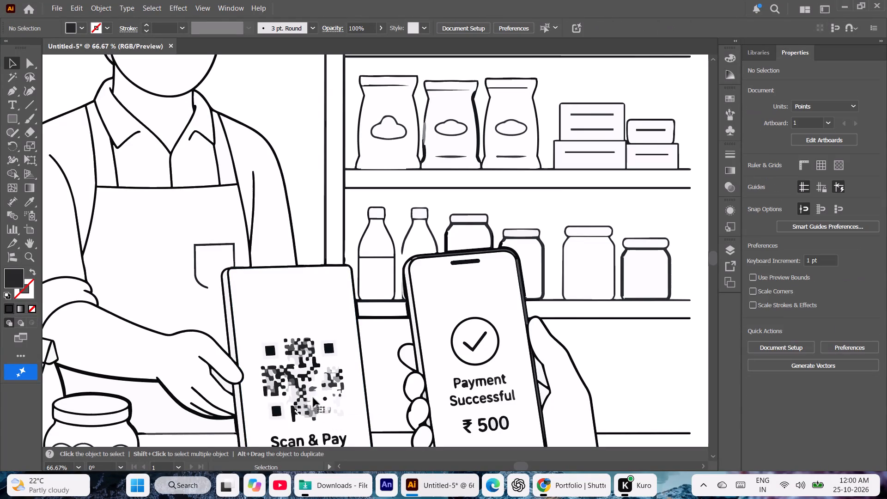
{"action": "left_click", "coordinate": [312, 390]}
{"action": "key", "text": "Delete"}
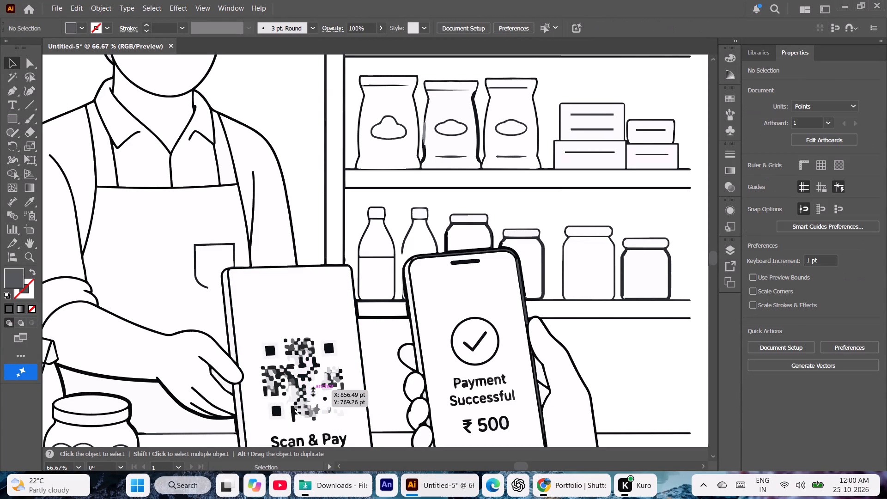
{"action": "left_click", "coordinate": [317, 411]}
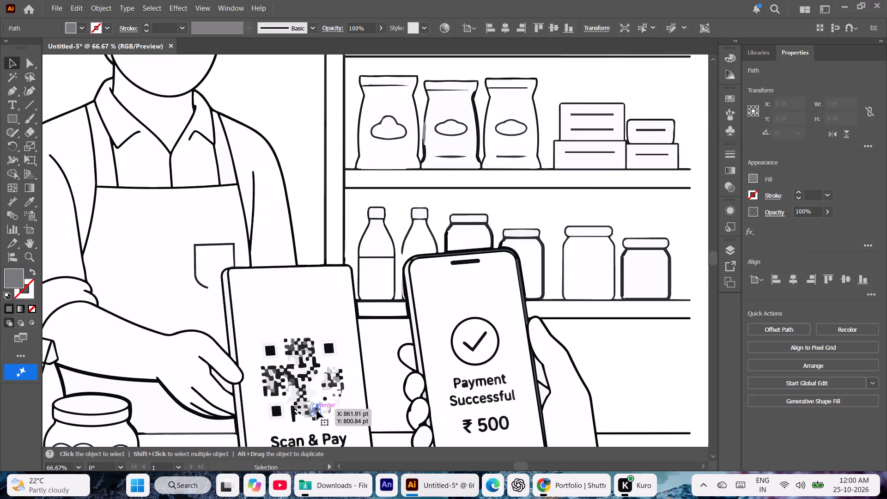
{"action": "key", "text": "Delete"}
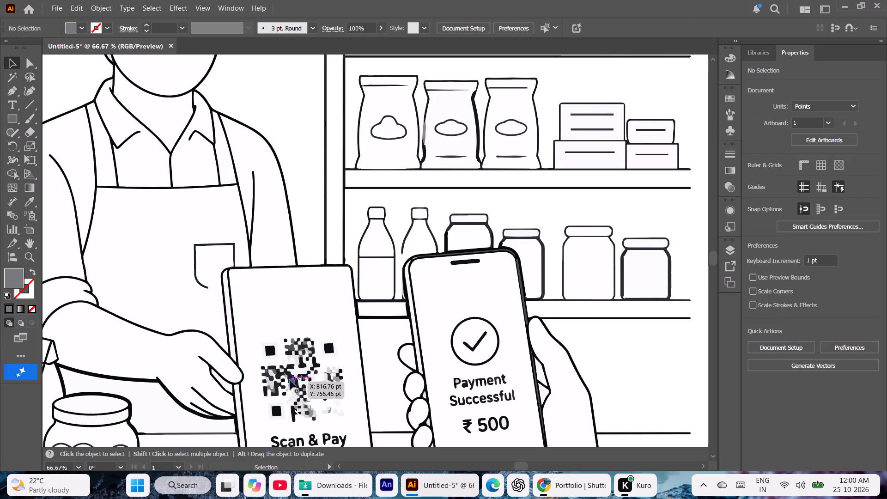
Delete two module pieces from the left half of the QR code's middle band.
{"action": "left_click", "coordinate": [292, 382]}
{"action": "key", "text": "Delete"}
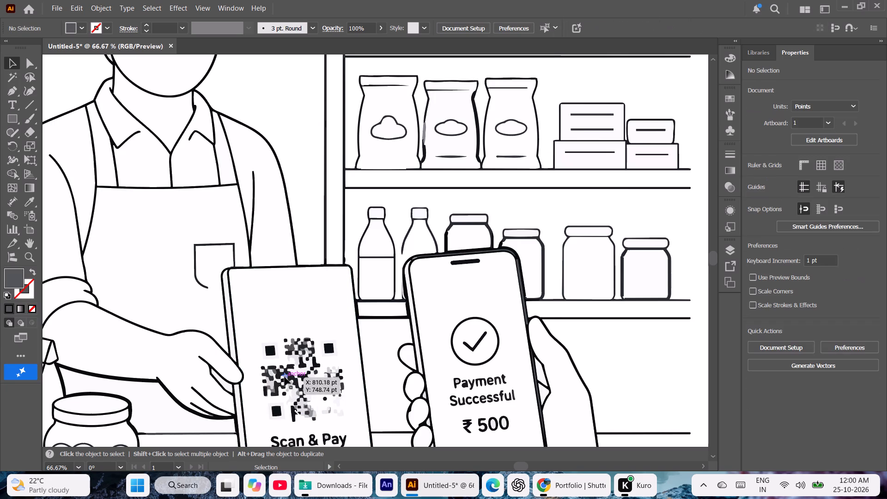
{"action": "left_click", "coordinate": [270, 387]}
{"action": "key", "text": "Delete"}
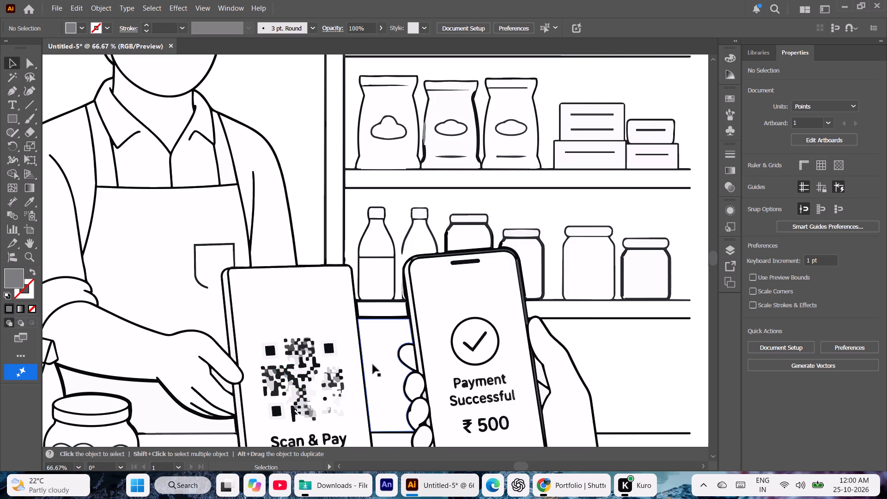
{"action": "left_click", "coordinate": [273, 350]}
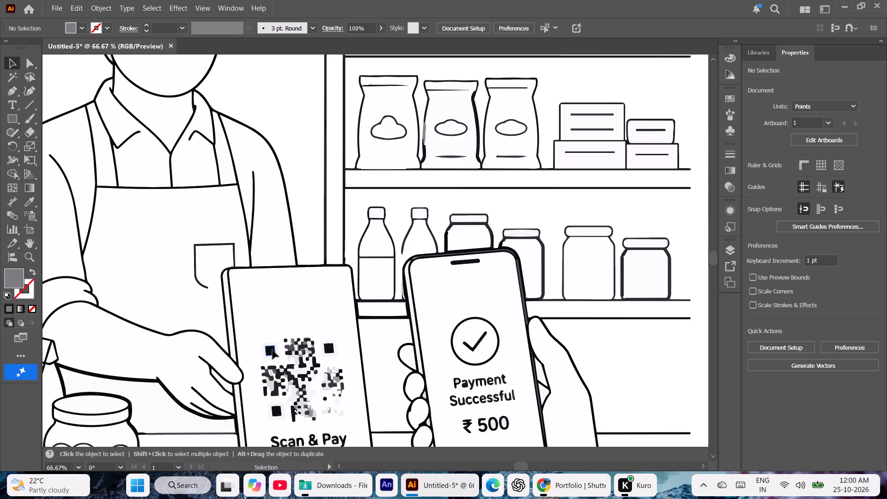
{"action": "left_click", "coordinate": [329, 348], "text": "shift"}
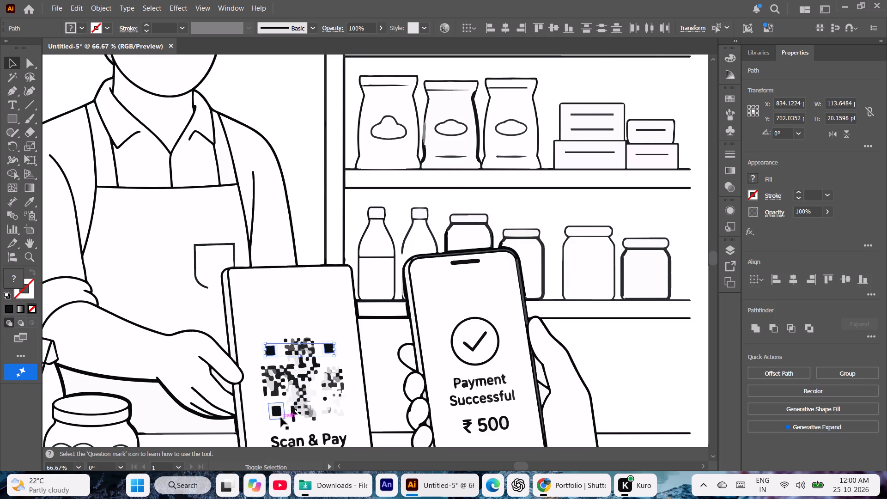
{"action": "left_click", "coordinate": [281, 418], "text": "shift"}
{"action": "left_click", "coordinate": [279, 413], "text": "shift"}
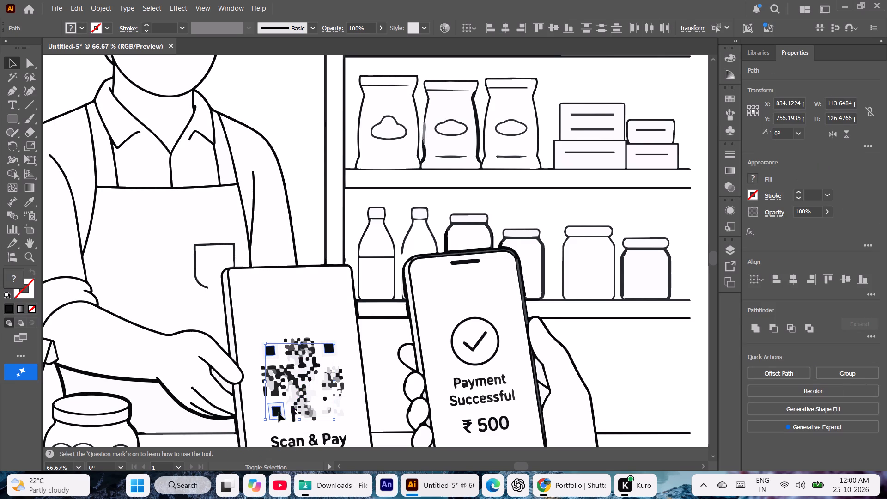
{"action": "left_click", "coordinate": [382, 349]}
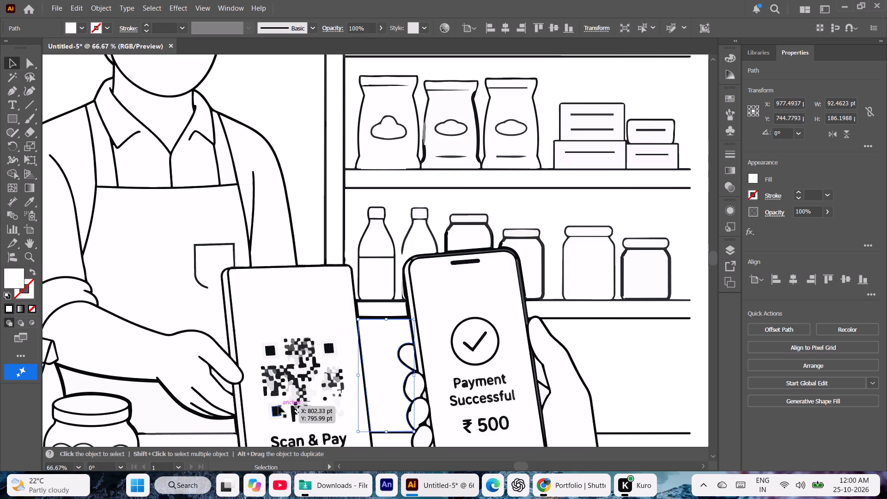
Fill the QR code's three corner squares and the dark module shapes at its centre and left with black.
{"action": "left_click", "coordinate": [277, 408]}
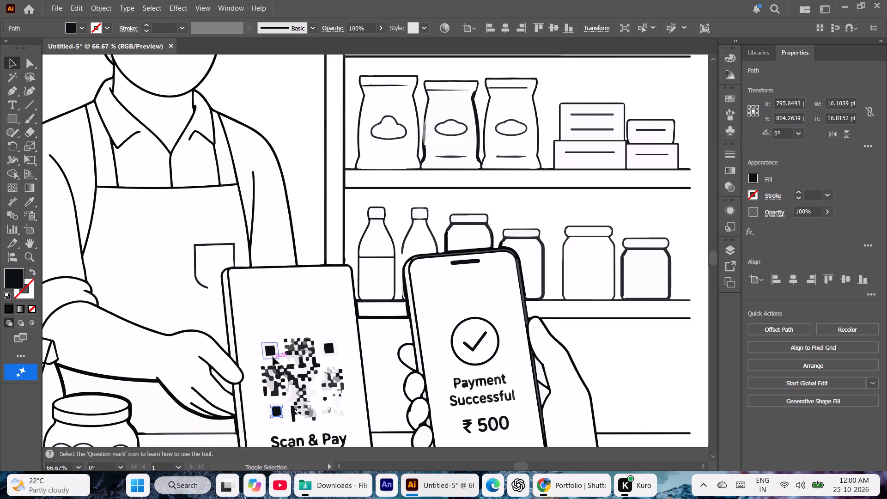
{"action": "left_click", "coordinate": [273, 352], "text": "shift"}
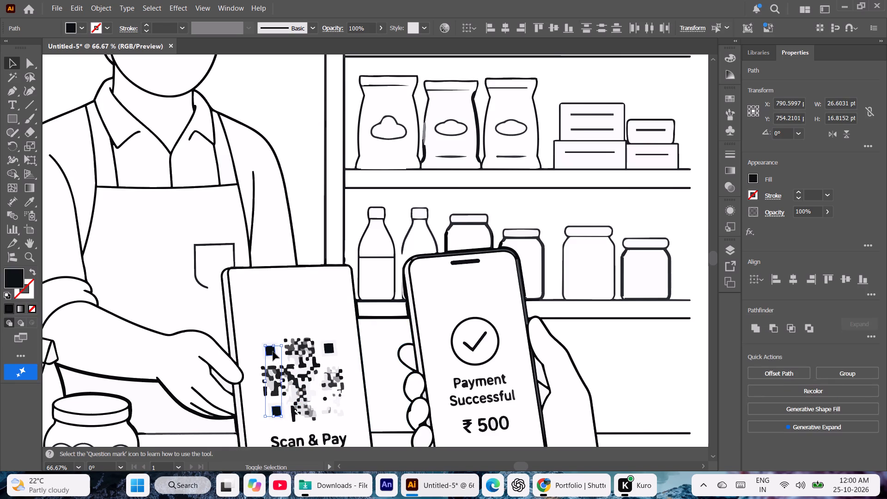
{"action": "left_click", "coordinate": [326, 349], "text": "shift"}
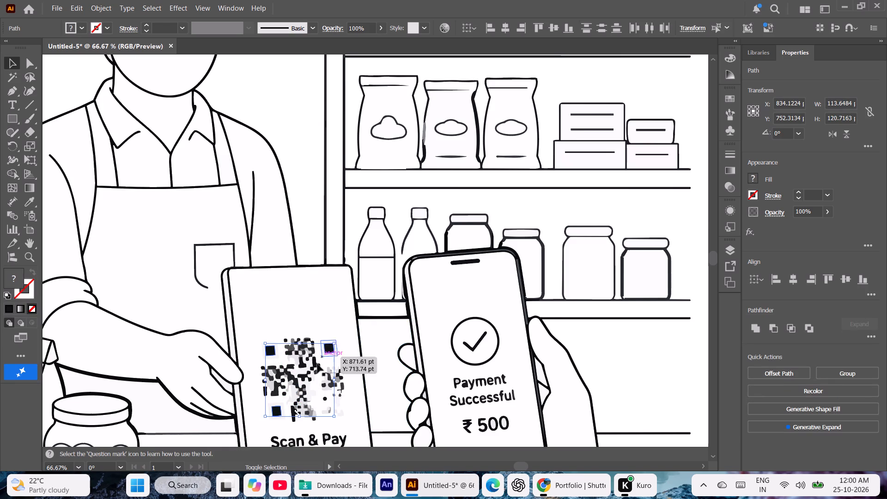
{"action": "left_click", "coordinate": [296, 383], "text": "shift"}
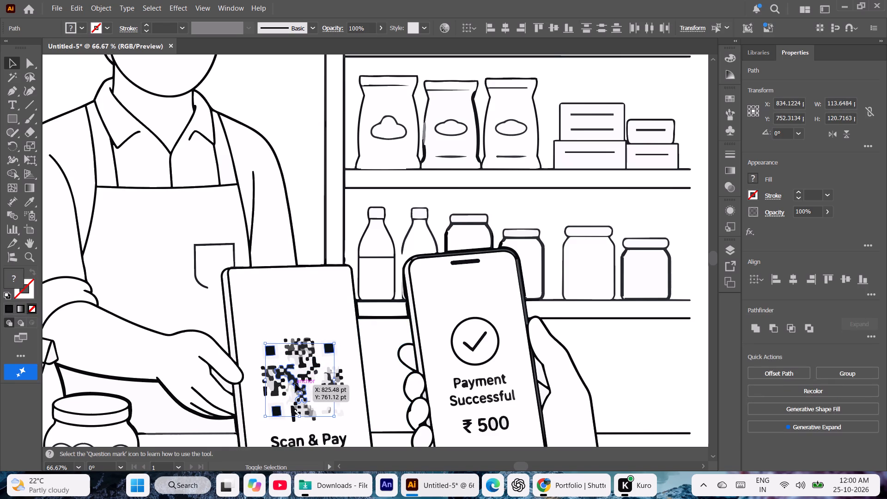
{"action": "left_click", "coordinate": [277, 389], "text": "shift"}
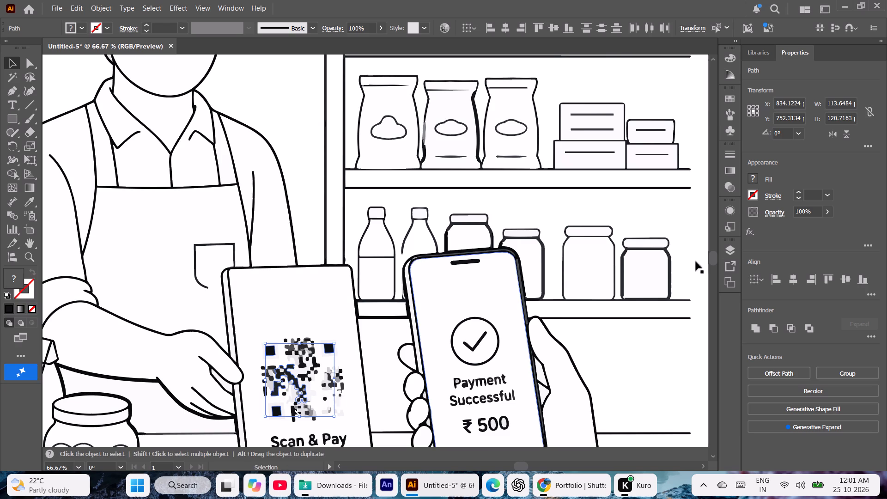
{"action": "left_click", "coordinate": [751, 178]}
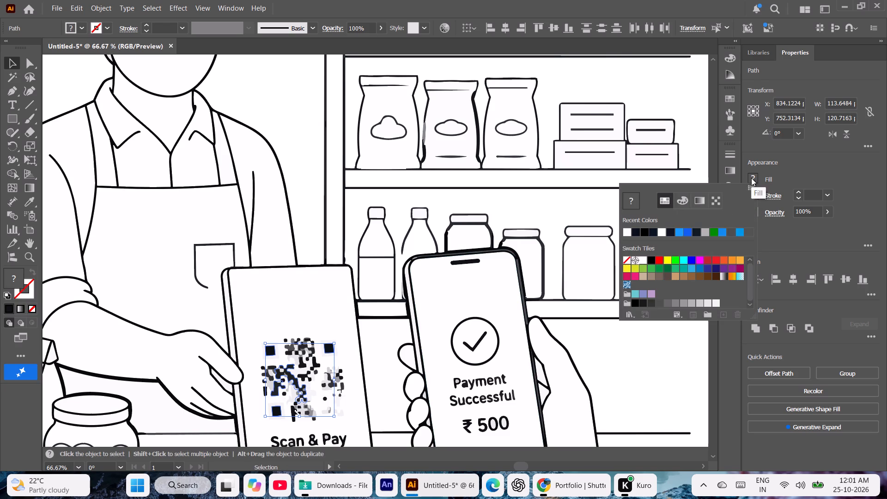
{"action": "left_click", "coordinate": [653, 259]}
{"action": "left_click", "coordinate": [609, 381]}
{"action": "left_click", "coordinate": [609, 381]}
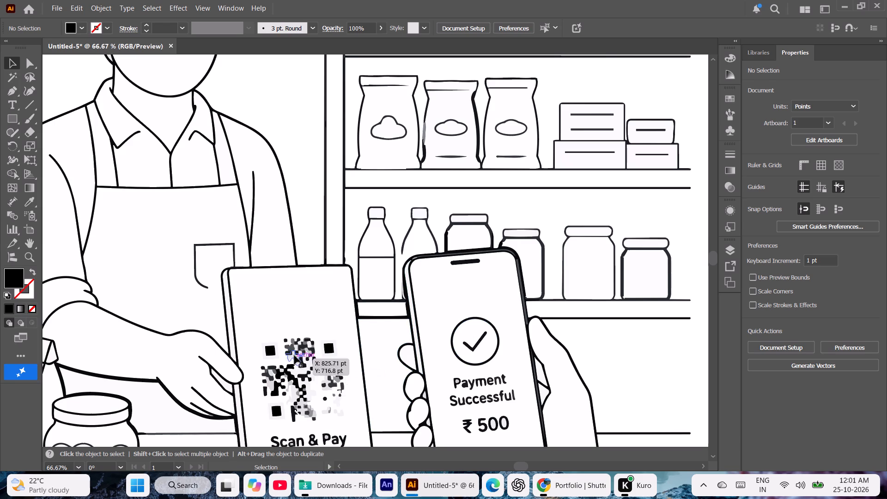
Delete five grey and light module pieces from the QR code's lower centre, left side, right side and middle.
{"action": "left_click", "coordinate": [312, 413]}
{"action": "key", "text": "Delete"}
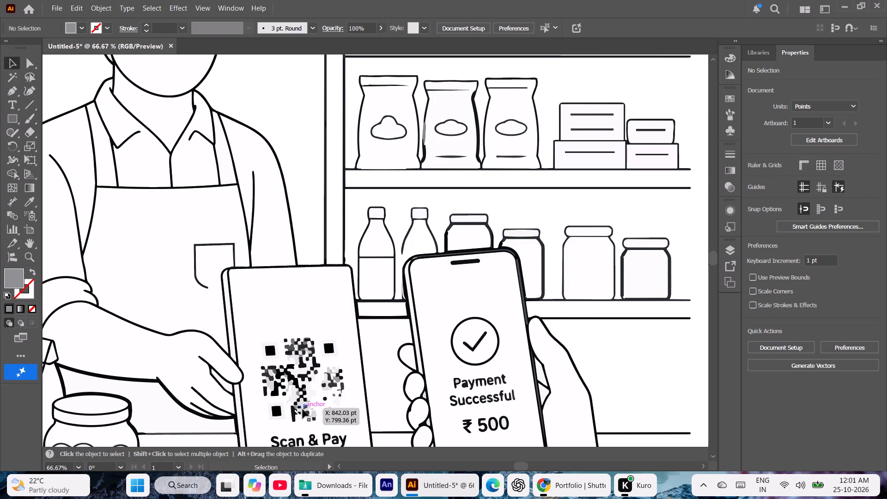
{"action": "left_click", "coordinate": [272, 381]}
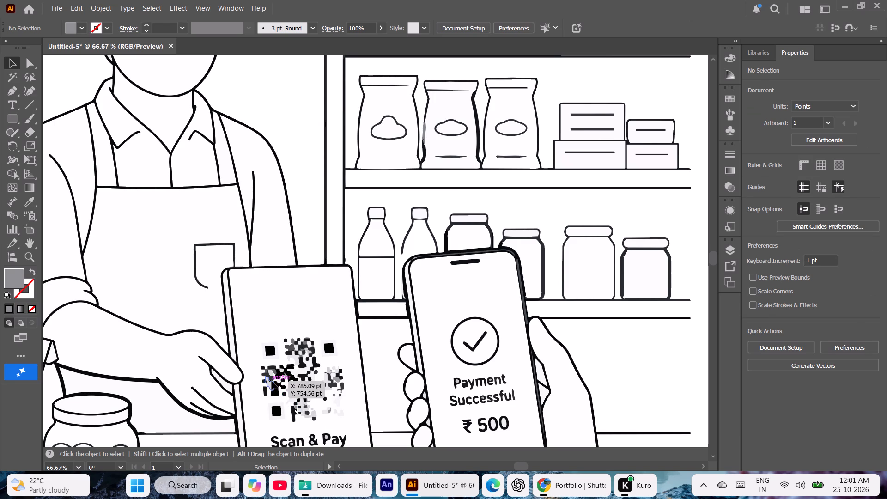
{"action": "key", "text": "Delete"}
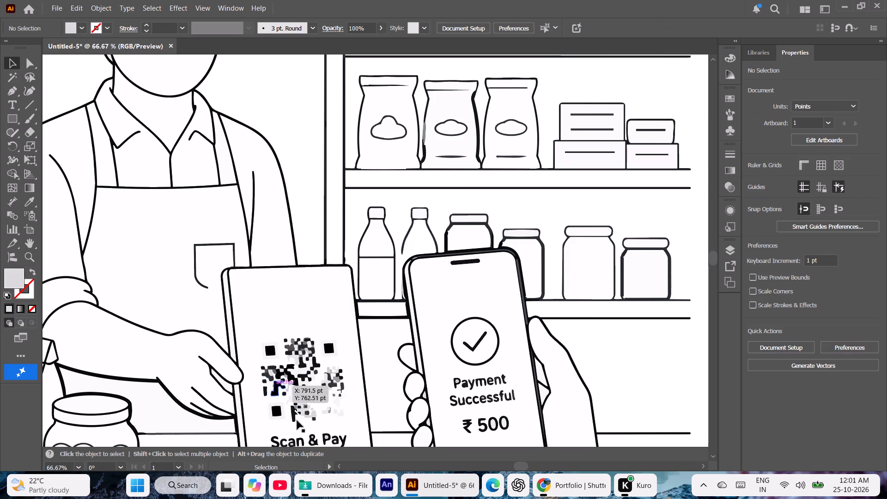
{"action": "left_click", "coordinate": [316, 412]}
{"action": "key", "text": "Delete"}
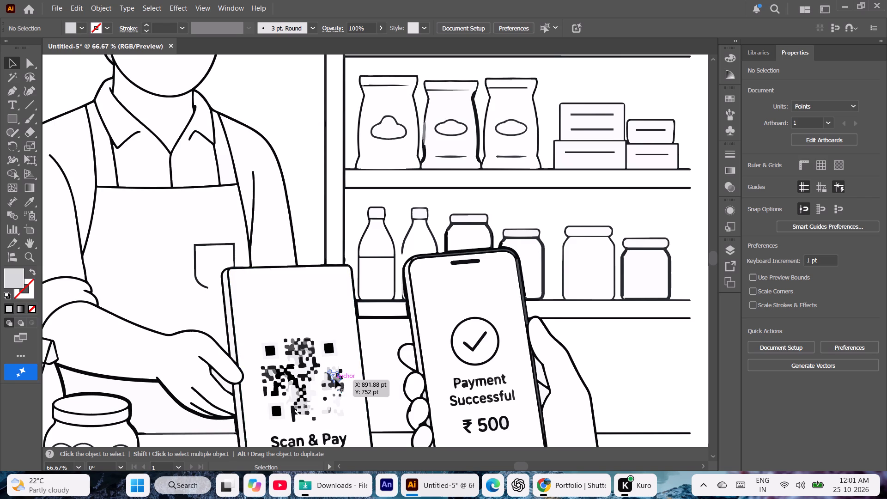
{"action": "left_click", "coordinate": [335, 380]}
{"action": "key", "text": "Delete"}
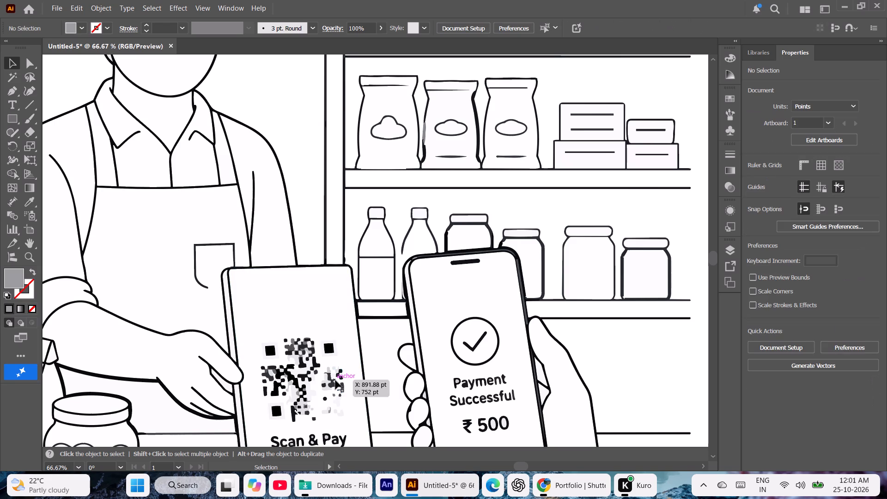
{"action": "left_click", "coordinate": [290, 390]}
{"action": "key", "text": "Delete"}
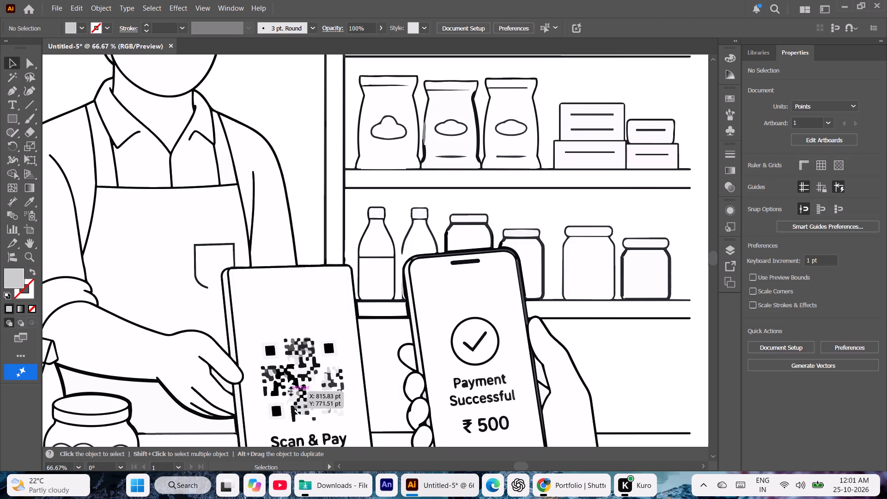
Delete three dark grey module pieces from the QR code's upper centre, left edge and right side.
{"action": "left_click", "coordinate": [293, 347]}
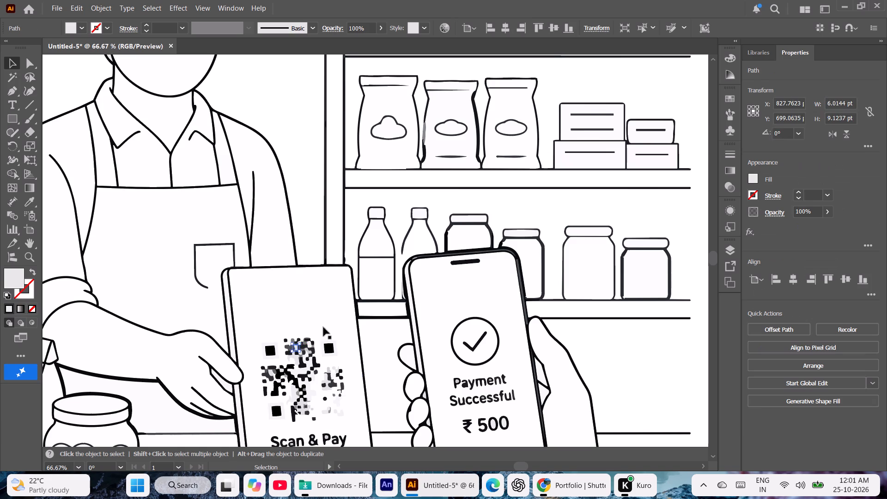
{"action": "left_click", "coordinate": [376, 343]}
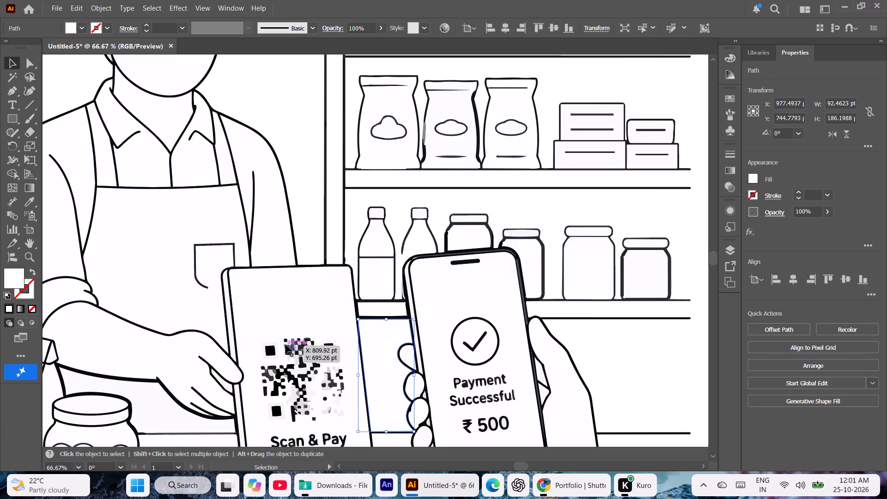
{"action": "left_click", "coordinate": [286, 345]}
{"action": "key", "text": "Delete"}
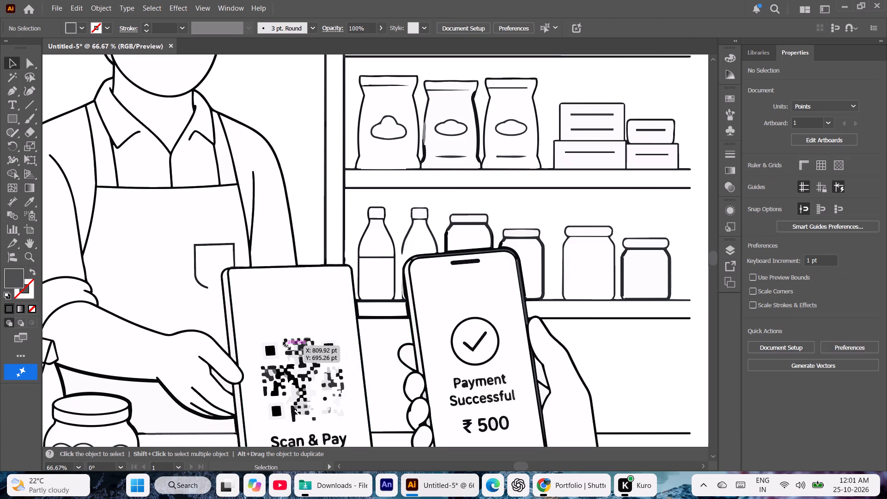
{"action": "left_click", "coordinate": [267, 377]}
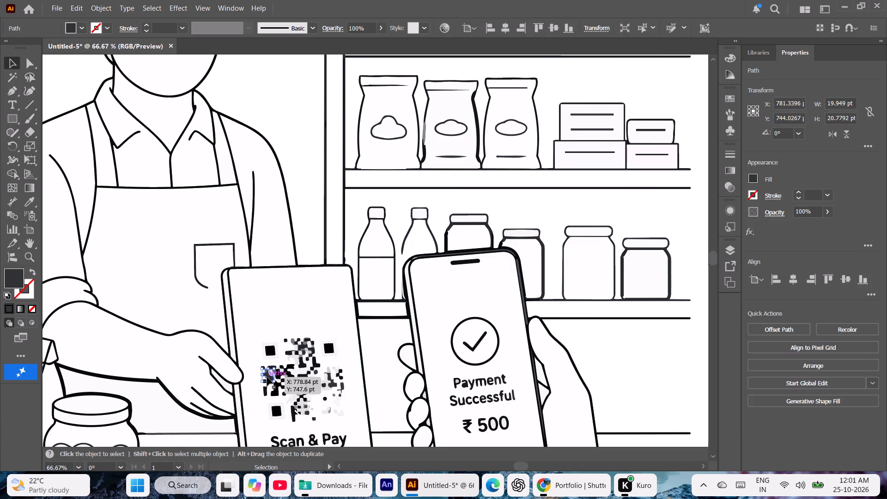
{"action": "key", "text": "Delete"}
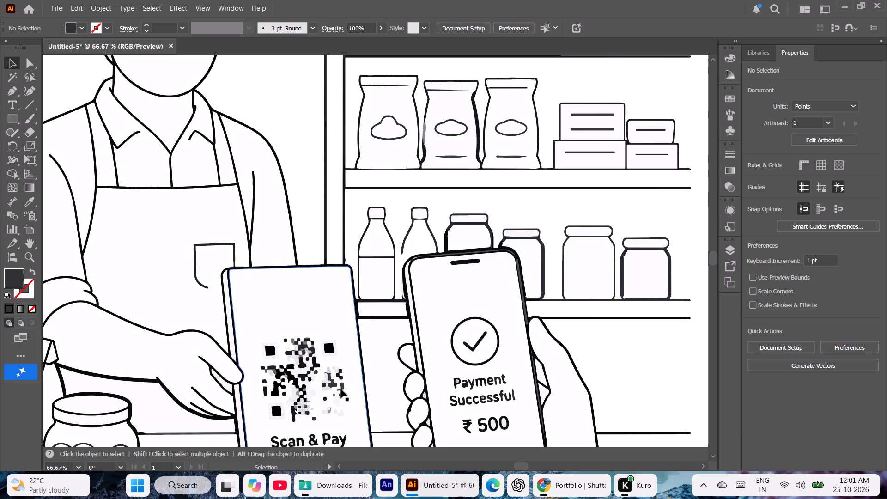
{"action": "left_click", "coordinate": [334, 383]}
{"action": "key", "text": "Delete"}
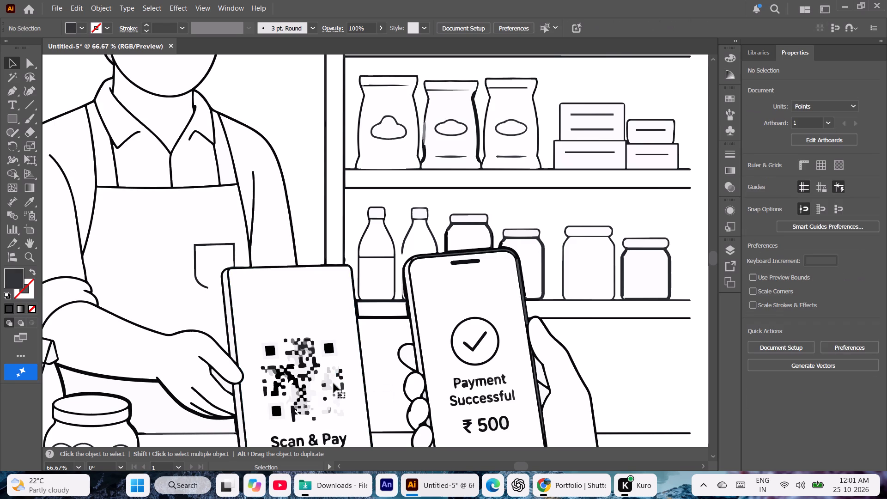
Recolour the light grey module piece on the QR code's right side with the white sampled from the sign.
{"action": "left_click", "coordinate": [329, 382]}
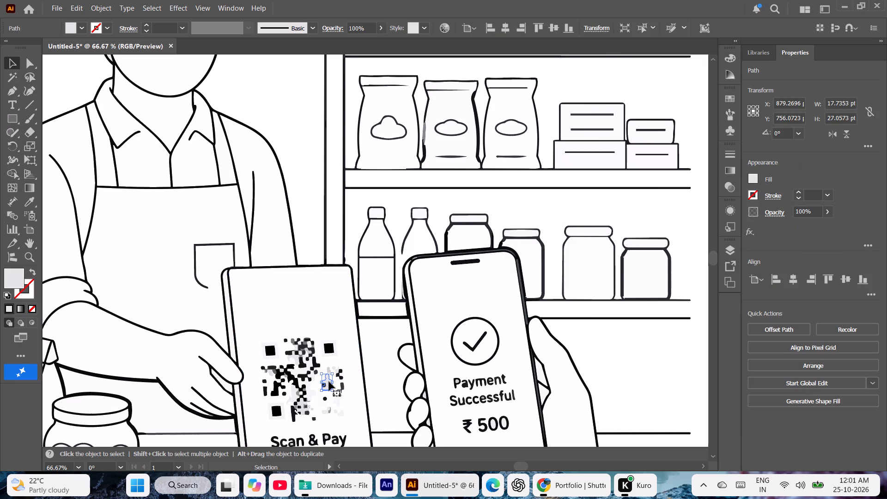
{"action": "key", "text": "i"}
{"action": "left_click", "coordinate": [314, 319]}
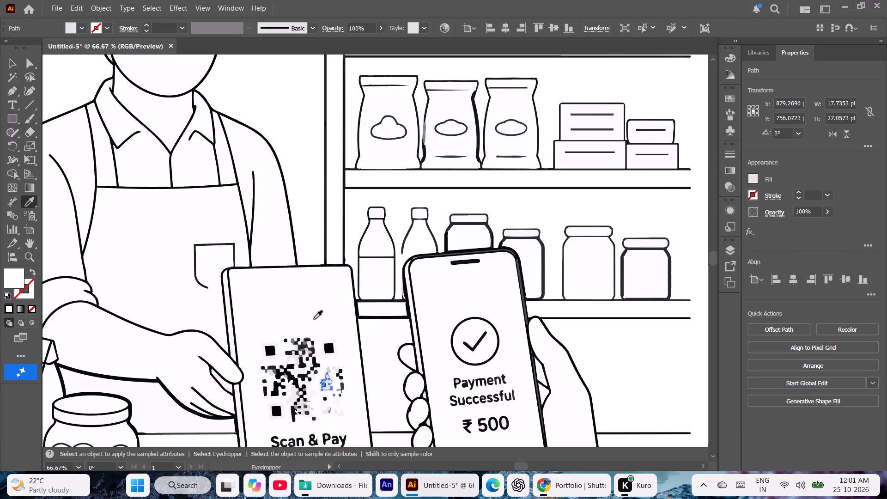
{"action": "left_click", "coordinate": [16, 62]}
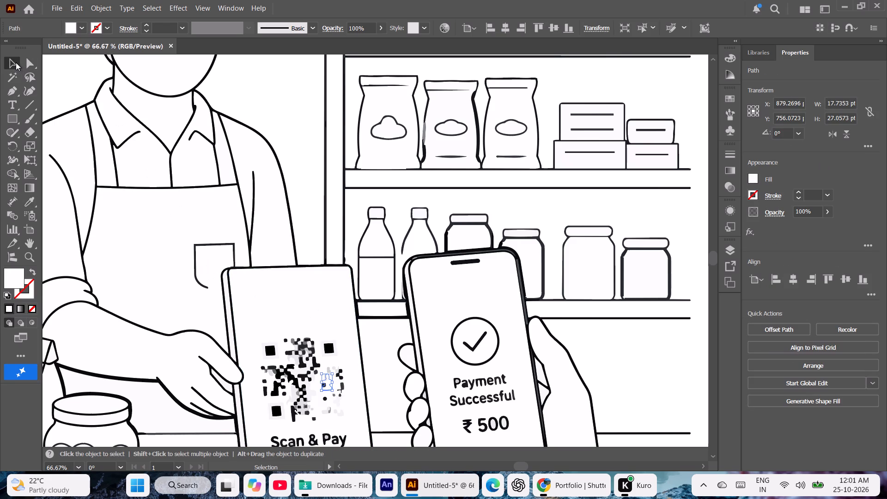
{"action": "left_click", "coordinate": [237, 107]}
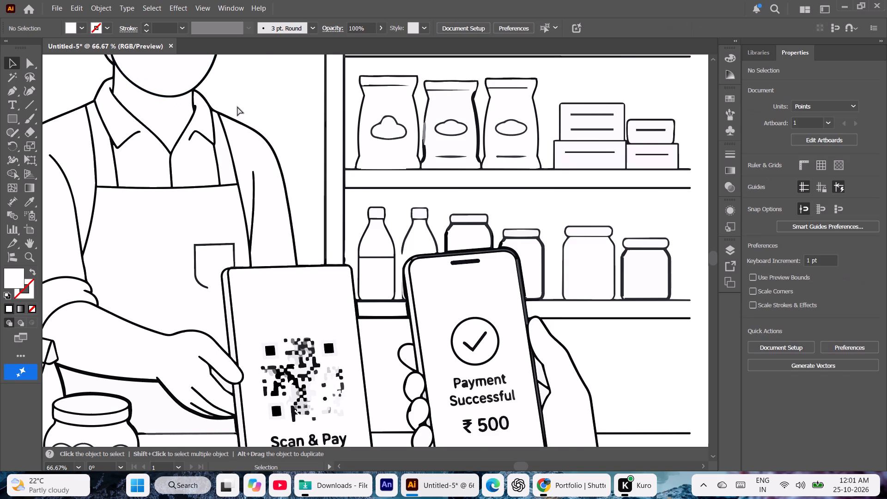
Delete the black module shapes from the QR code's lower left, bottom centre and middle.
{"action": "key", "text": "ctrl+minus"}
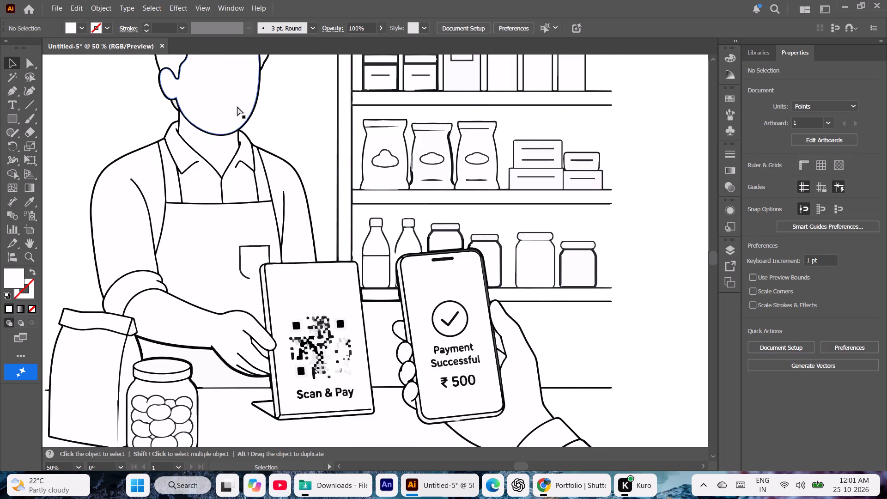
{"action": "key", "text": "ctrl+plus"}
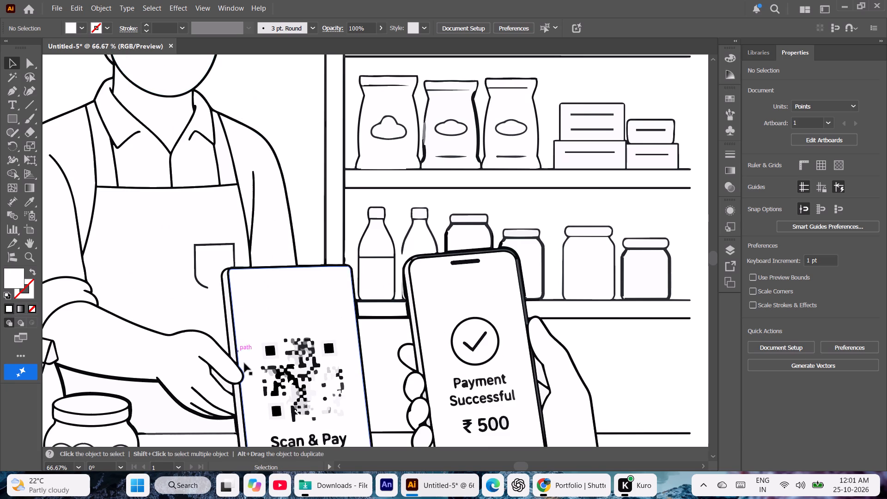
{"action": "left_click", "coordinate": [275, 391]}
{"action": "key", "text": "Delete"}
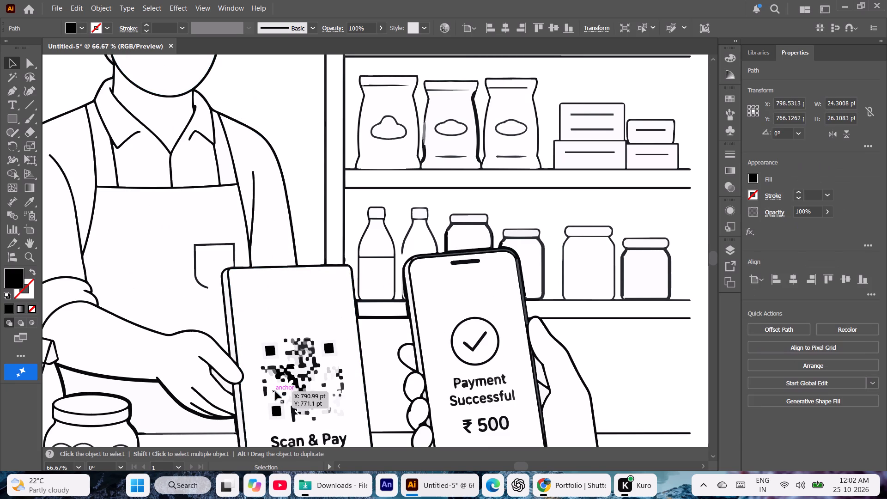
{"action": "left_click", "coordinate": [293, 419]}
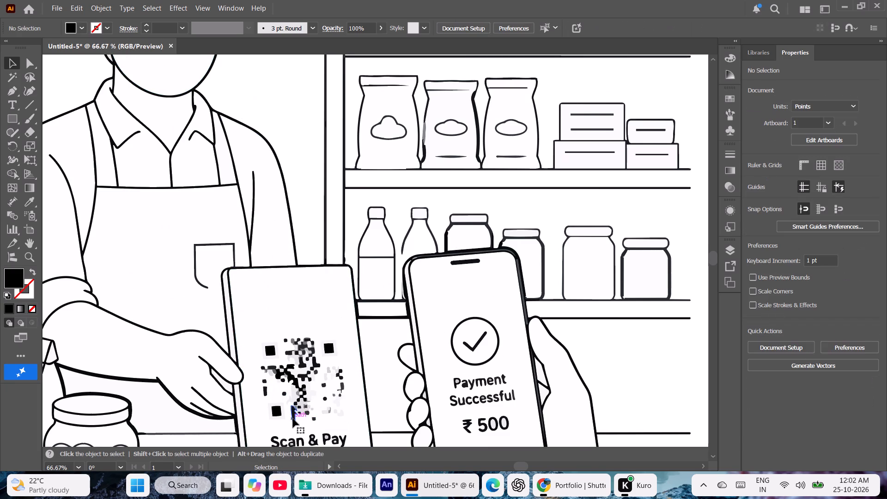
{"action": "key", "text": "Delete"}
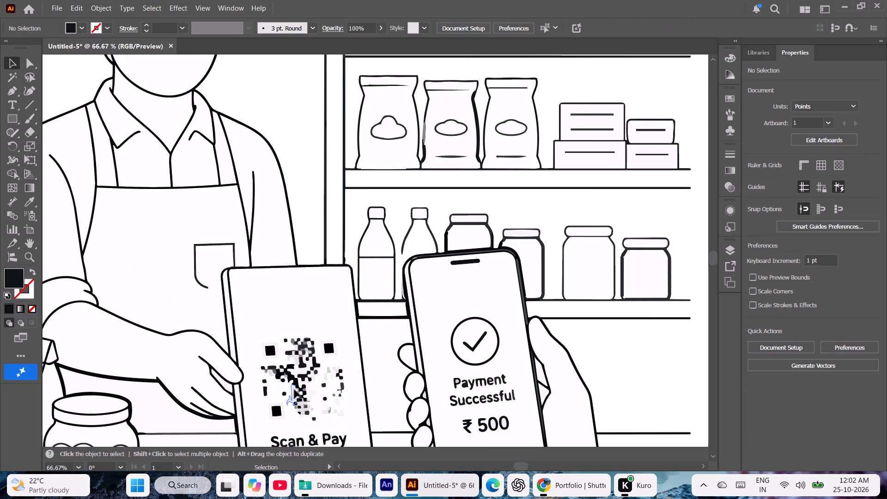
{"action": "left_click", "coordinate": [295, 380]}
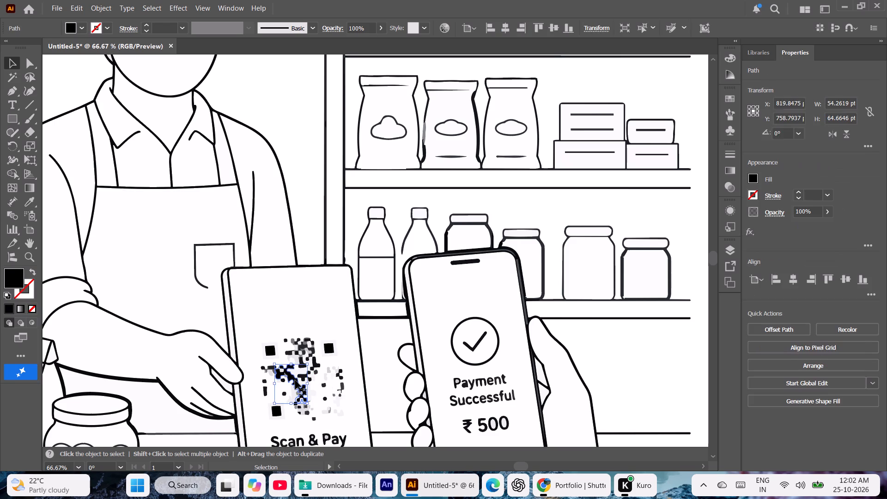
{"action": "key", "text": "Delete"}
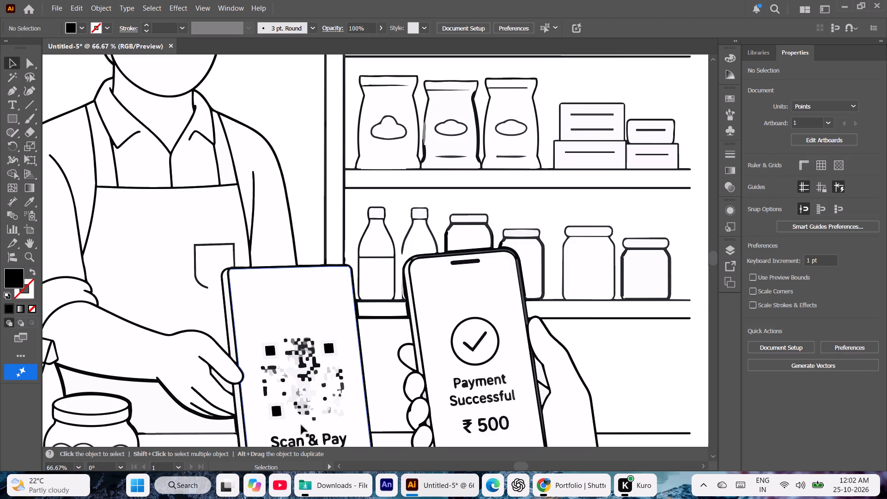
Delete six dark and light grey module pieces from the QR code's right side, left side, lower centre and upper middle.
{"action": "left_click", "coordinate": [329, 372]}
{"action": "key", "text": "Delete"}
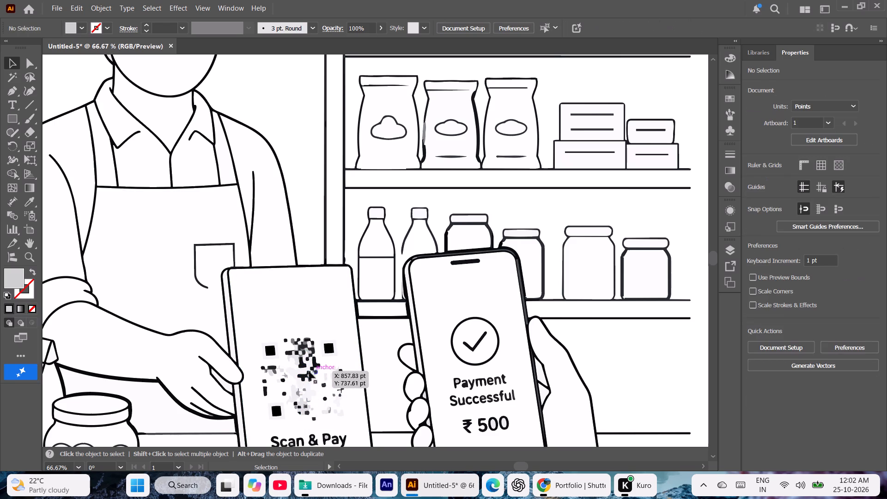
{"action": "left_click", "coordinate": [276, 373]}
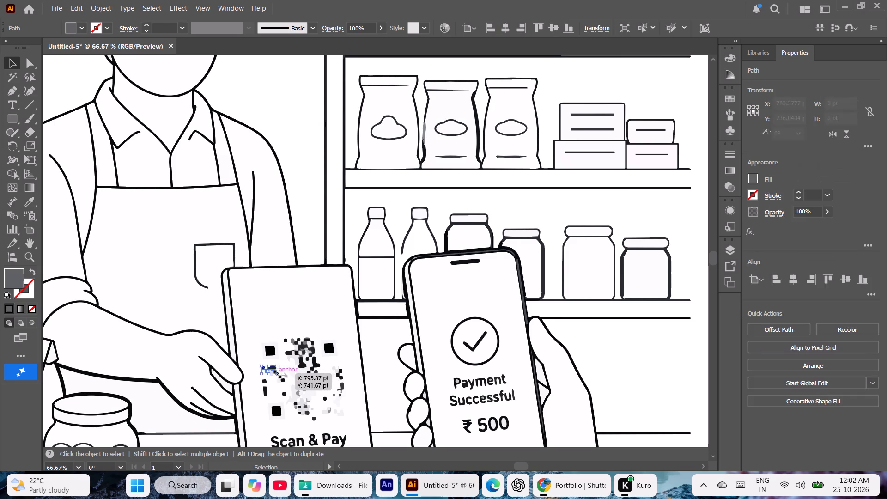
{"action": "key", "text": "Delete"}
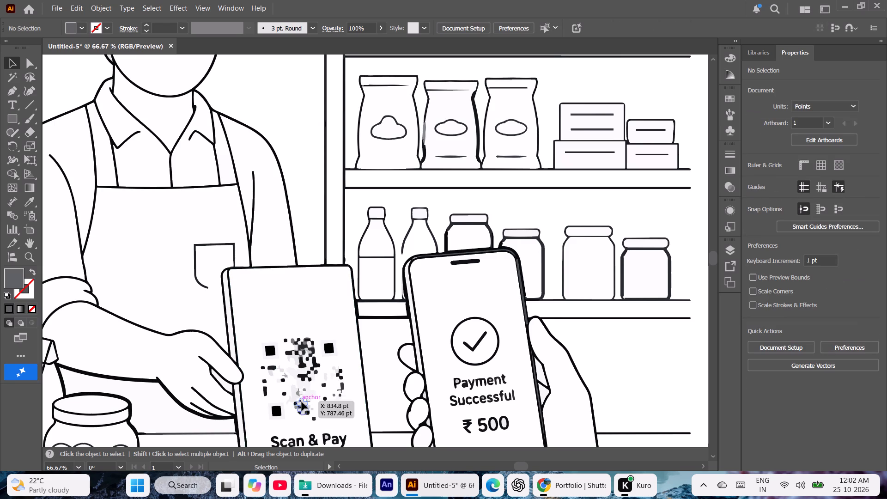
{"action": "left_click", "coordinate": [302, 402]}
{"action": "key", "text": "Delete"}
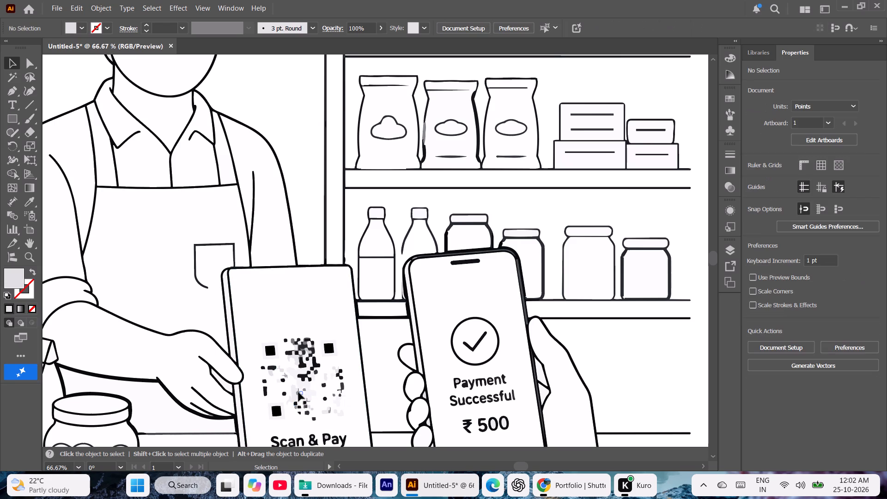
{"action": "left_click", "coordinate": [298, 392]}
{"action": "key", "text": "Delete"}
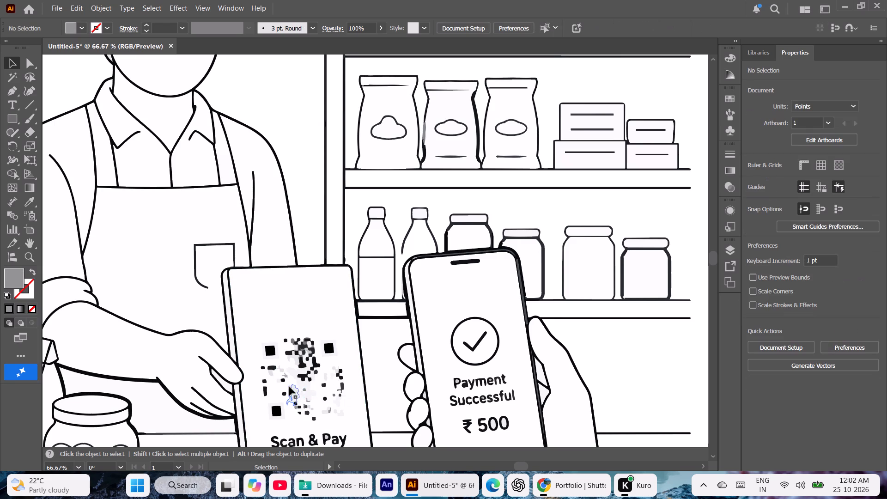
{"action": "left_click", "coordinate": [270, 376]}
{"action": "key", "text": "Delete"}
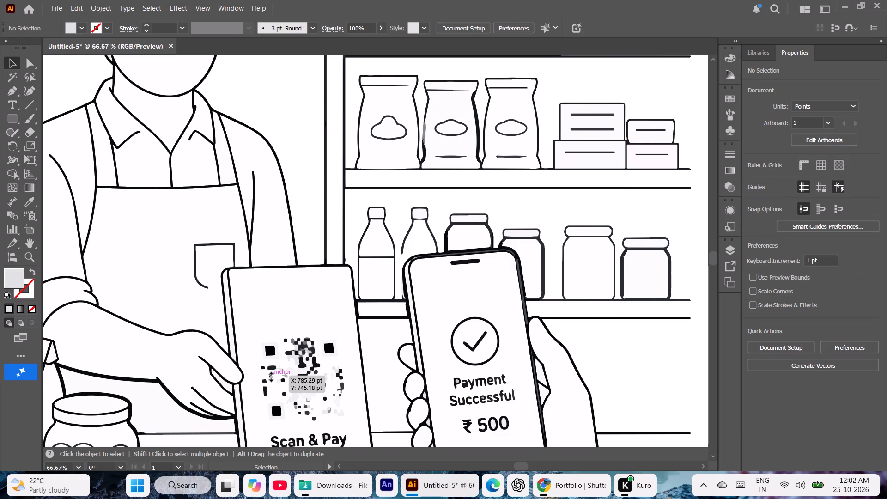
{"action": "left_click", "coordinate": [293, 359]}
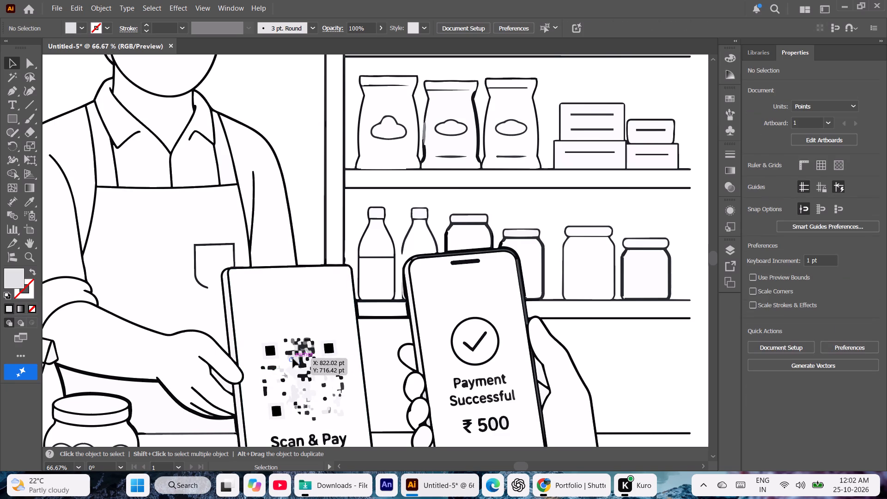
{"action": "key", "text": "Delete"}
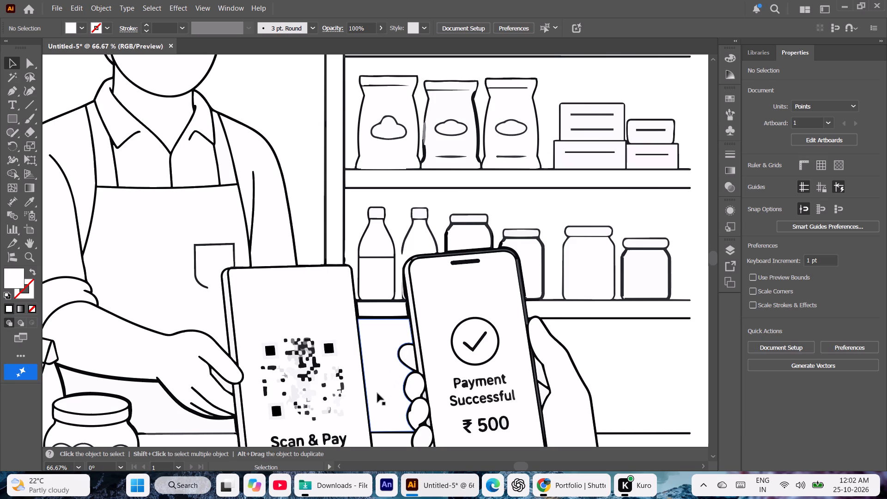
Recolour the grey inside of the "P" in "Payment" with the white sampled from the phone screen.
{"action": "left_click", "coordinate": [458, 381]}
{"action": "key", "text": "i"}
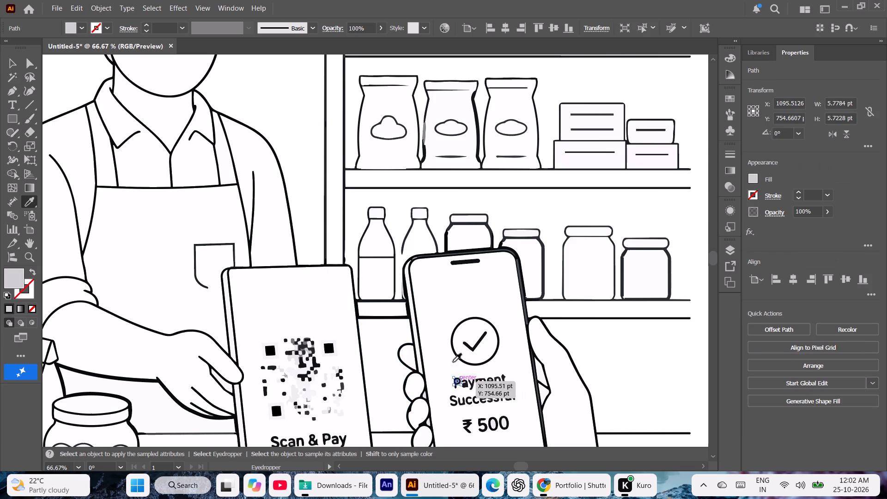
{"action": "left_click", "coordinate": [442, 318]}
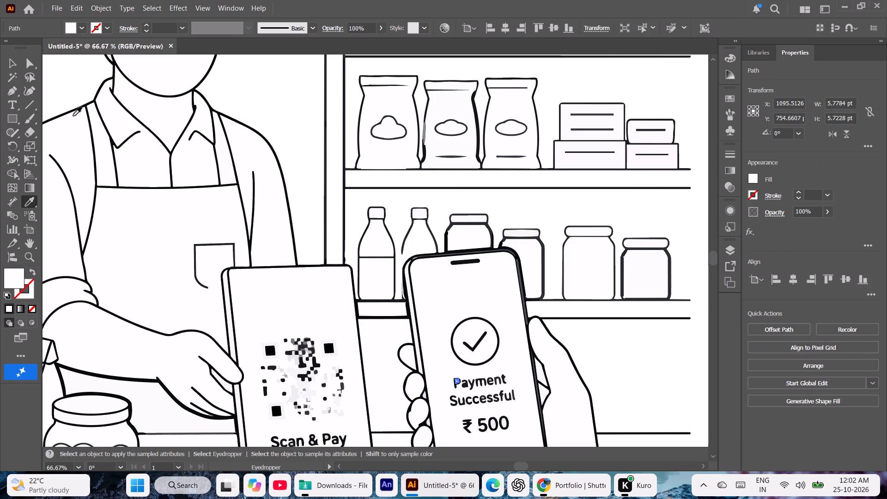
{"action": "left_click", "coordinate": [14, 62]}
{"action": "left_click", "coordinate": [231, 85]}
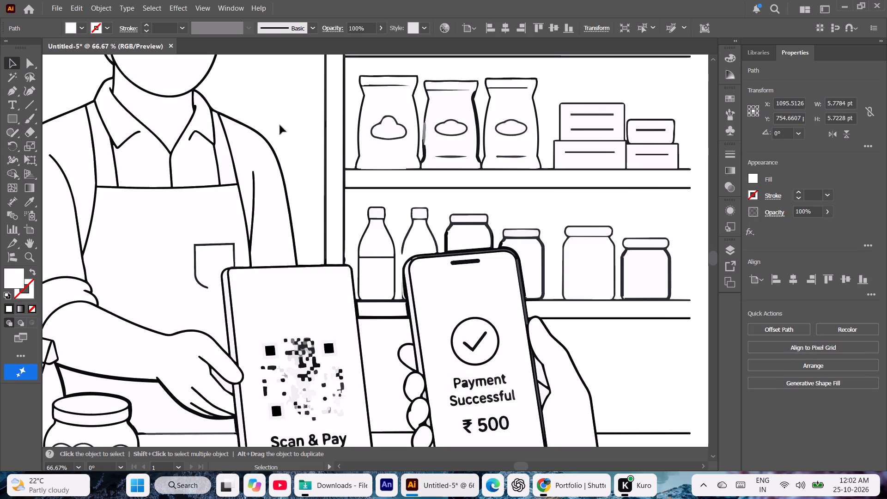
Recolour the grey inside of the "e" in "Successful" with the white sampled from the phone screen.
{"action": "left_click", "coordinate": [484, 397]}
{"action": "key", "text": "i"}
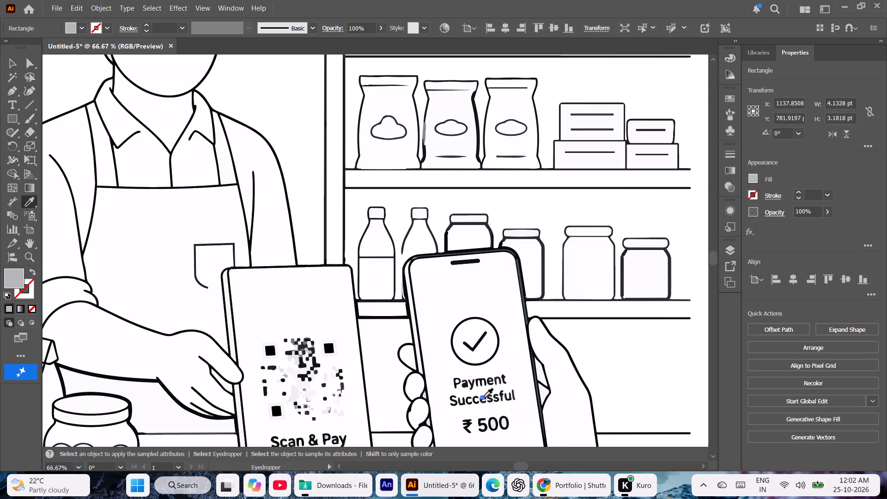
{"action": "left_click", "coordinate": [500, 284]}
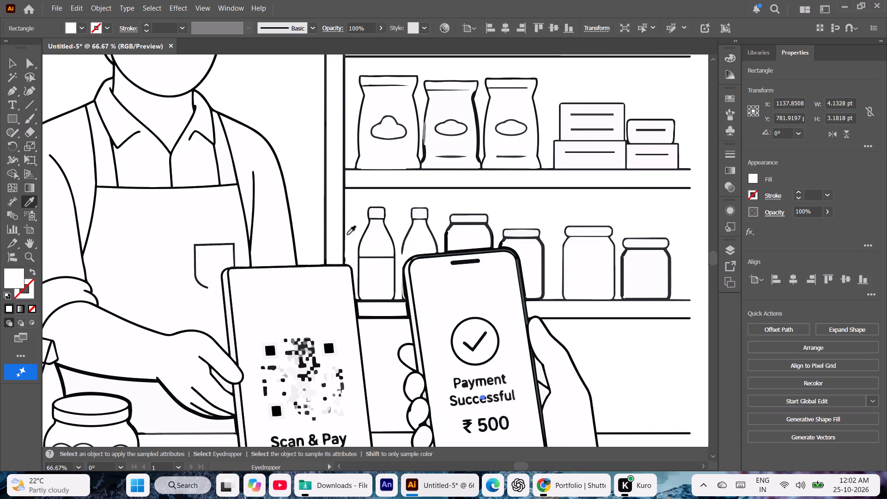
{"action": "left_click", "coordinate": [11, 62]}
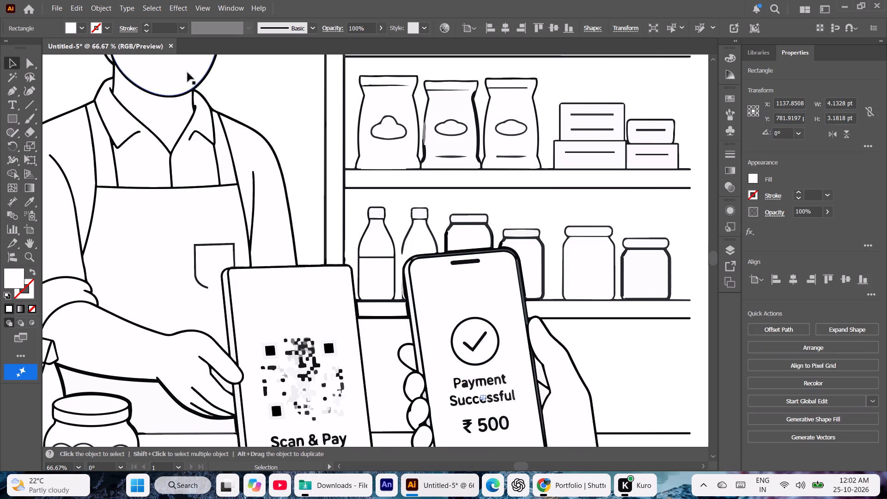
{"action": "left_click", "coordinate": [270, 79]}
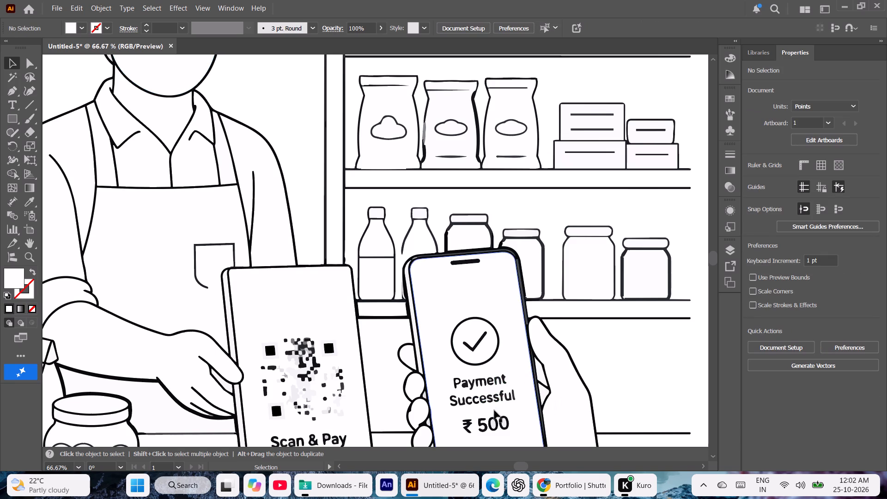
Recolour the insides of both zeros in "₹ 500" with the white sampled from the phone screen.
{"action": "left_click", "coordinate": [494, 423]}
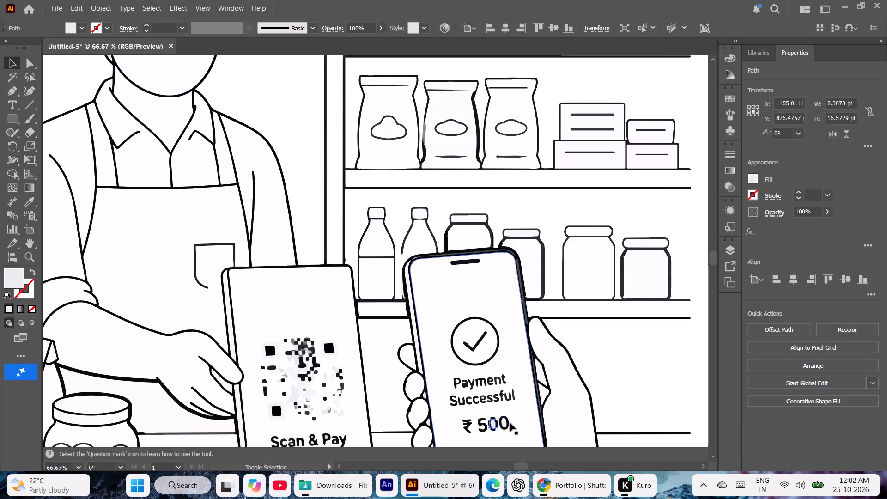
{"action": "left_click", "coordinate": [505, 423], "text": "shift"}
{"action": "key", "text": "i"}
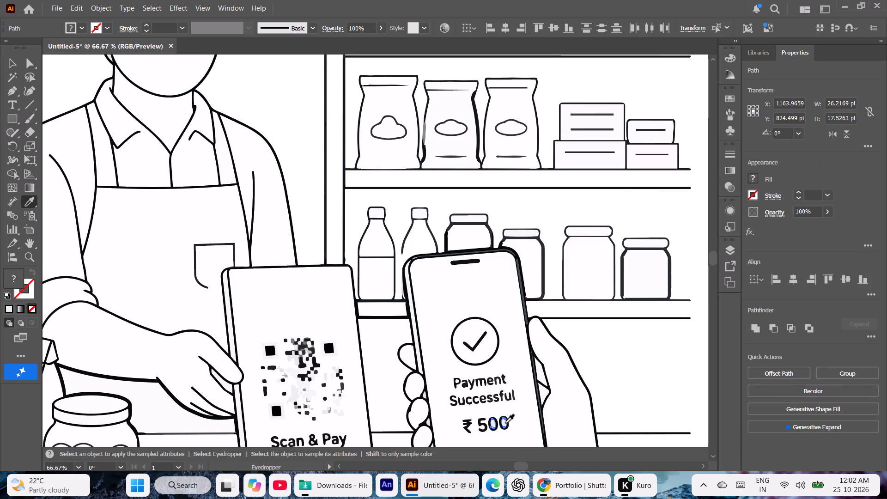
{"action": "left_click", "coordinate": [465, 289]}
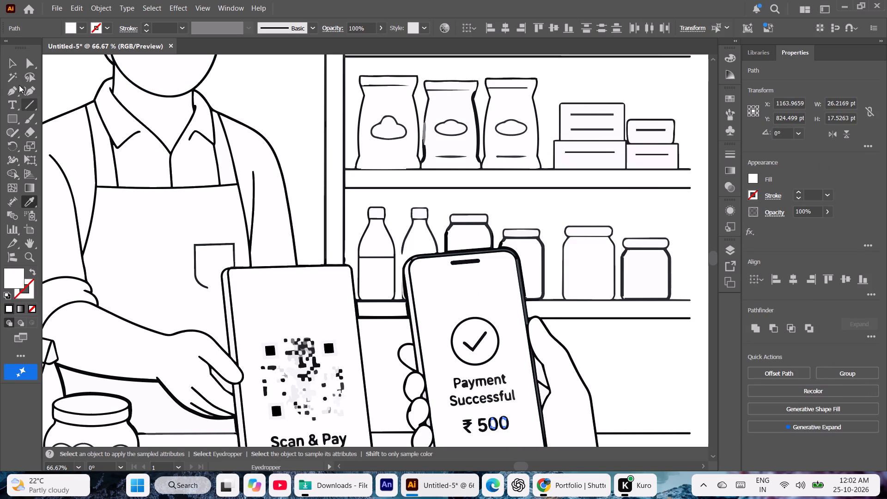
{"action": "left_click", "coordinate": [13, 68]}
{"action": "left_click", "coordinate": [259, 84]}
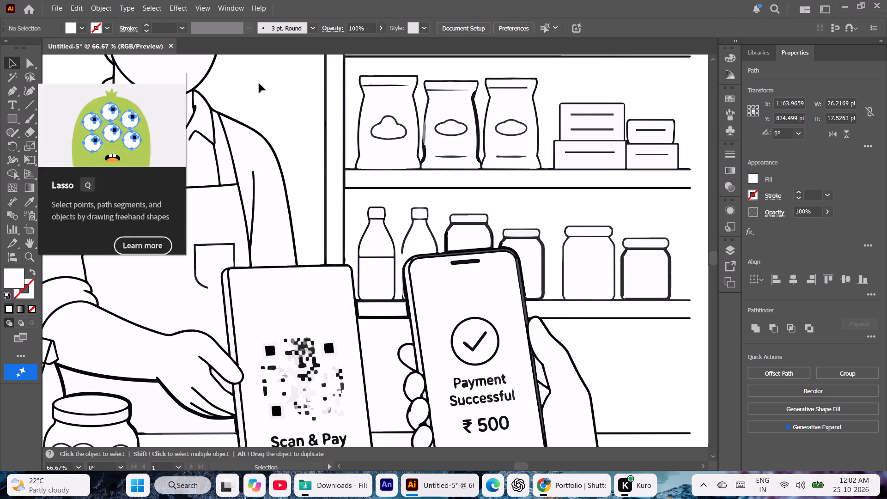
Examine the fills of the shelf frame and the shopkeeper's hair and sleeve paths across the whole drawing.
{"action": "key", "text": "ctrl+minus"}
{"action": "key", "text": "ctrl+minus"}
{"action": "key", "text": "ctrl+minus"}
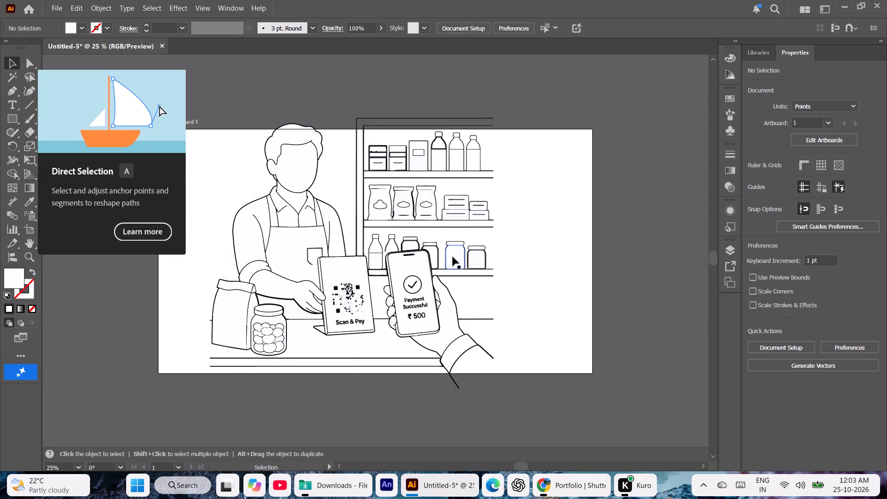
{"action": "left_click", "coordinate": [492, 125]}
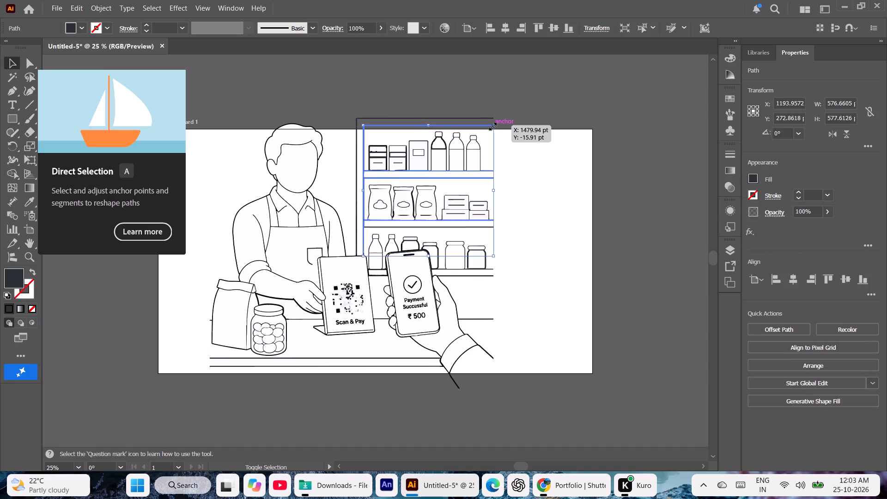
{"action": "left_click", "coordinate": [319, 159], "text": "shift"}
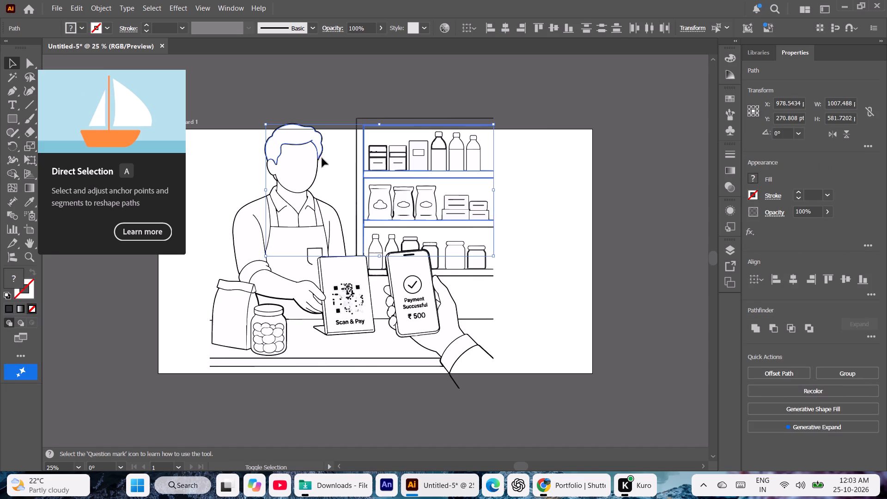
{"action": "left_click", "coordinate": [580, 166]}
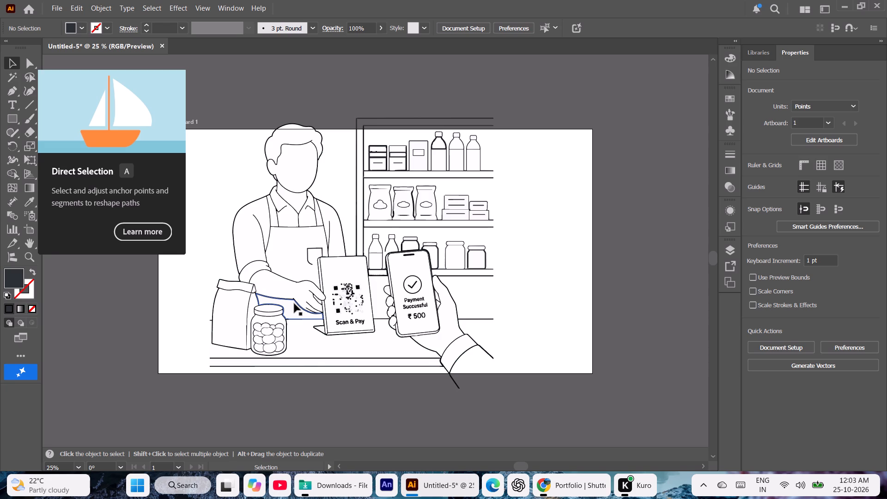
{"action": "left_click", "coordinate": [320, 160]}
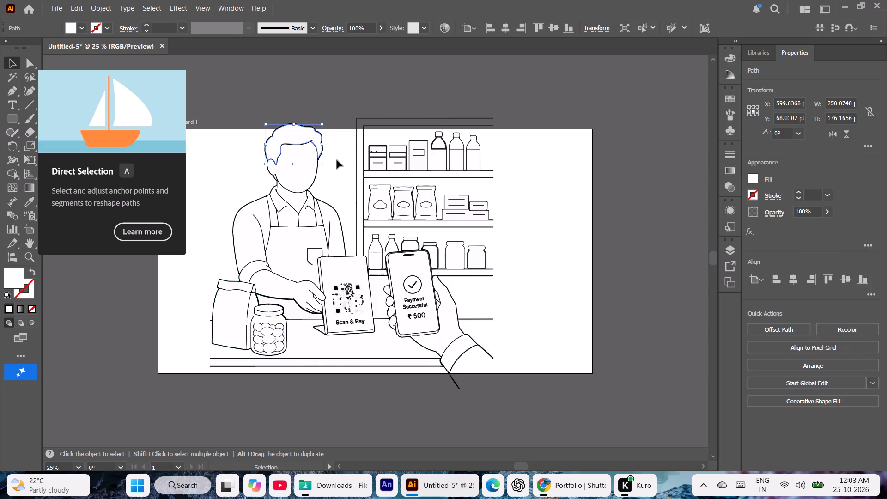
{"action": "left_click", "coordinate": [340, 161]}
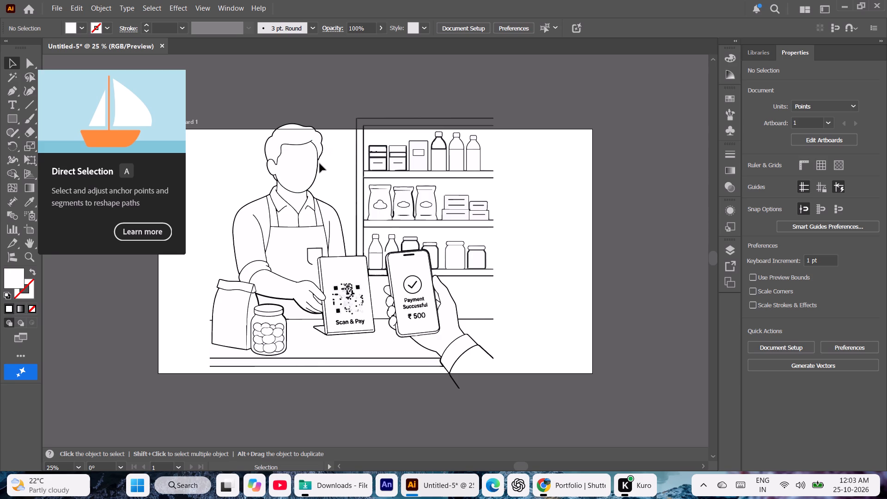
{"action": "left_click", "coordinate": [320, 164]}
{"action": "left_click", "coordinate": [340, 223]}
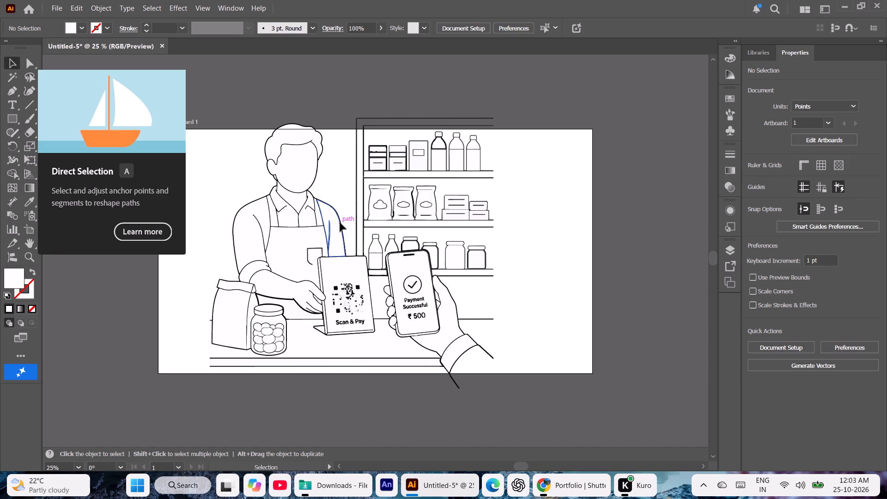
{"action": "left_click", "coordinate": [543, 208]}
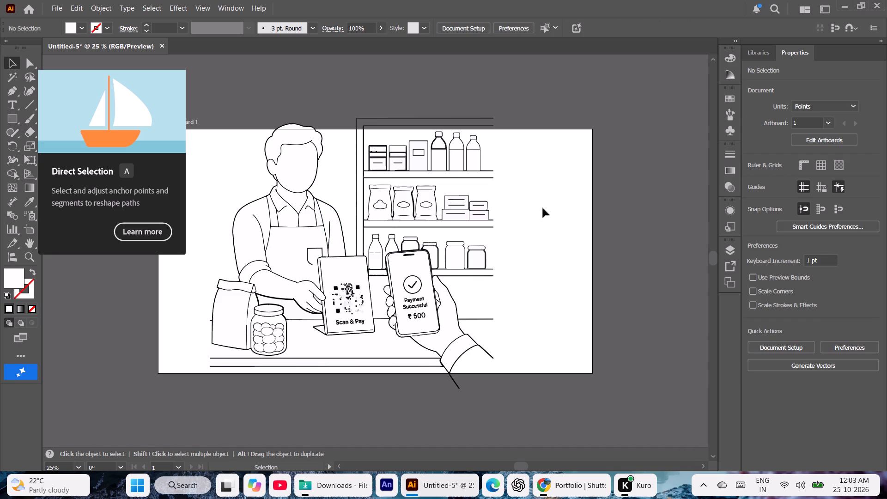
Set the fill of the large outline path forming the shopkeeper's shirt, counter, sign and hand to the black swatch.
{"action": "key", "text": "ctrl+plus"}
{"action": "key", "text": "ctrl+plus"}
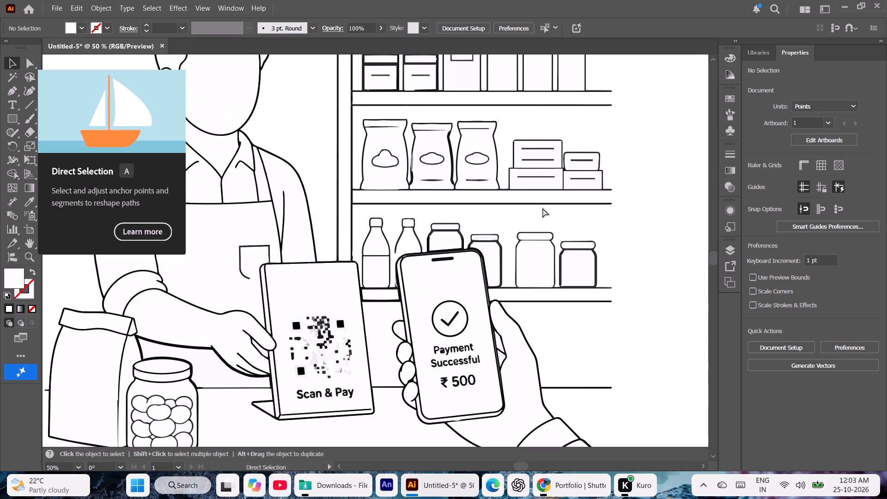
{"action": "left_click", "coordinate": [251, 114]}
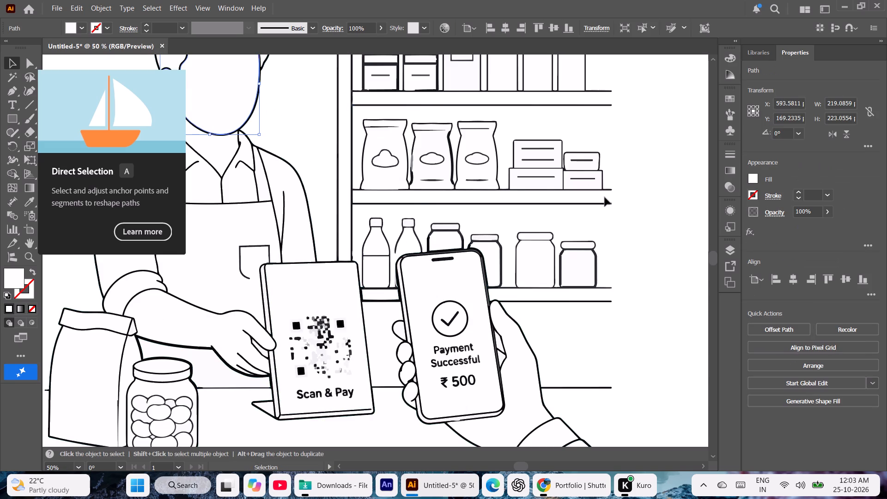
{"action": "left_click", "coordinate": [312, 158]}
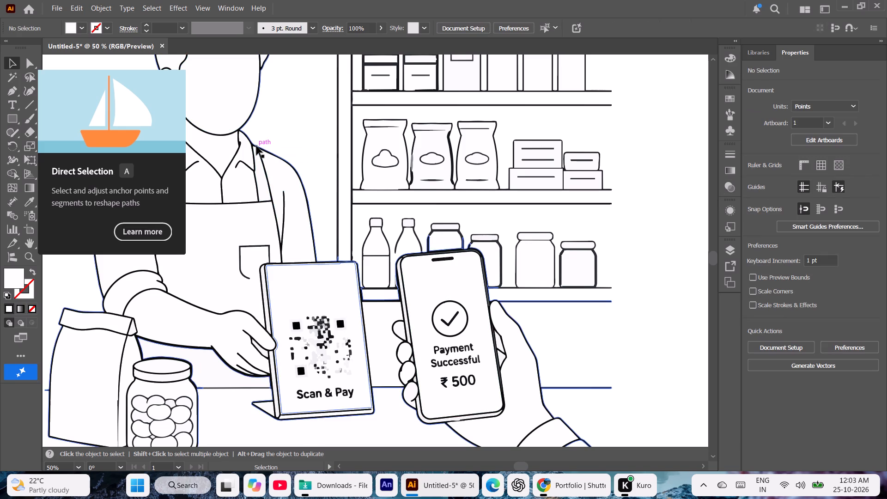
{"action": "left_click", "coordinate": [256, 146]}
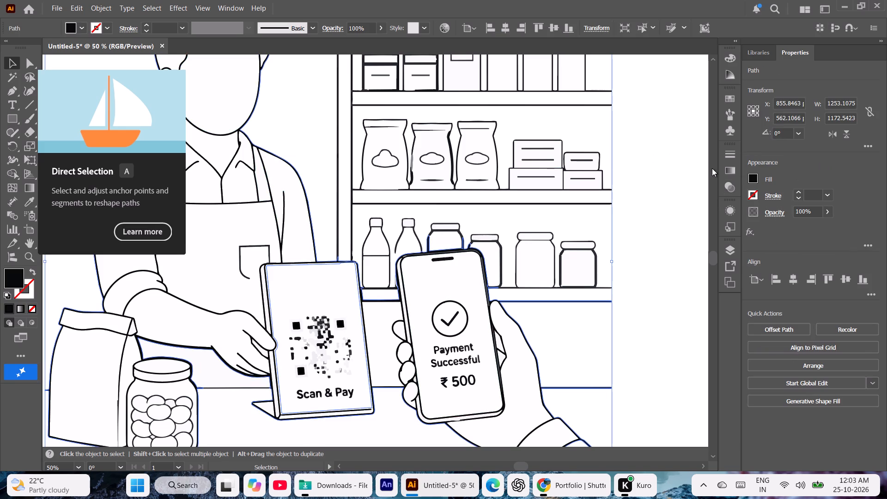
{"action": "left_click", "coordinate": [748, 178]}
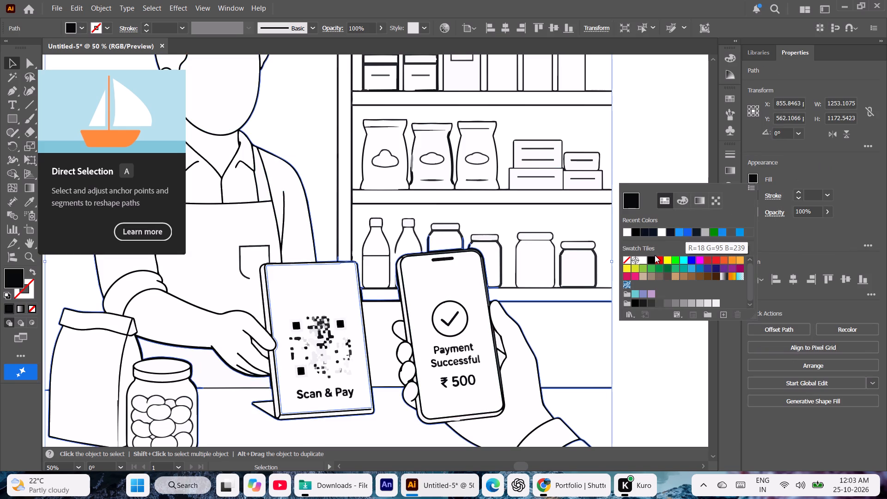
{"action": "left_click", "coordinate": [650, 260]}
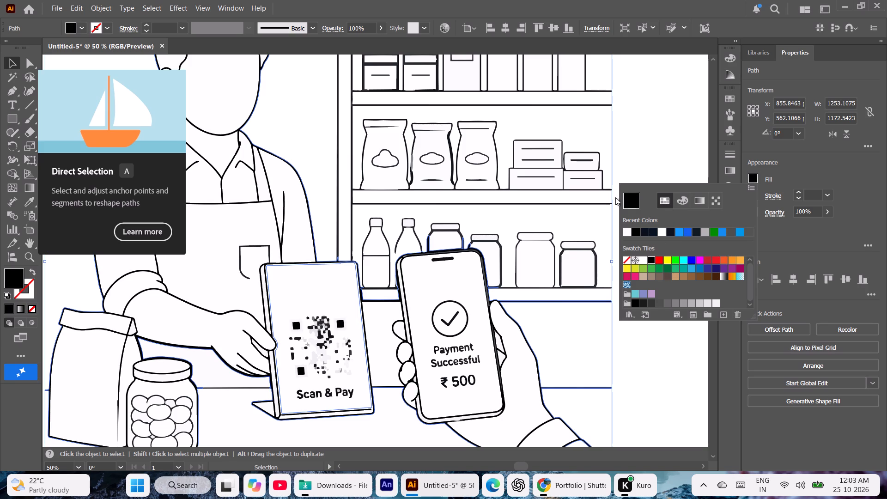
{"action": "left_click", "coordinate": [632, 128]}
{"action": "left_click", "coordinate": [632, 128]}
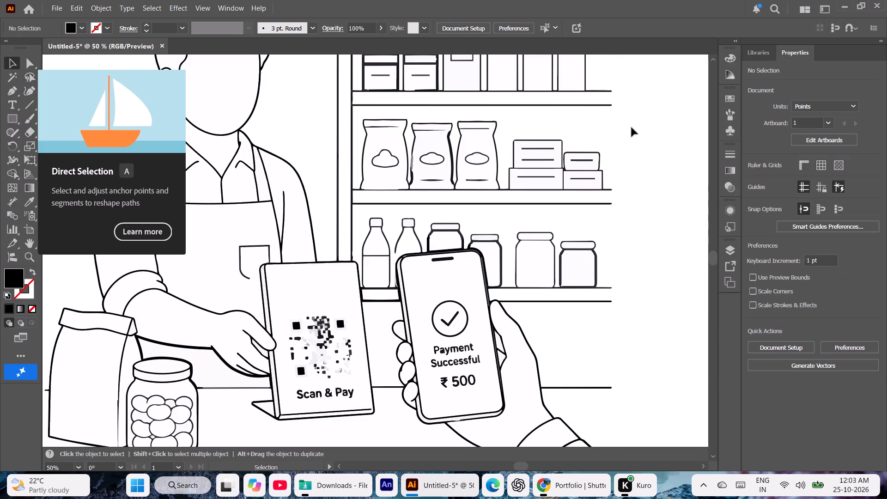
Set the fill of the path forming the lowest shelf's top line and its jar outlines to the black swatch.
{"action": "left_click", "coordinate": [611, 288]}
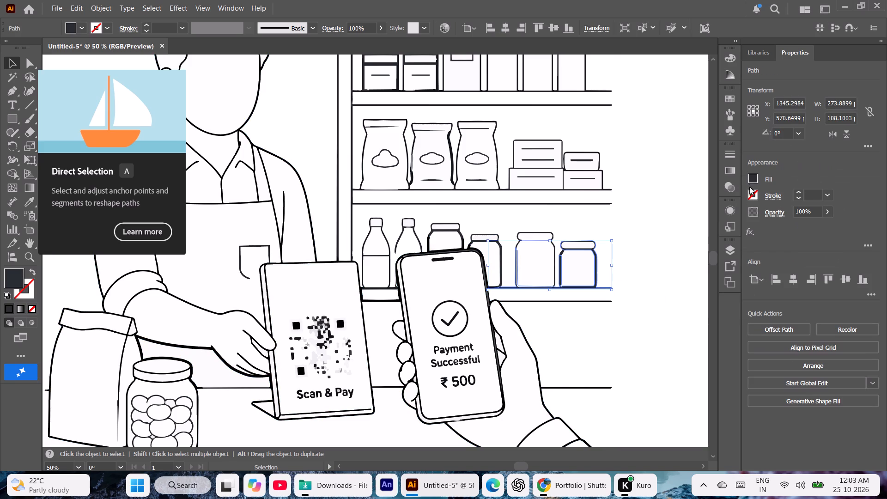
{"action": "left_click", "coordinate": [750, 178]}
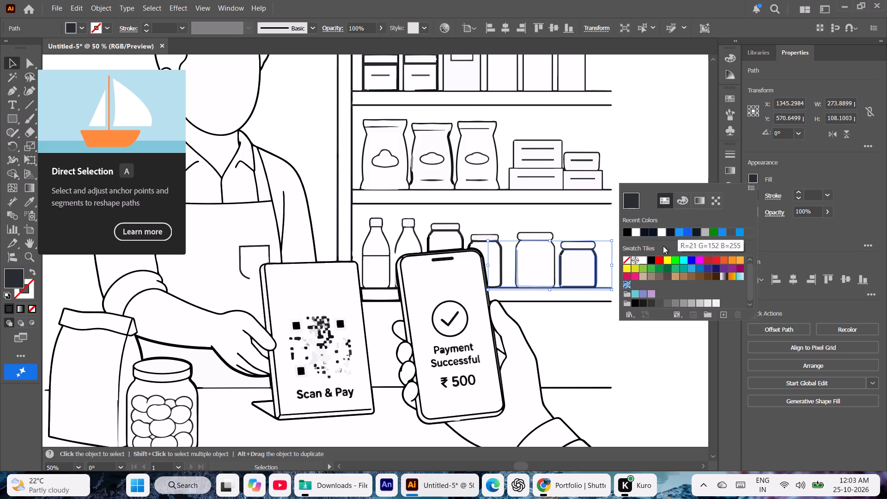
{"action": "left_click", "coordinate": [652, 258]}
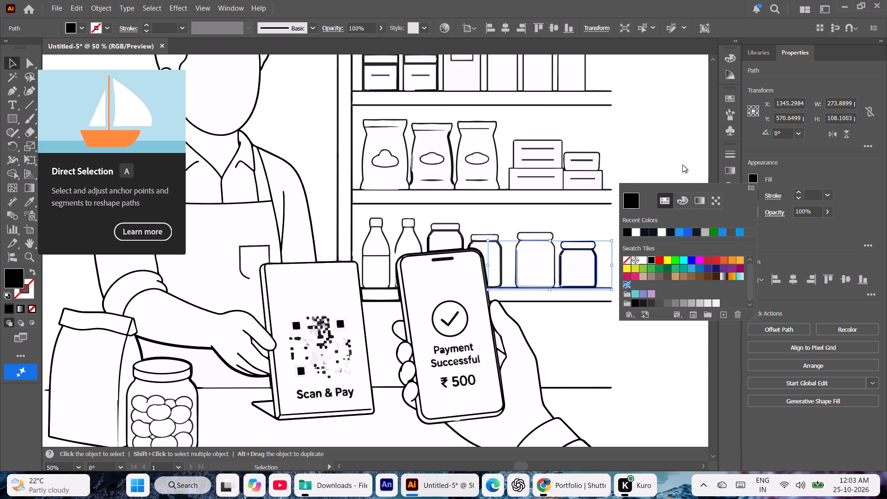
{"action": "left_click", "coordinate": [675, 155]}
Set the fill of the thin line along the underside of the top shelf to the black swatch.
{"action": "left_click", "coordinate": [608, 104]}
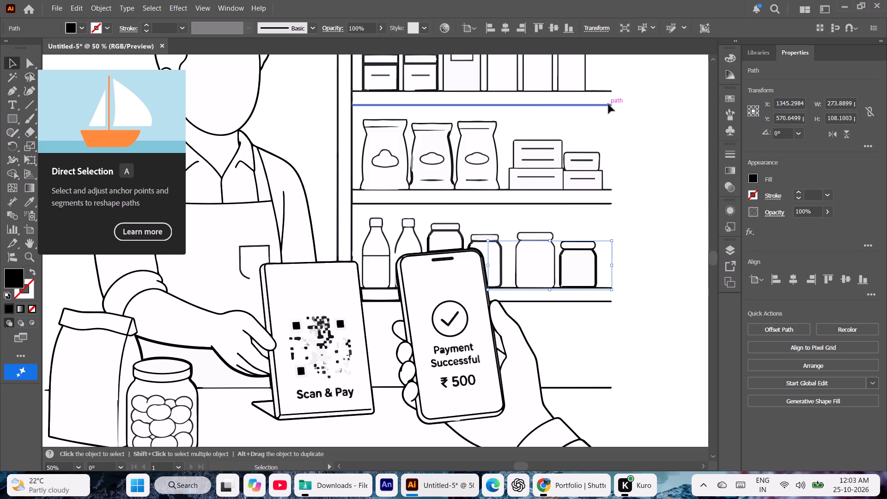
{"action": "left_click", "coordinate": [752, 181]}
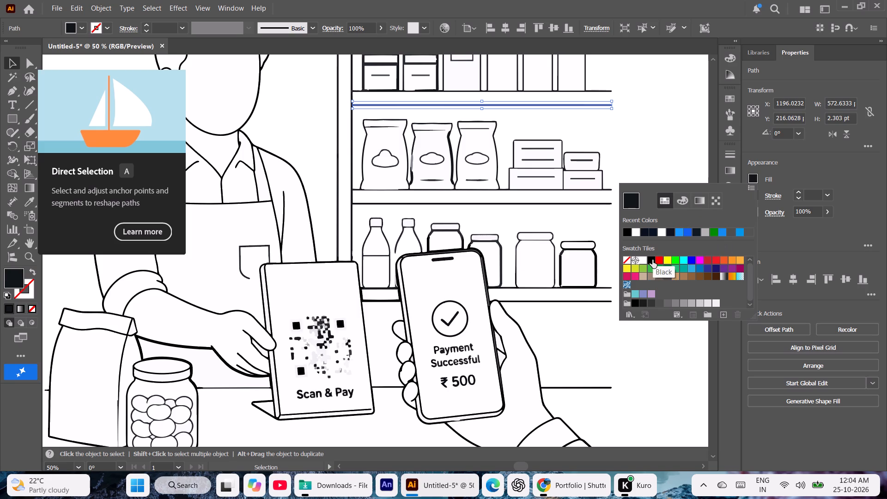
{"action": "left_click", "coordinate": [652, 260]}
{"action": "left_click", "coordinate": [665, 130]}
{"action": "left_click", "coordinate": [665, 130]}
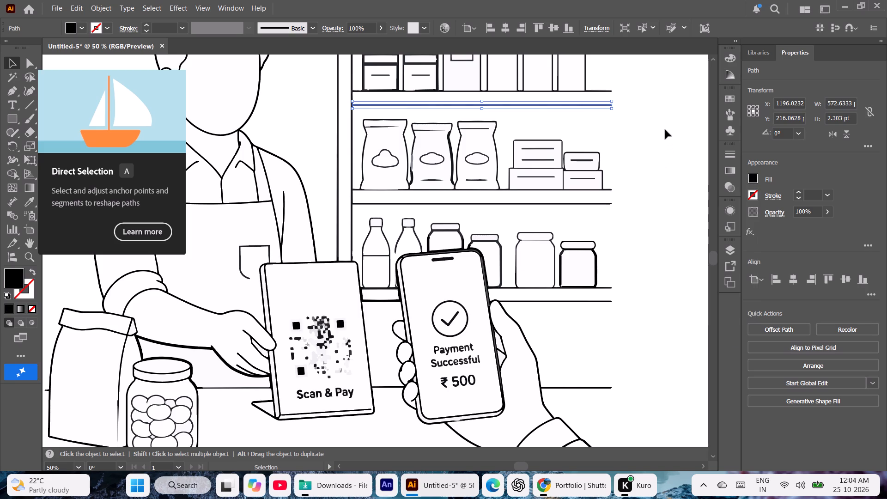
Apply the black swatch to the large outline path running around the shirt, sign, counter and hand beside the phone.
{"action": "key", "text": "ctrl+minus"}
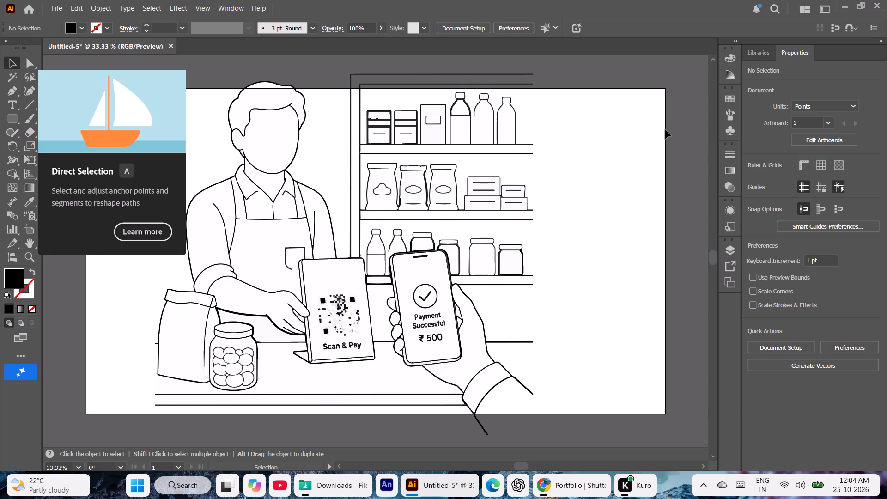
{"action": "key", "text": "ctrl+plus"}
{"action": "key", "text": "ctrl+plus"}
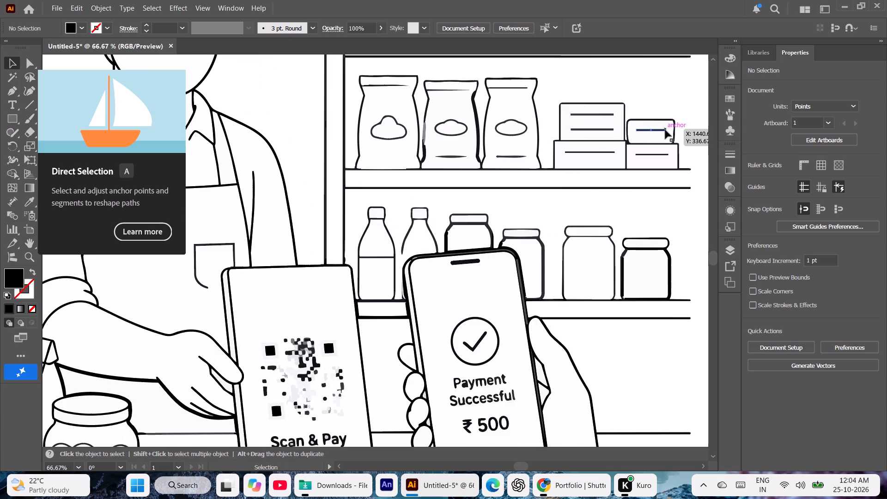
{"action": "left_click", "coordinate": [403, 291]}
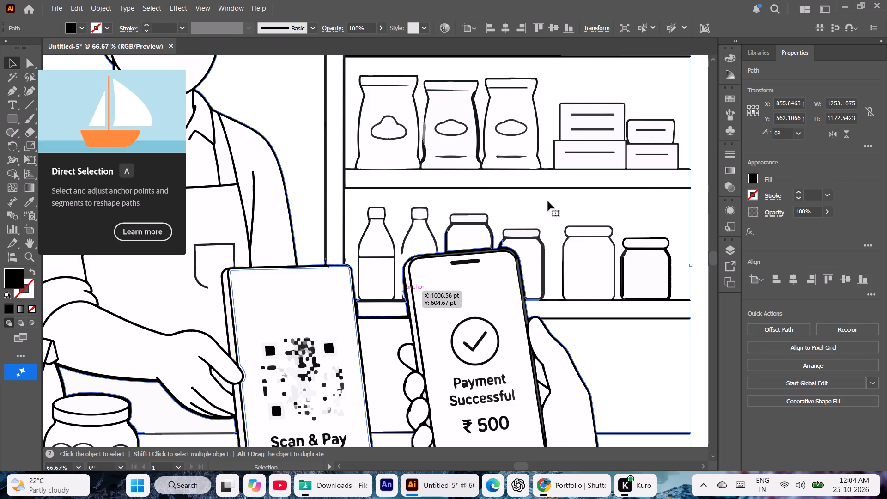
{"action": "left_click", "coordinate": [749, 176]}
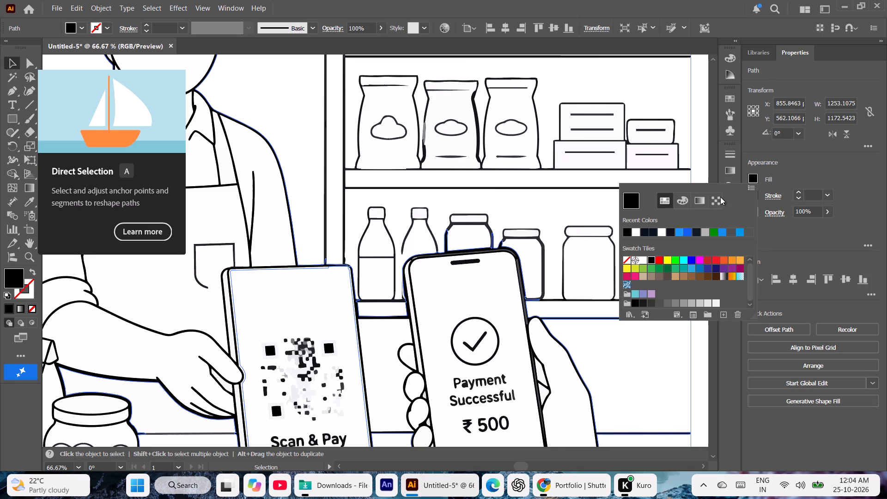
{"action": "left_click", "coordinate": [654, 260]}
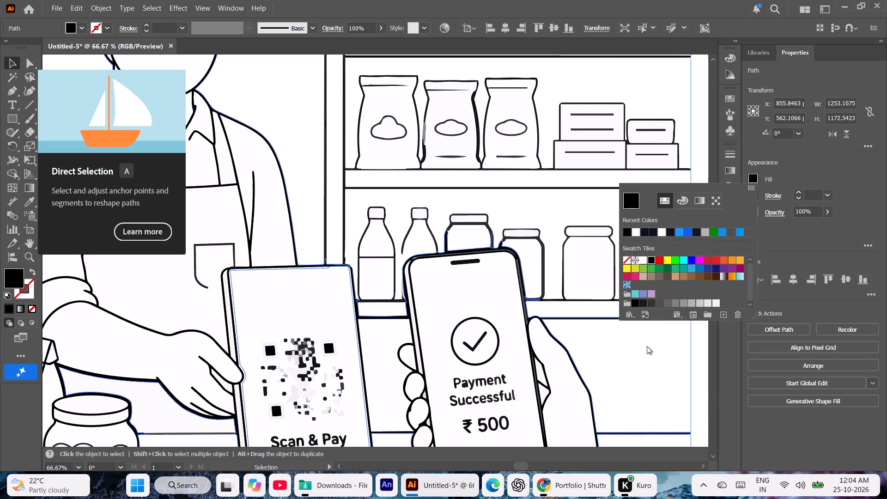
{"action": "double_click", "coordinate": [647, 346]}
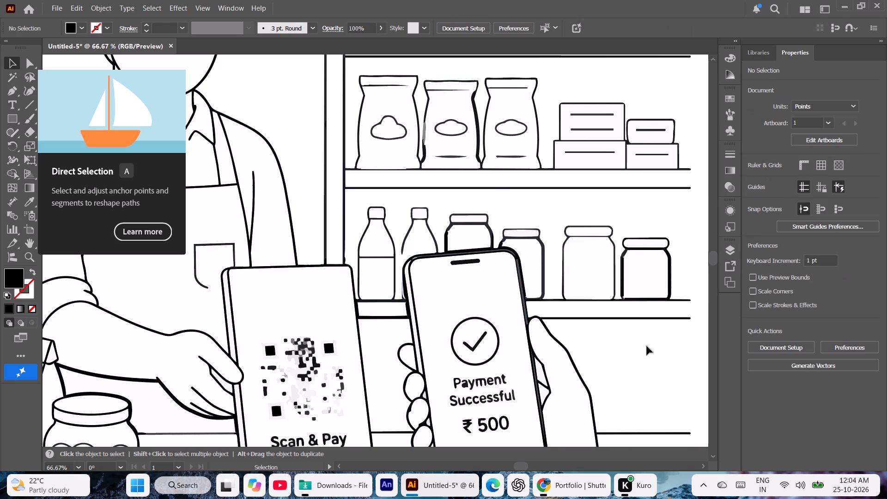
Check the fills of a candy in the jar and the area around the counter lines in the whole drawing.
{"action": "key", "text": "ctrl+minus"}
{"action": "key", "text": "ctrl+minus"}
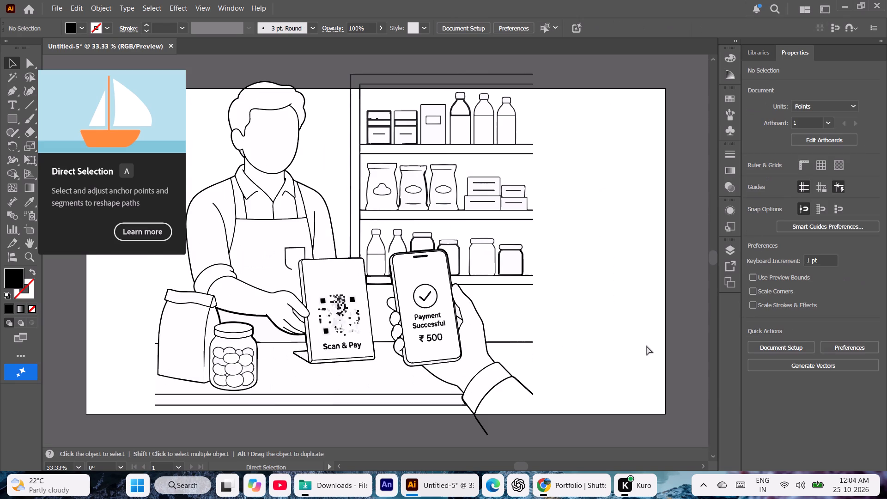
{"action": "left_click", "coordinate": [239, 362]}
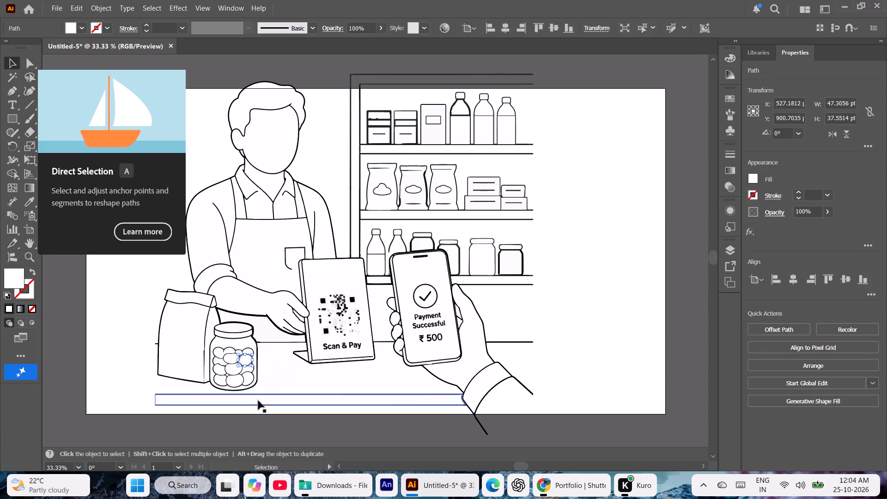
{"action": "left_click", "coordinate": [271, 414]}
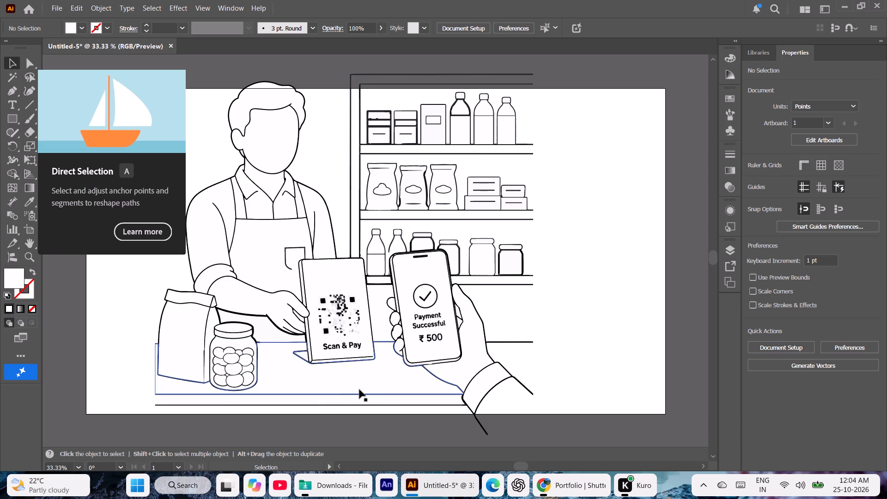
{"action": "left_click", "coordinate": [279, 343]}
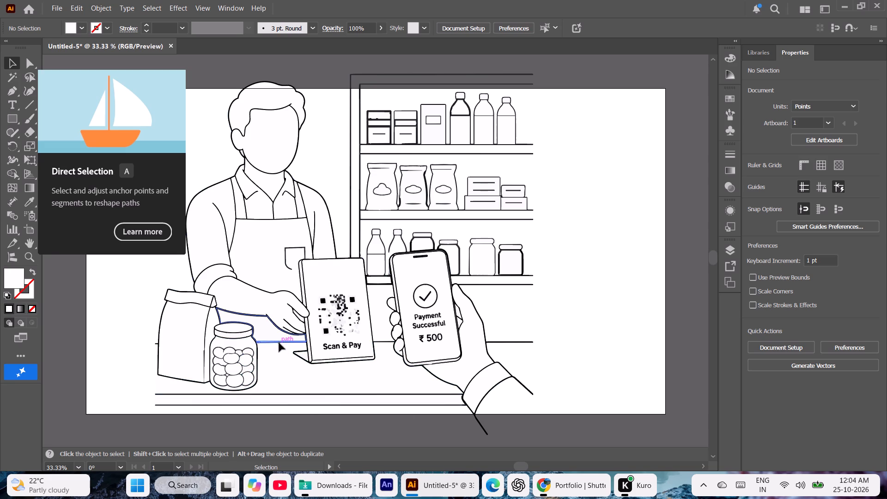
{"action": "left_click", "coordinate": [604, 260]}
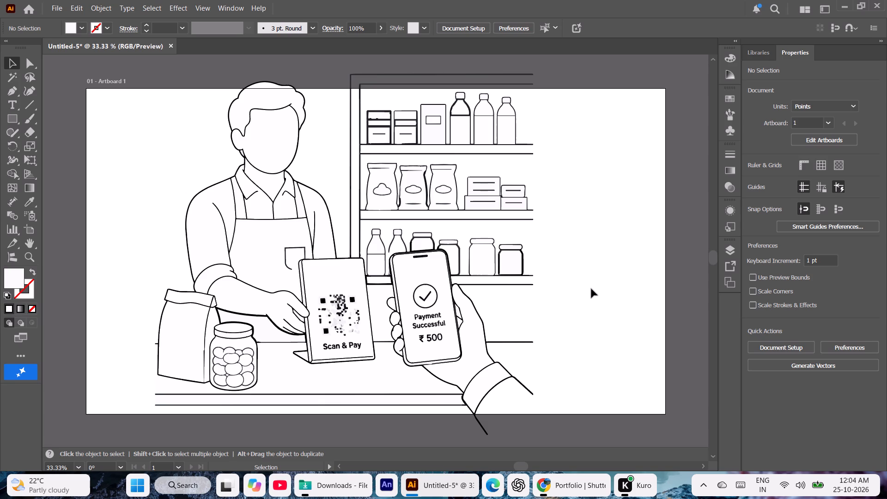
Set the fill of the path forming the middle shelf's underside line and the adjoining upright to black.
{"action": "left_click", "coordinate": [530, 219]}
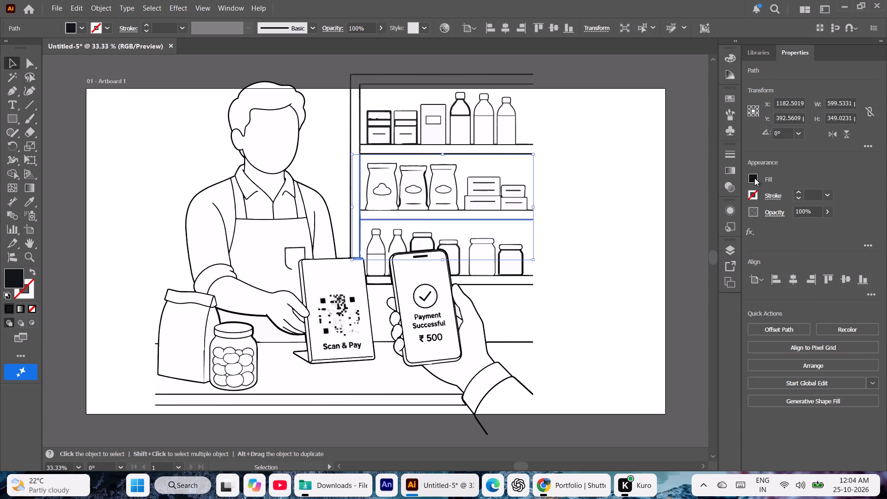
{"action": "left_click", "coordinate": [754, 178]}
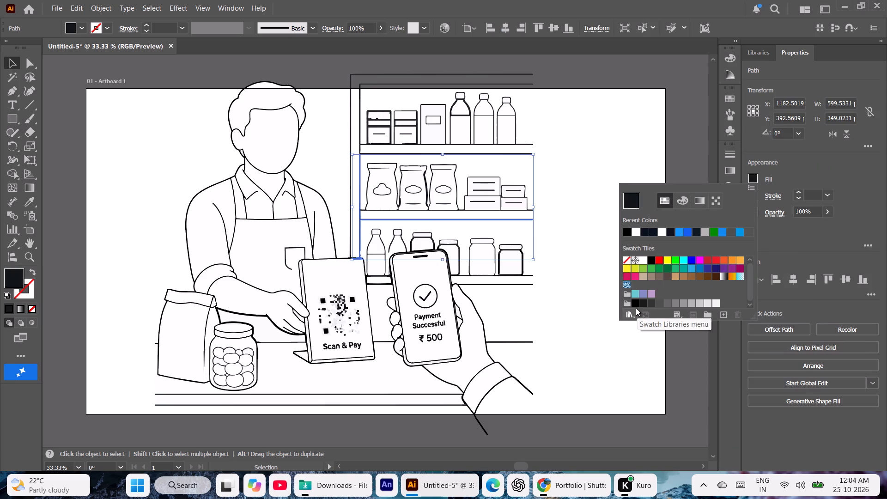
{"action": "left_click", "coordinate": [635, 302]}
{"action": "left_click", "coordinate": [576, 292]}
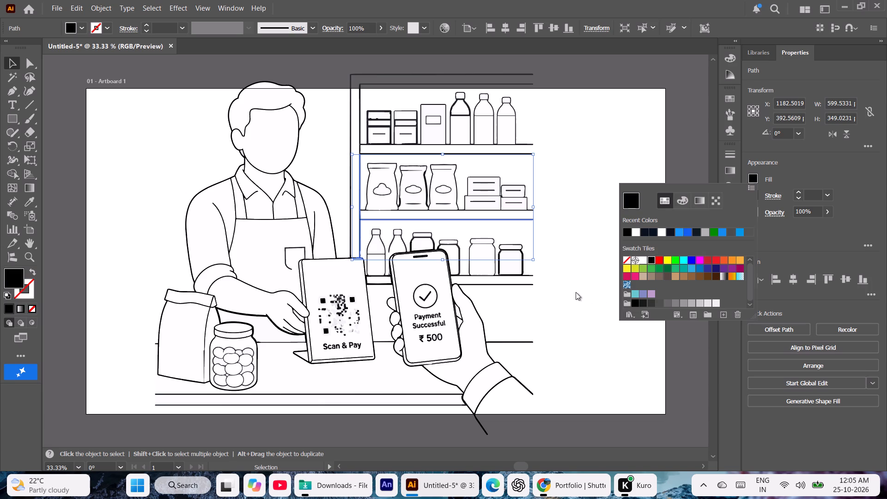
{"action": "left_click", "coordinate": [576, 292]}
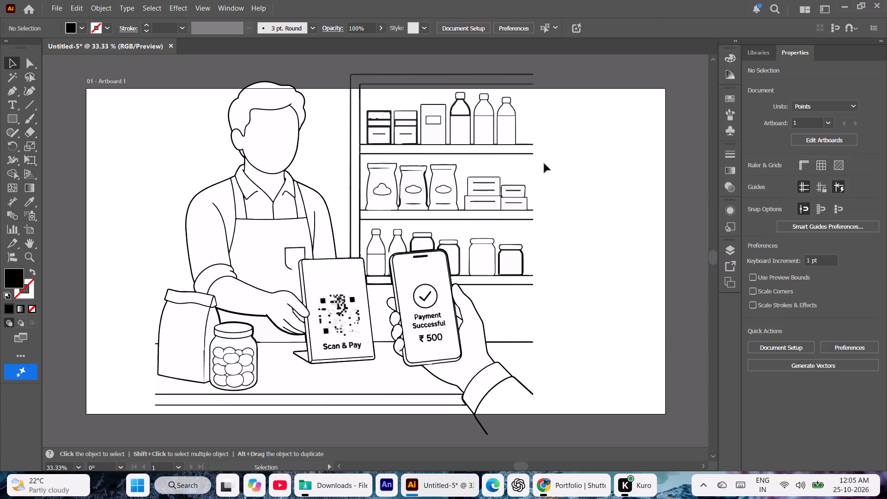
{"action": "left_click", "coordinate": [440, 123]}
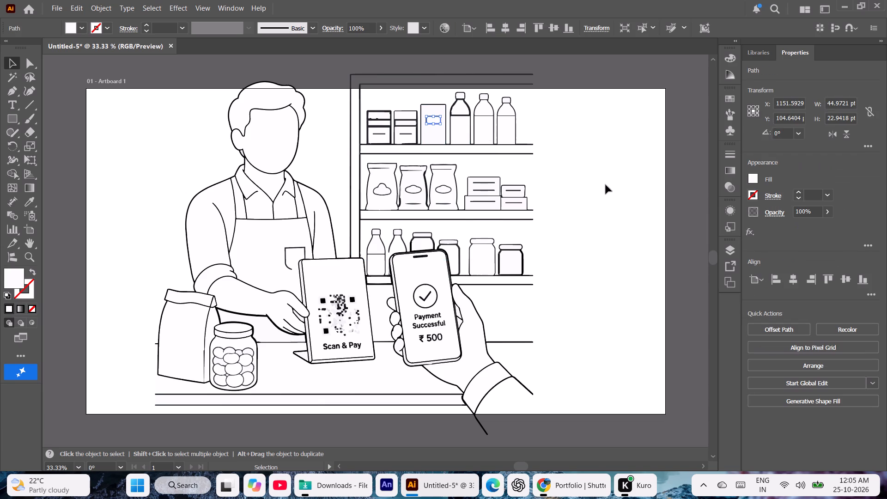
{"action": "left_click", "coordinate": [606, 185]}
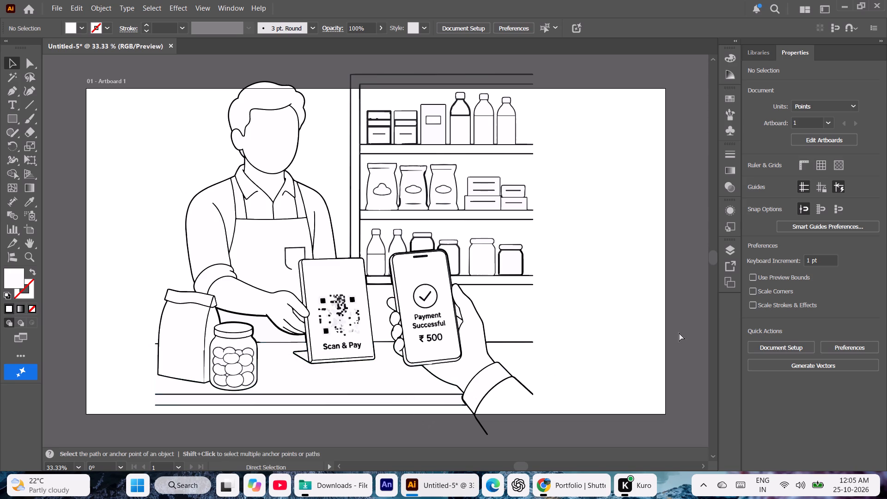
Set the fill of the narrow grey strip along the phone's right edge to black (R=0 G=0 B=0).
{"action": "key", "text": "ctrl+plus"}
{"action": "key", "text": "ctrl+plus"}
{"action": "key", "text": "ctrl+plus"}
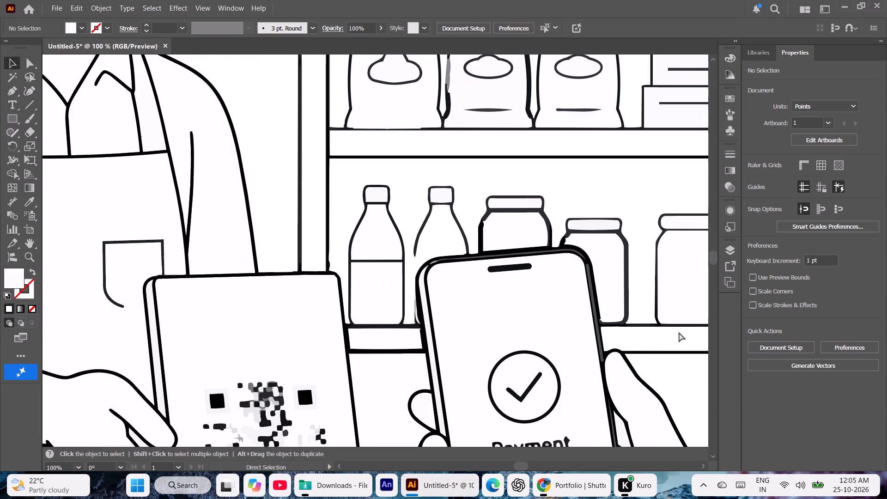
{"action": "left_click", "coordinate": [600, 338]}
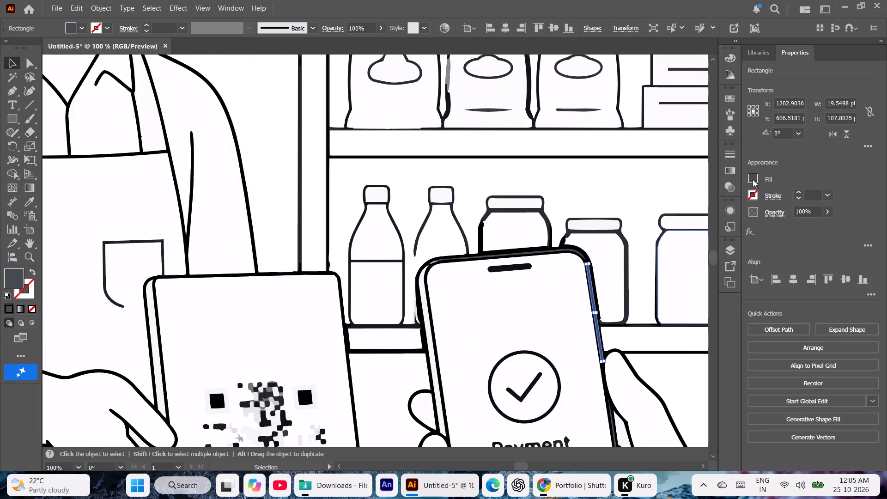
{"action": "left_click", "coordinate": [756, 176]}
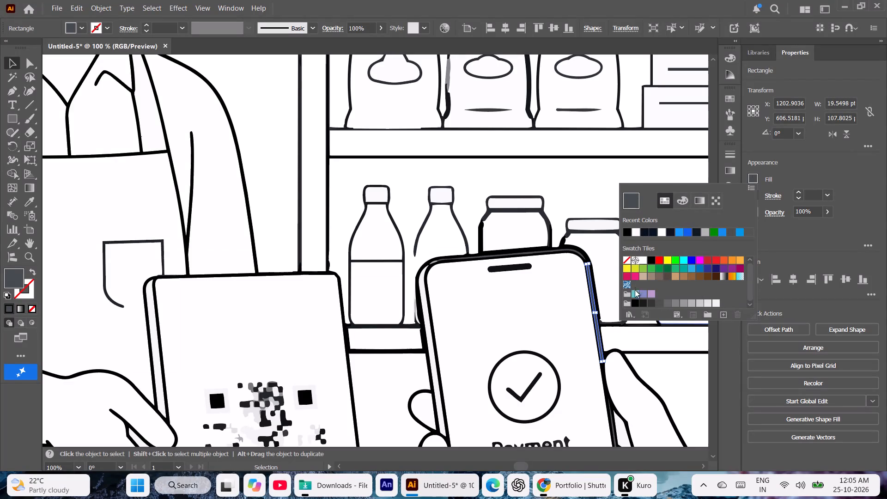
{"action": "left_click", "coordinate": [637, 299]}
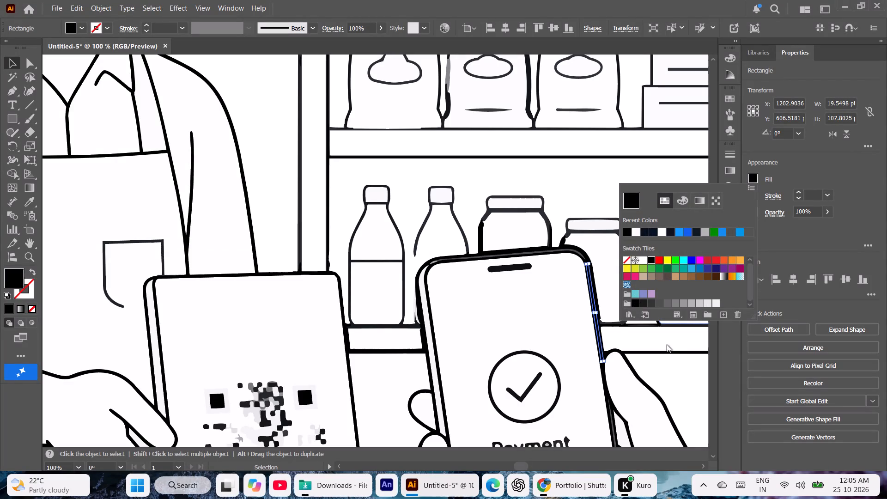
{"action": "left_click", "coordinate": [678, 368]}
{"action": "left_click", "coordinate": [678, 368]}
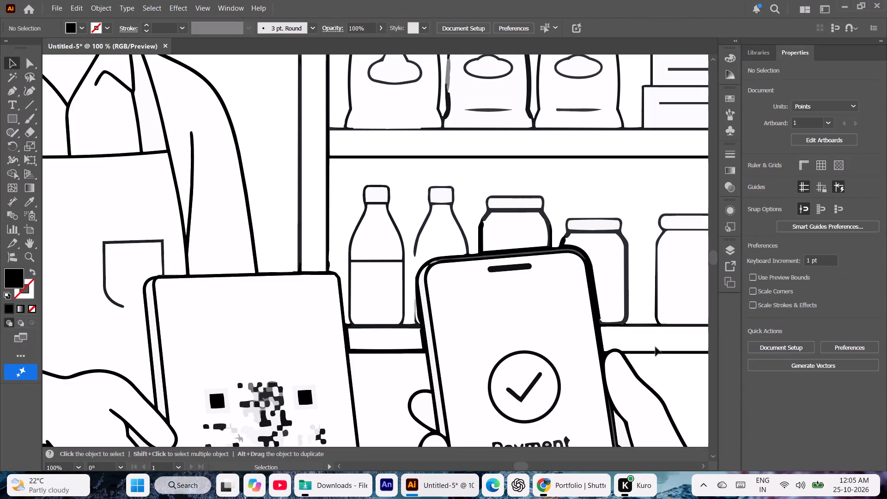
Set the fill of the thin grey path along the phone's top edge to black (R=0 G=0 B=0).
{"action": "left_click", "coordinate": [542, 251]}
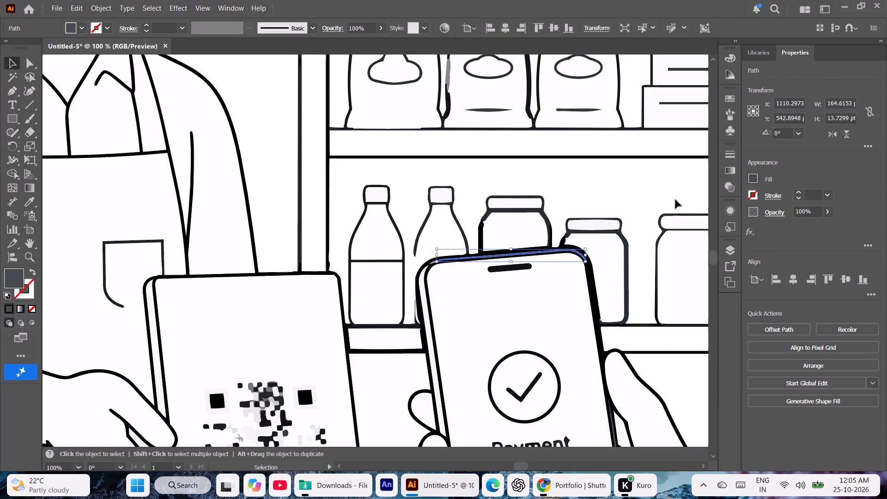
{"action": "left_click", "coordinate": [752, 178]}
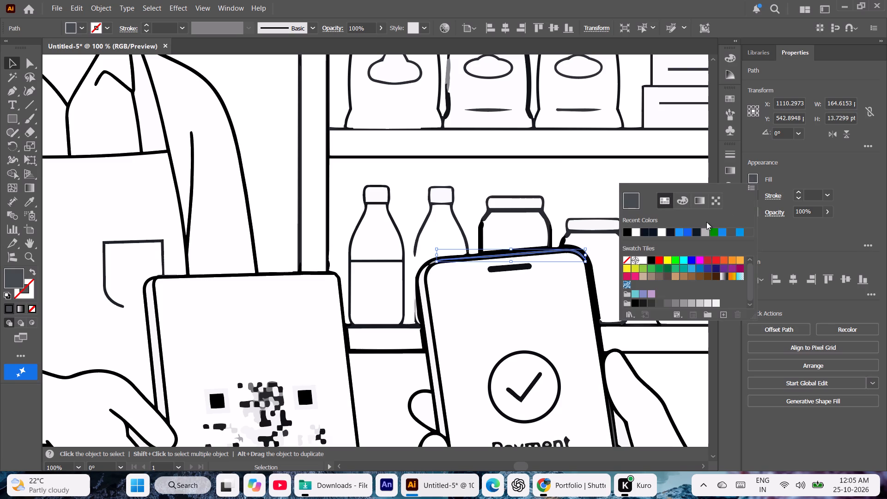
{"action": "left_click", "coordinate": [635, 304]}
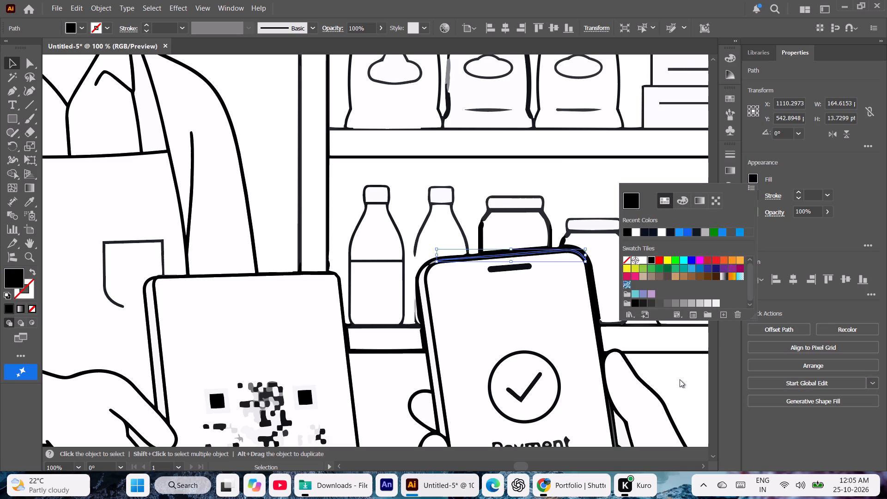
{"action": "left_click", "coordinate": [680, 379]}
{"action": "left_click", "coordinate": [680, 379]}
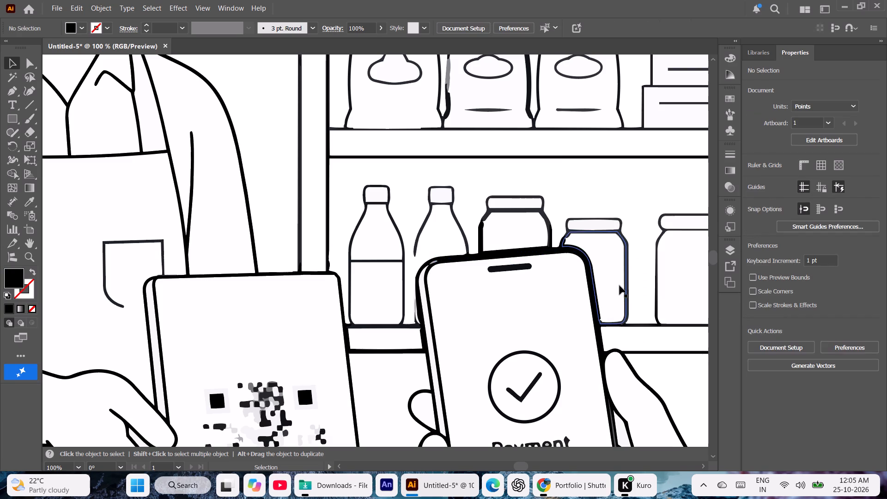
Set the fill of the outline of the jar partly hidden behind the phone's right edge to black.
{"action": "left_click", "coordinate": [627, 253]}
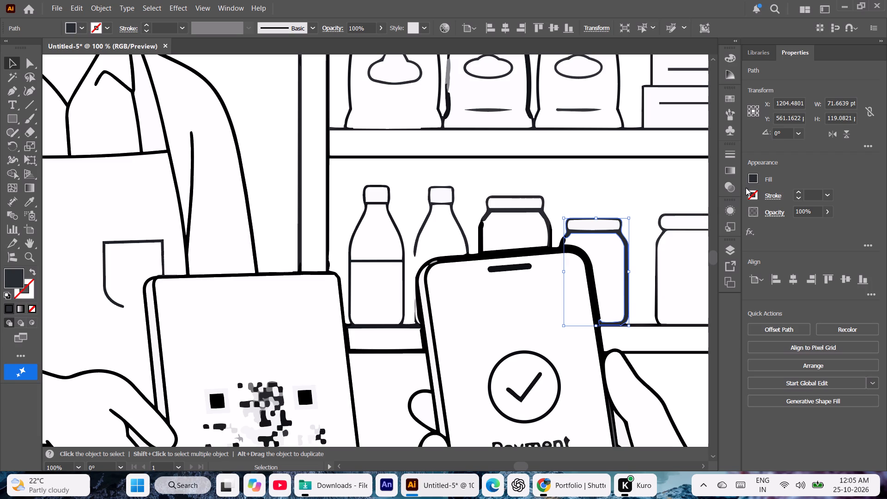
{"action": "left_click", "coordinate": [753, 175]}
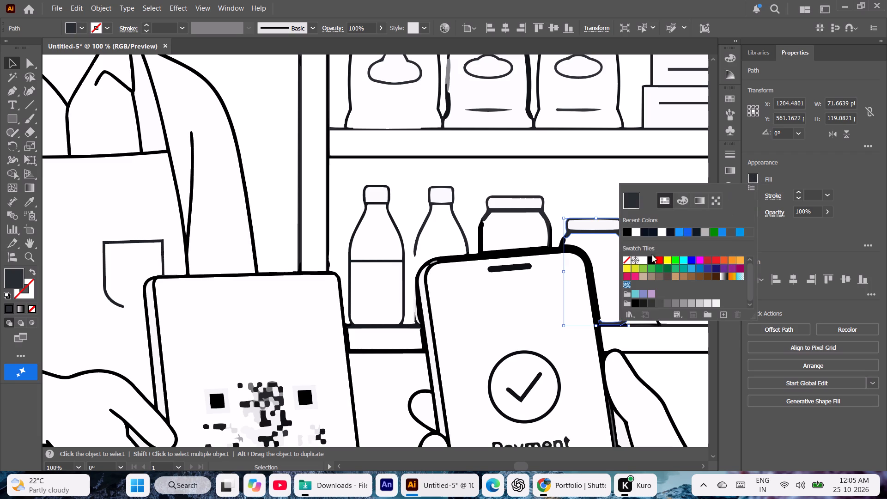
{"action": "left_click", "coordinate": [649, 260]}
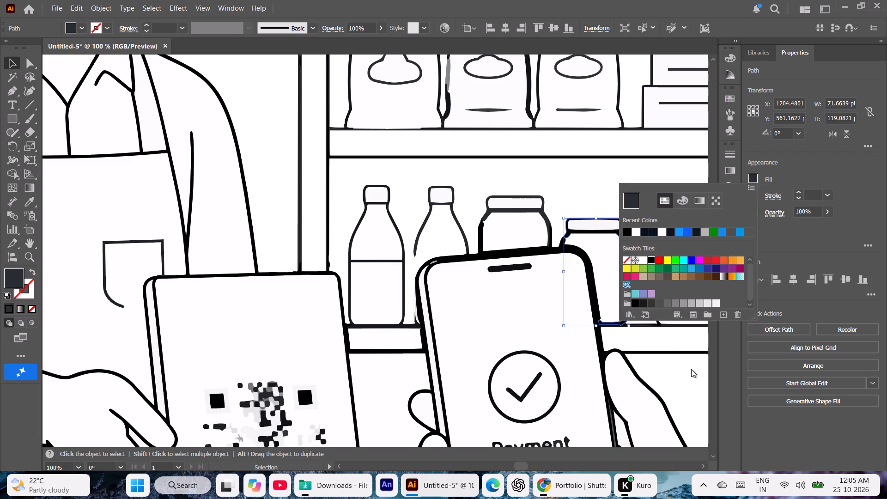
{"action": "left_click", "coordinate": [691, 369]}
{"action": "left_click", "coordinate": [691, 369]}
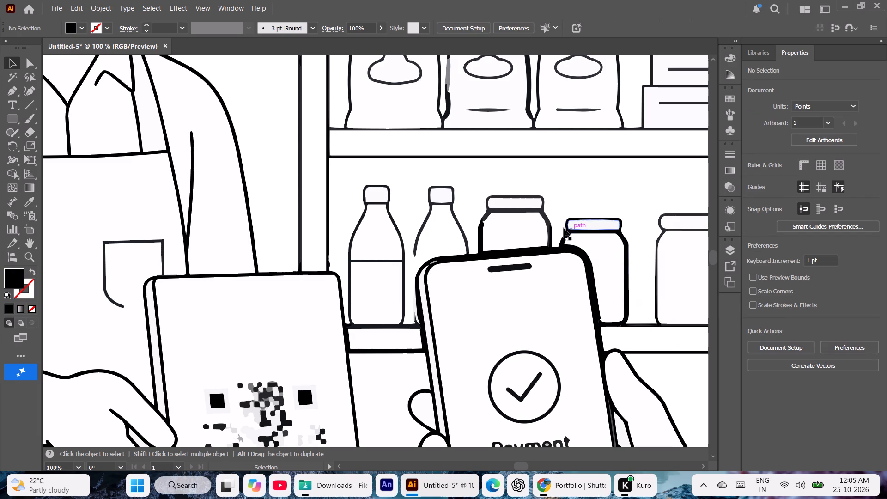
Set the fill of the outline of the jar directly above the phone's top edge to black (R=0 G=0 B=0).
{"action": "left_click", "coordinate": [550, 219]}
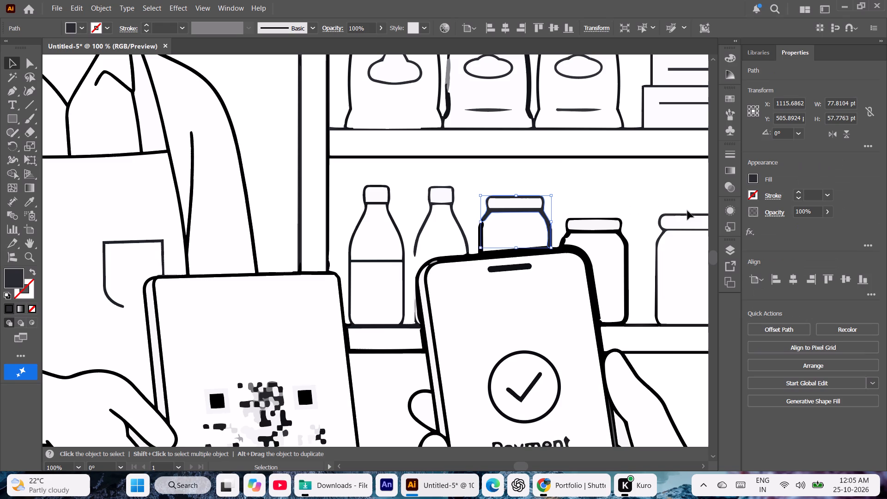
{"action": "left_click", "coordinate": [750, 174]}
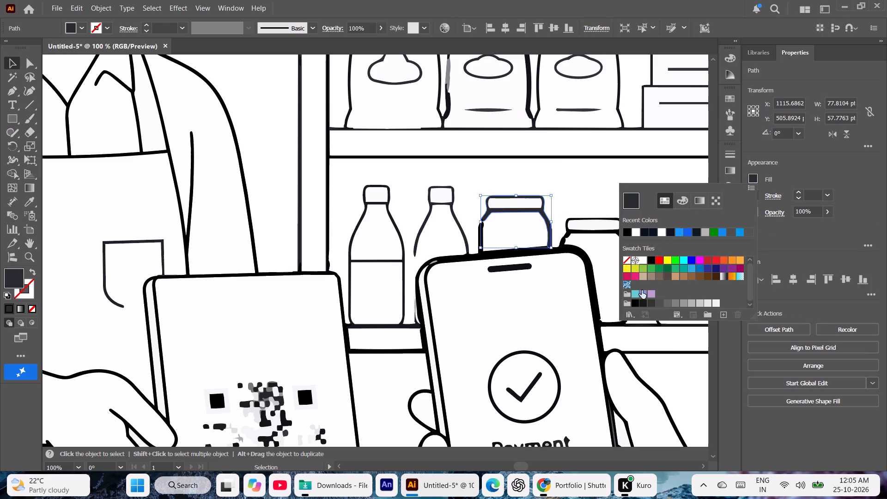
{"action": "left_click", "coordinate": [635, 303]}
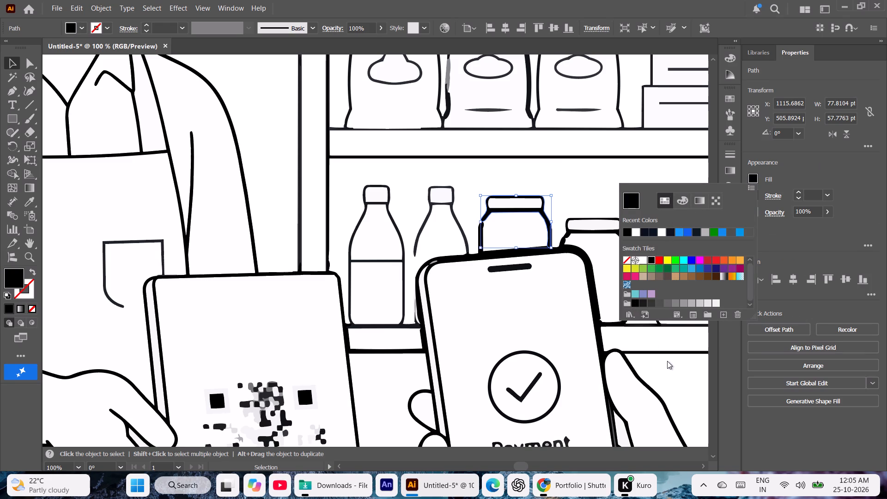
{"action": "left_click", "coordinate": [667, 361]}
Set the fill of the check mark inside the circle on the phone screen to black (R=0 G=0 B=0).
{"action": "left_click", "coordinate": [523, 400]}
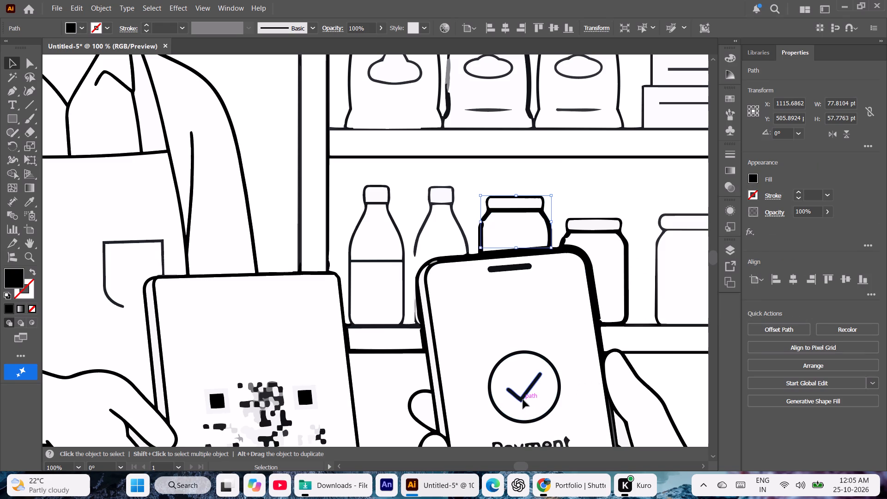
{"action": "left_click", "coordinate": [751, 179]}
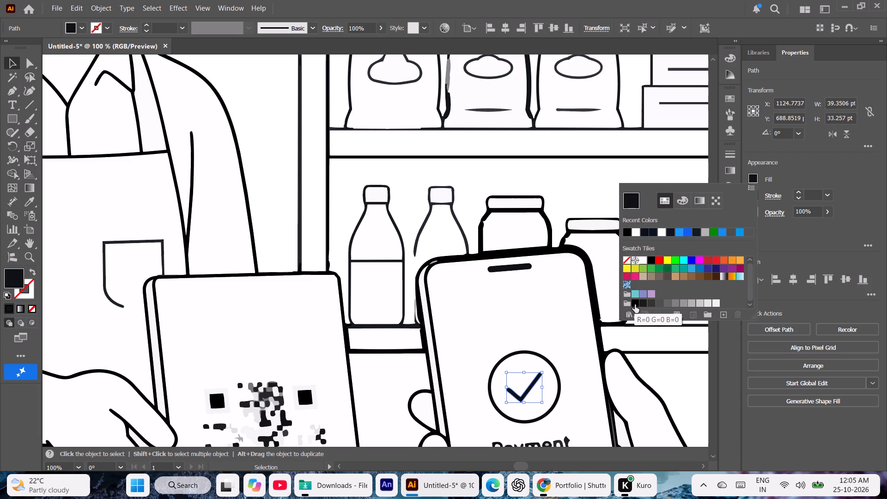
{"action": "left_click", "coordinate": [635, 304]}
{"action": "left_click", "coordinate": [677, 374]}
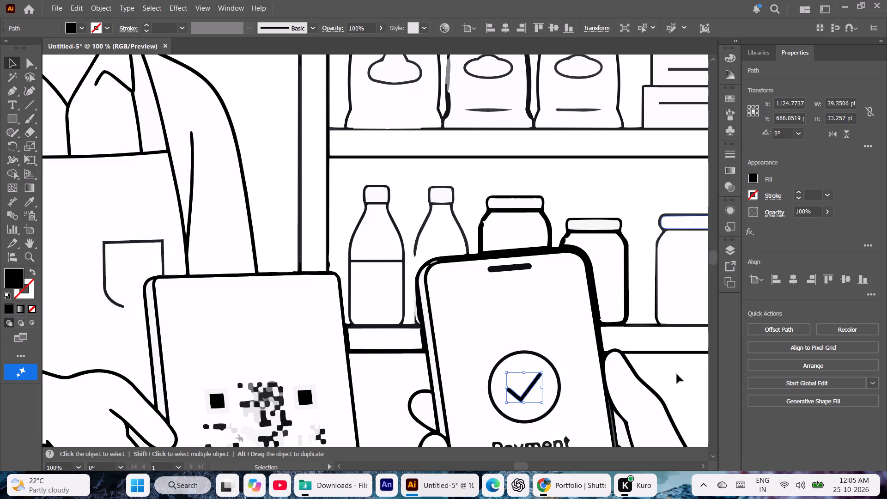
{"action": "left_click", "coordinate": [677, 374]}
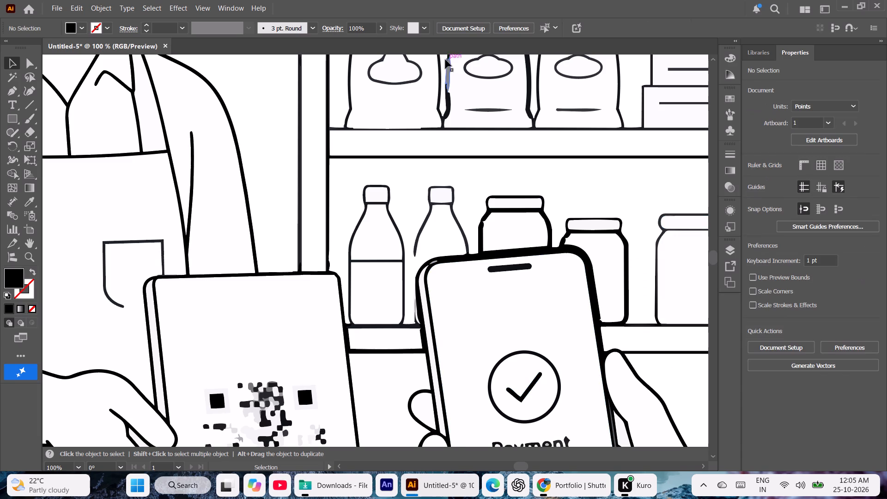
Set the fill of the narrow grey strip between the first two bags on the shelf to black (R=0 G=0 B=0).
{"action": "left_click", "coordinate": [450, 78]}
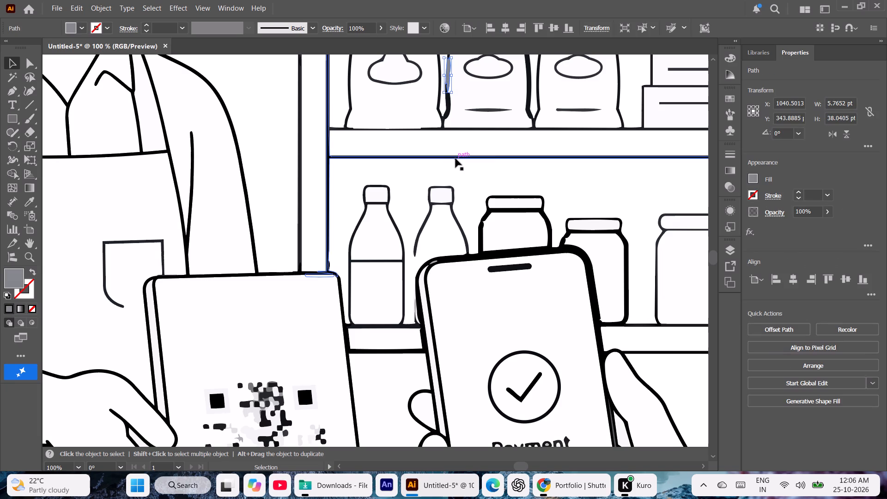
{"action": "left_click", "coordinate": [752, 176]}
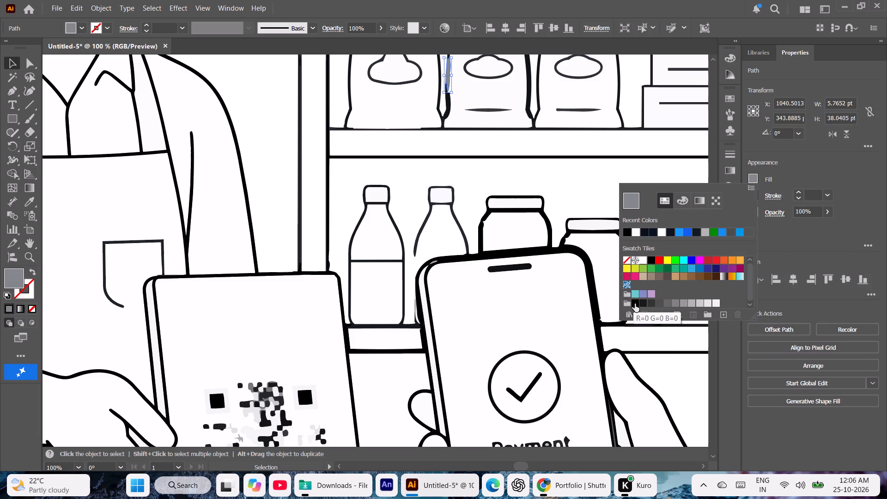
{"action": "left_click", "coordinate": [635, 304]}
{"action": "left_click", "coordinate": [674, 374]}
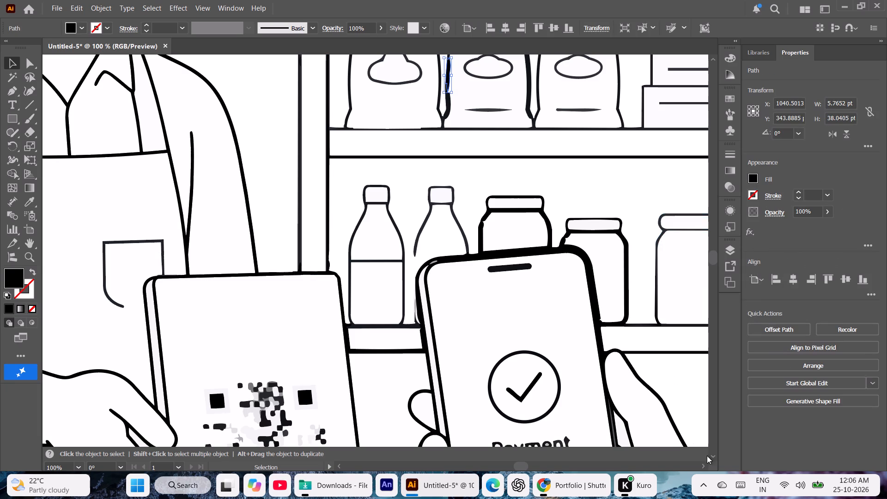
Delete the pale grey patch in the QR code's lower part and the pale squares around its three corner markers.
{"action": "left_click", "coordinate": [711, 458]}
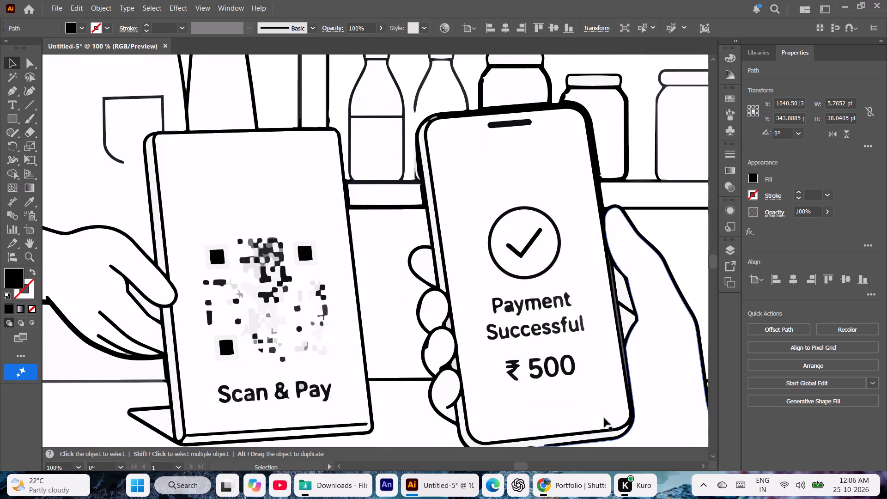
{"action": "left_click", "coordinate": [250, 325]}
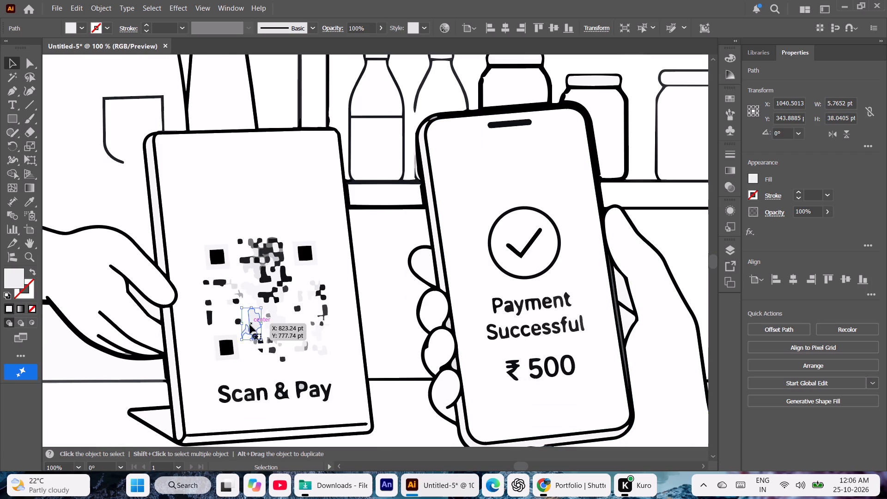
{"action": "key", "text": "Delete"}
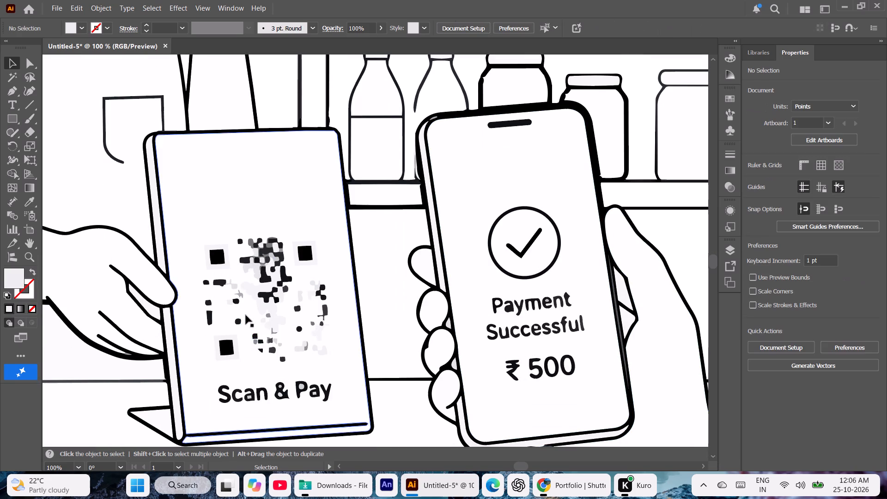
{"action": "left_click", "coordinate": [229, 267]}
{"action": "key", "text": "Delete"}
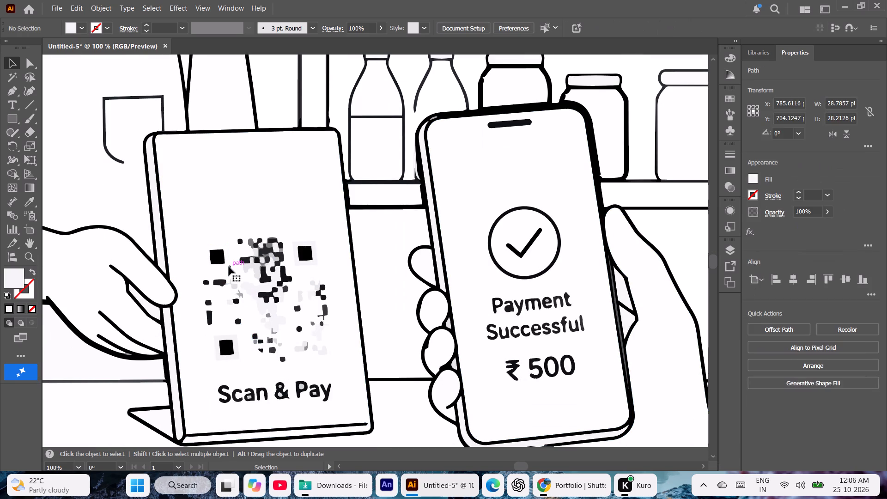
{"action": "left_click", "coordinate": [316, 264]}
{"action": "key", "text": "Delete"}
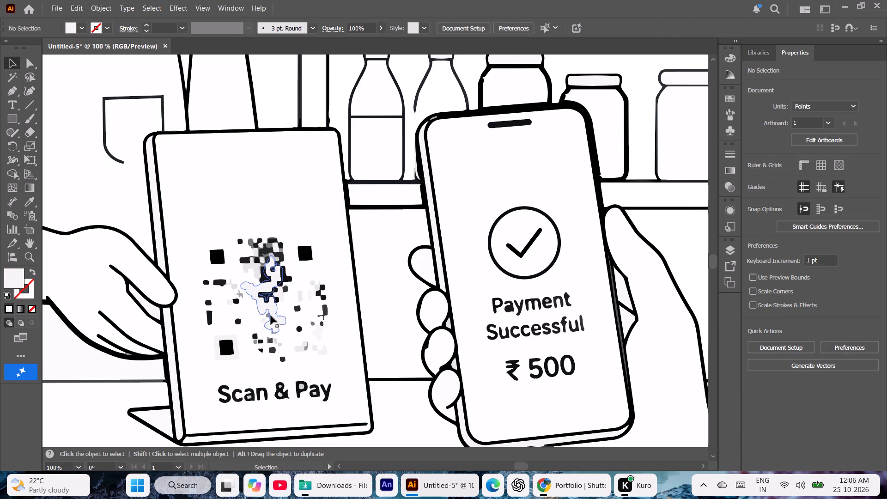
{"action": "left_click", "coordinate": [236, 358]}
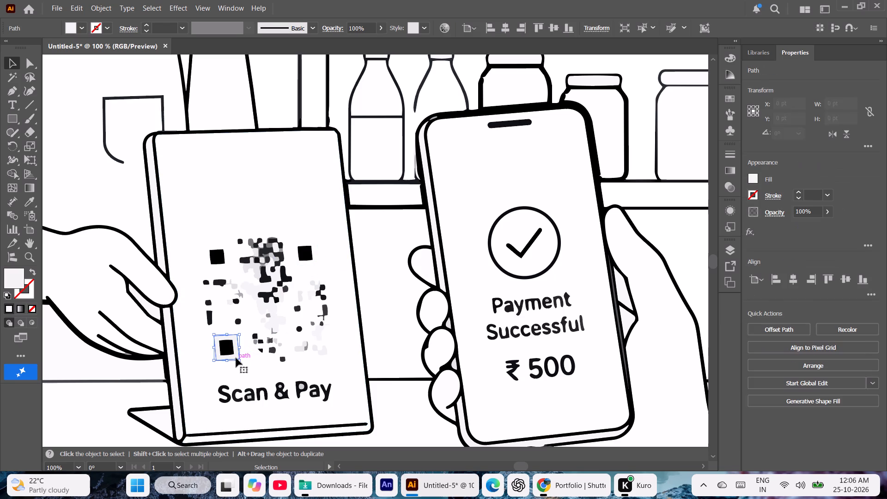
{"action": "key", "text": "Delete"}
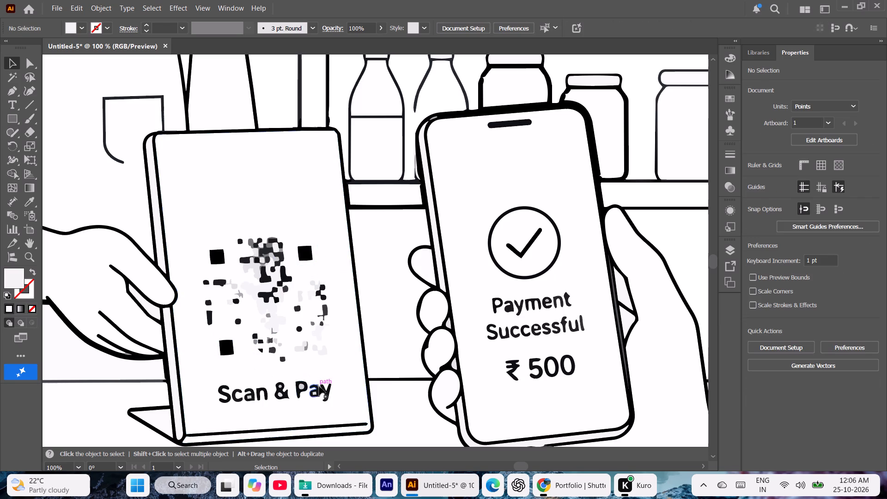
Set the fill of the "Scan & Pay" lettering and the phone screen's rupee symbol to black (R=0 G=0 B=0).
{"action": "left_click", "coordinate": [228, 402]}
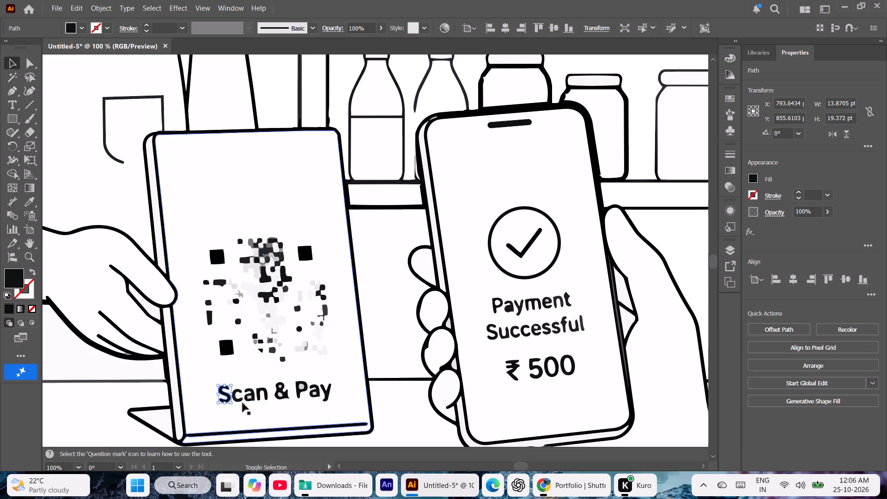
{"action": "left_click", "coordinate": [240, 401], "text": "shift"}
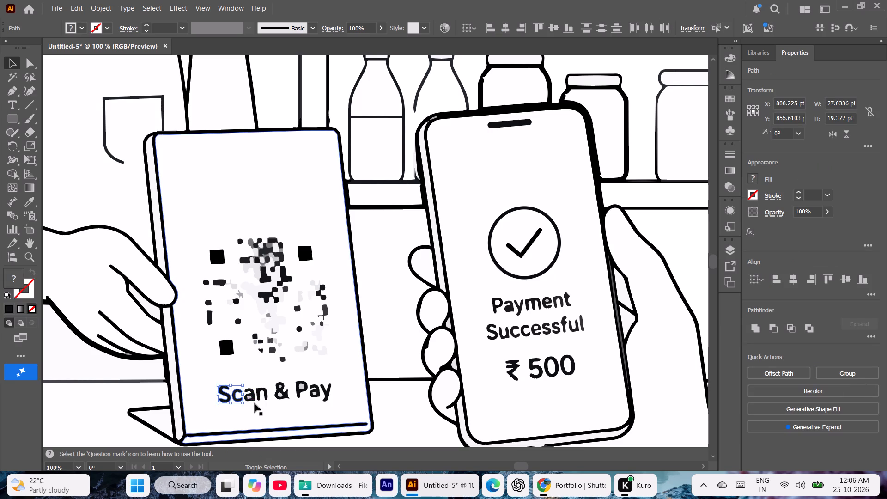
{"action": "left_click", "coordinate": [254, 401], "text": "shift"}
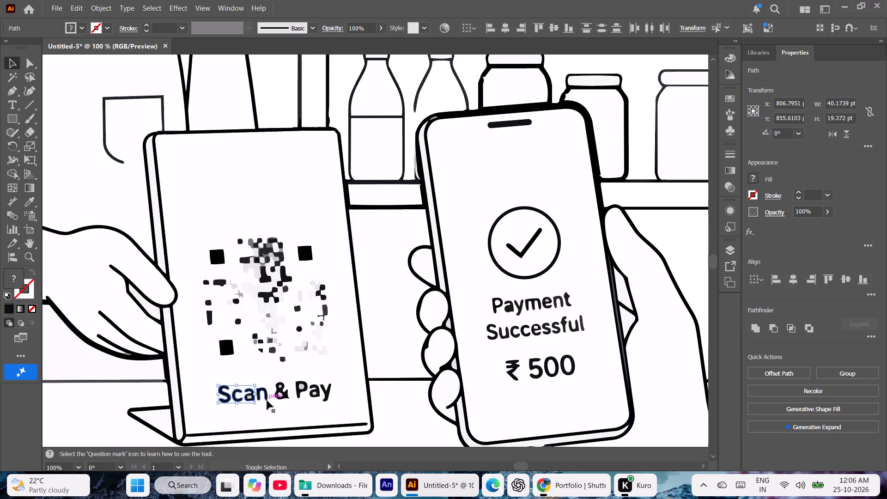
{"action": "left_click", "coordinate": [267, 400], "text": "shift"}
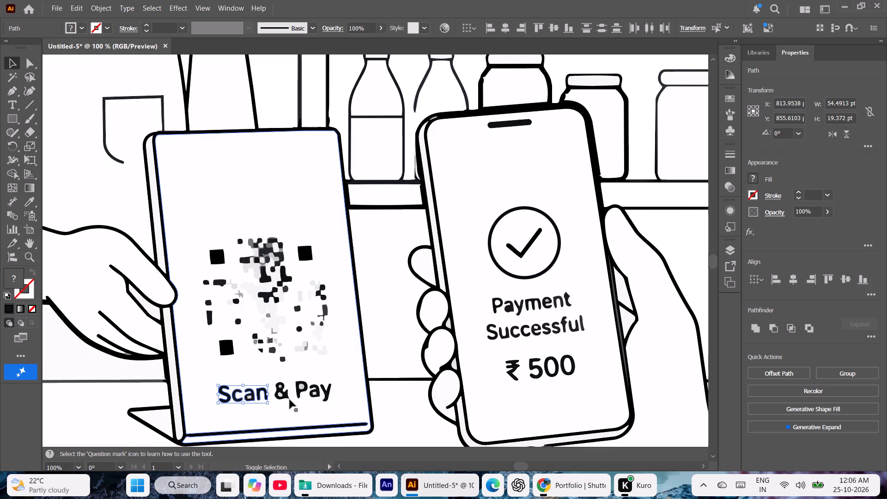
{"action": "left_click", "coordinate": [288, 398], "text": "shift"}
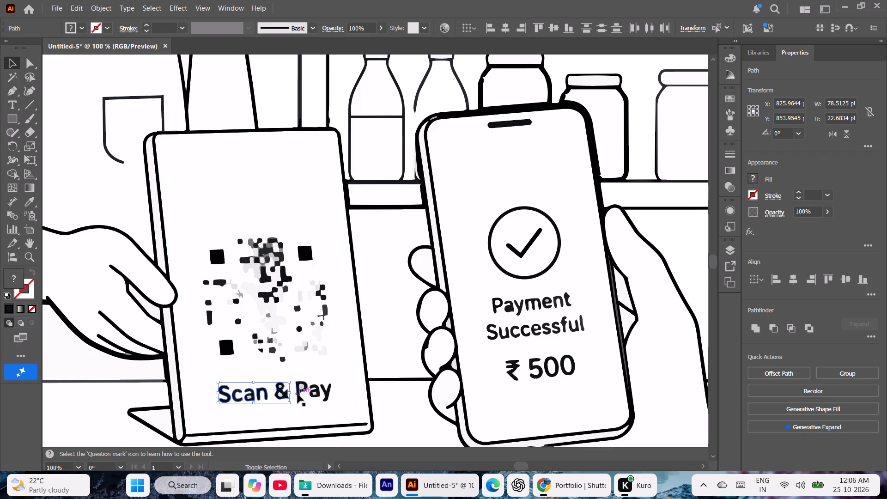
{"action": "left_click", "coordinate": [298, 394], "text": "shift"}
{"action": "left_click", "coordinate": [319, 397], "text": "shift"}
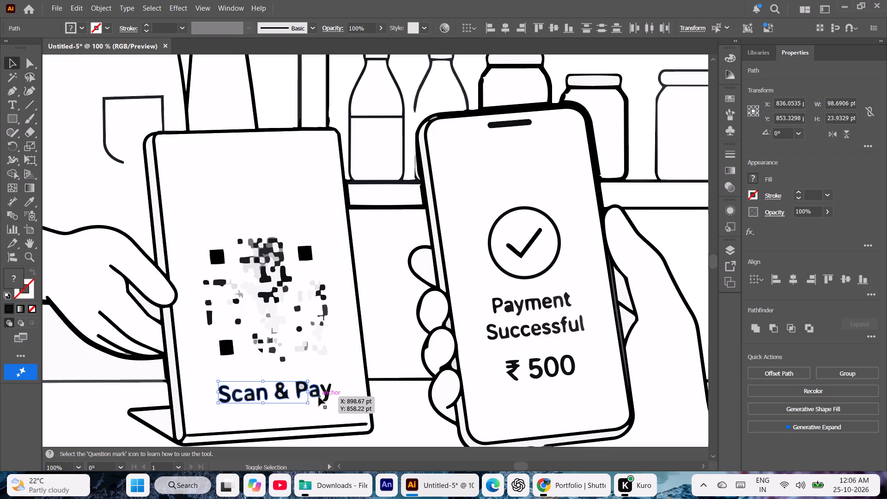
{"action": "left_click", "coordinate": [327, 396], "text": "shift"}
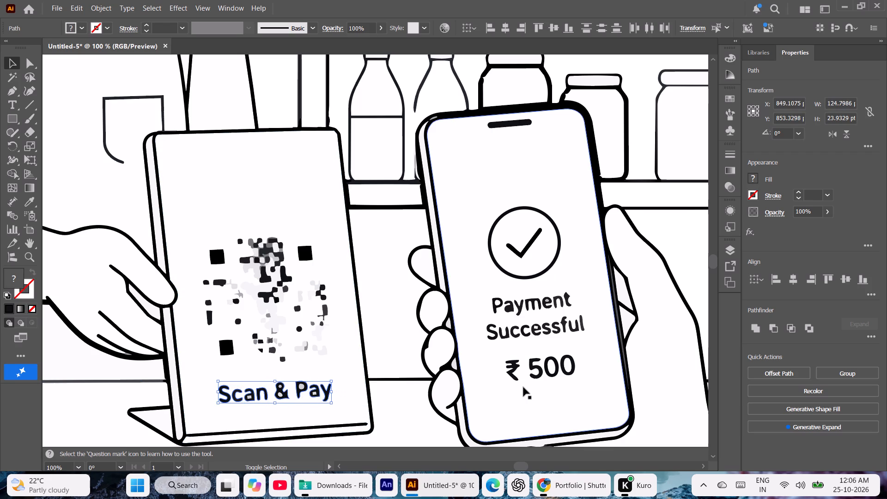
{"action": "left_click", "coordinate": [514, 377], "text": "shift"}
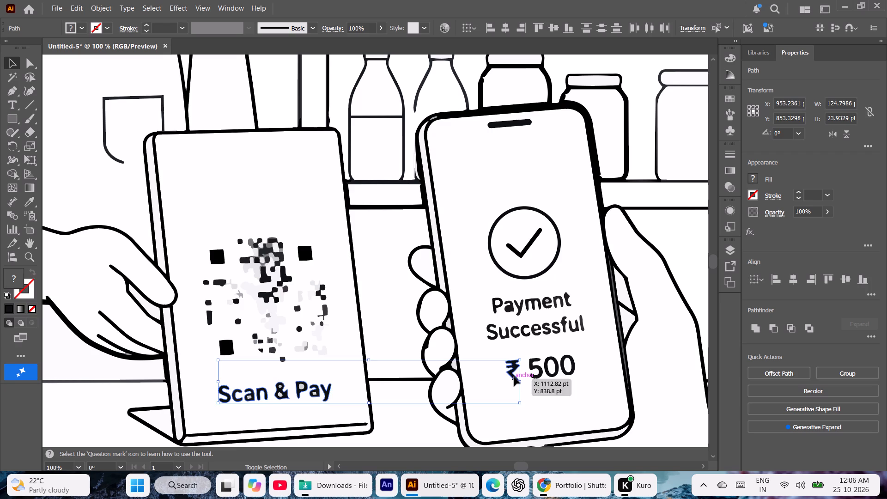
{"action": "left_click", "coordinate": [753, 177]}
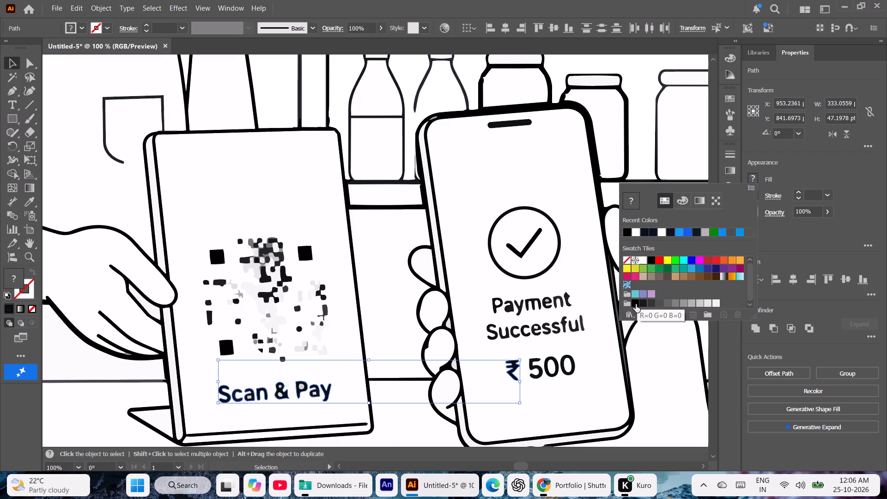
{"action": "left_click", "coordinate": [636, 304]}
{"action": "double_click", "coordinate": [657, 371]}
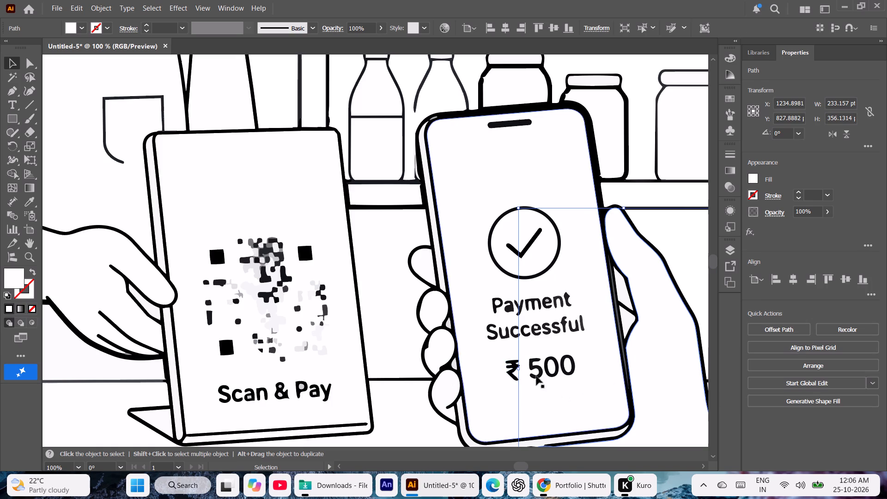
Review the whole drawing against the artboard.
{"action": "left_click", "coordinate": [663, 362]}
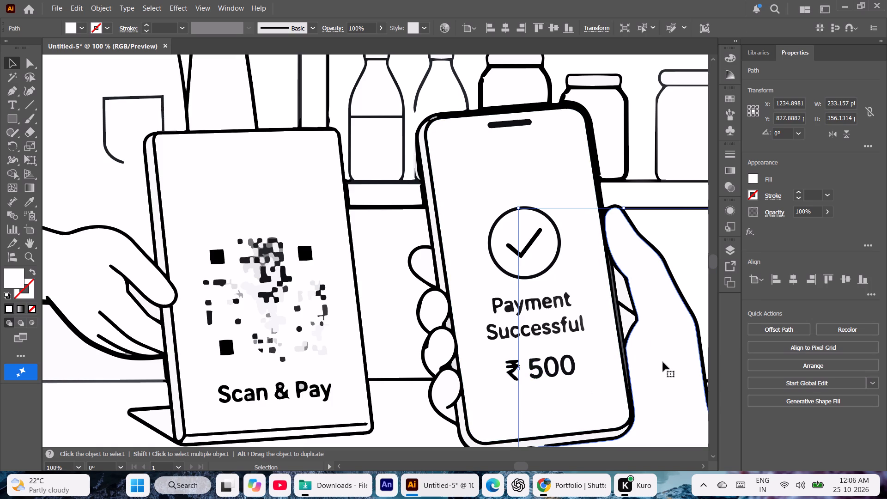
{"action": "left_click", "coordinate": [663, 362]}
{"action": "key", "text": "ctrl+minus"}
{"action": "key", "text": "ctrl+minus"}
{"action": "key", "text": "ctrl+minus"}
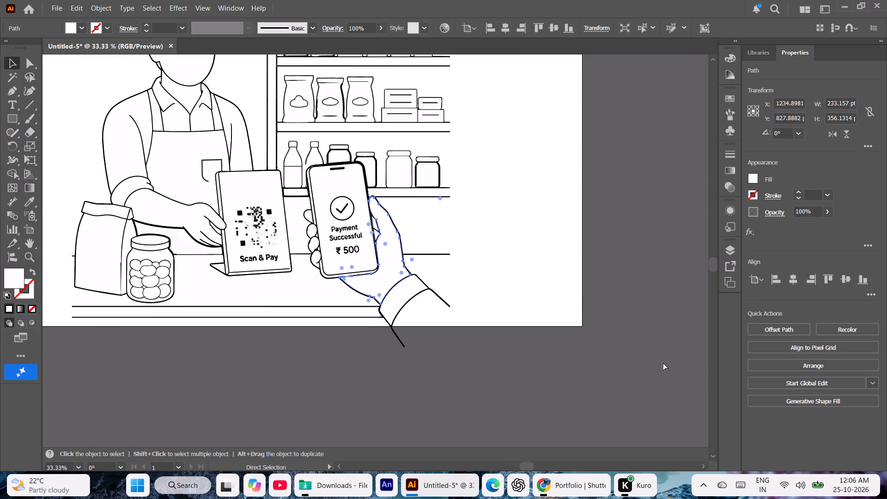
{"action": "key", "text": "ctrl+minus"}
{"action": "key", "text": "ctrl+minus"}
{"action": "key", "text": "ctrl+minus"}
{"action": "key", "text": "ctrl+minus"}
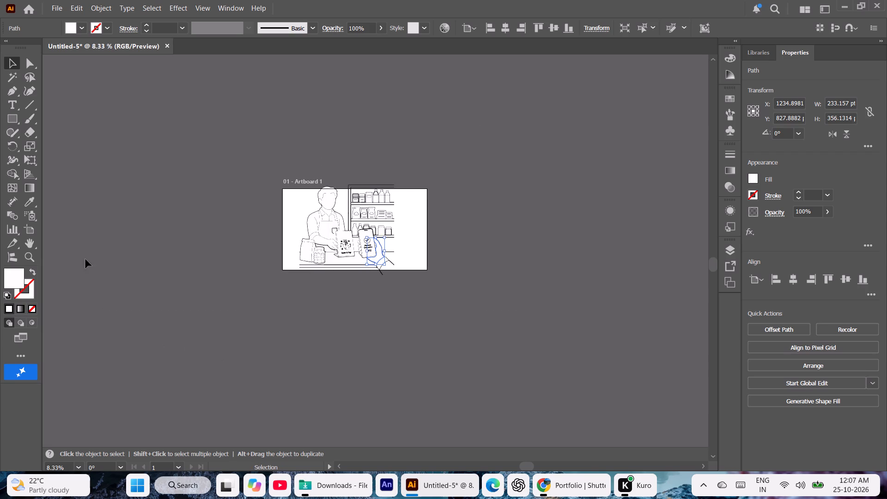
Enlarge the artboard proportionally to about 8632 × 4856 pt, extending it beyond the drawing.
{"action": "left_click", "coordinate": [30, 244]}
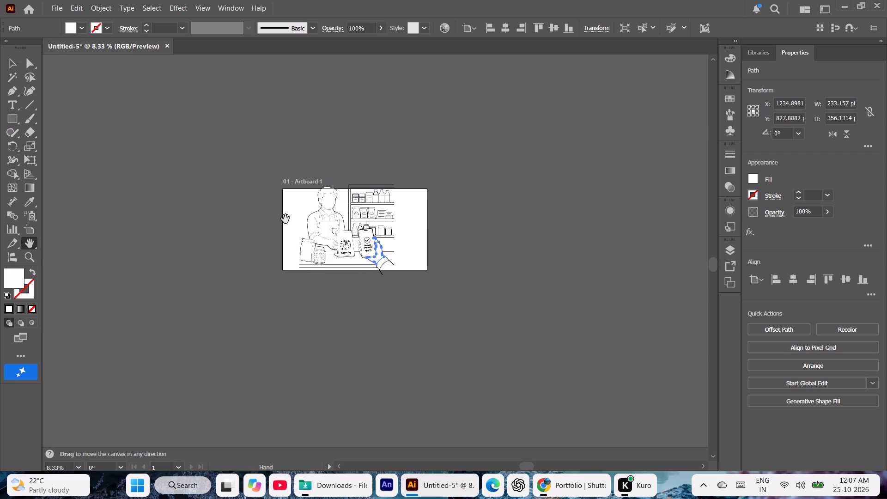
{"action": "left_click", "coordinate": [9, 61]}
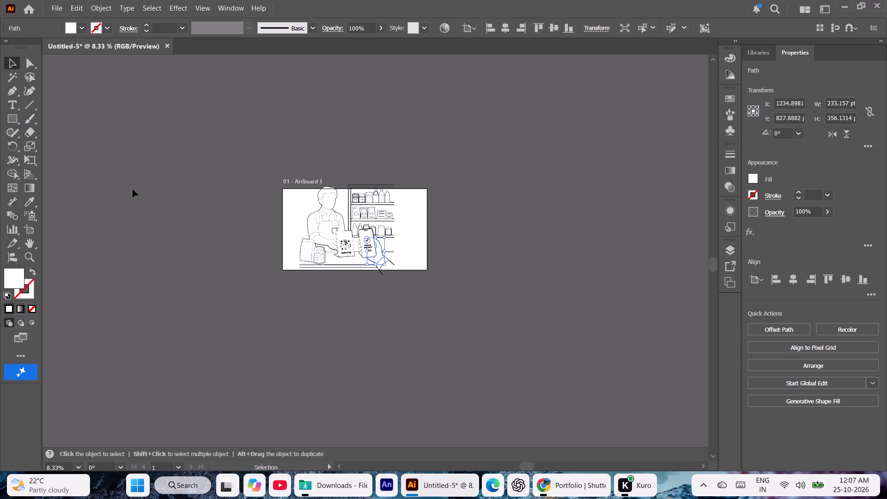
{"action": "left_click", "coordinate": [133, 189]}
{"action": "left_click", "coordinate": [26, 247]}
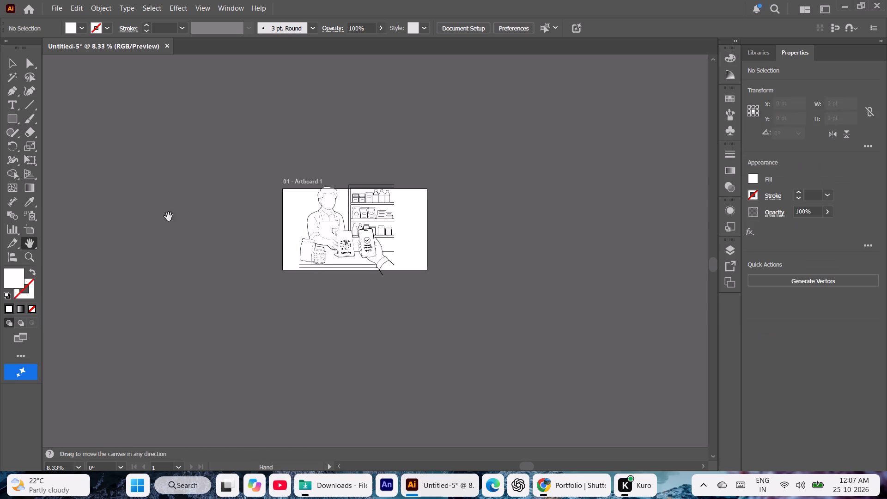
{"action": "left_click_drag", "start_coordinate": [288, 212], "coordinate": [68, 101]}
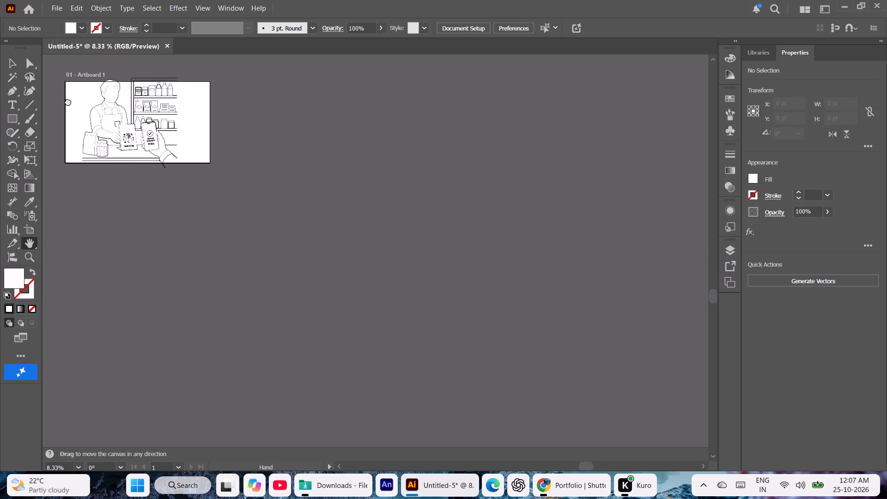
{"action": "left_click_drag", "start_coordinate": [68, 101], "coordinate": [57, 86]}
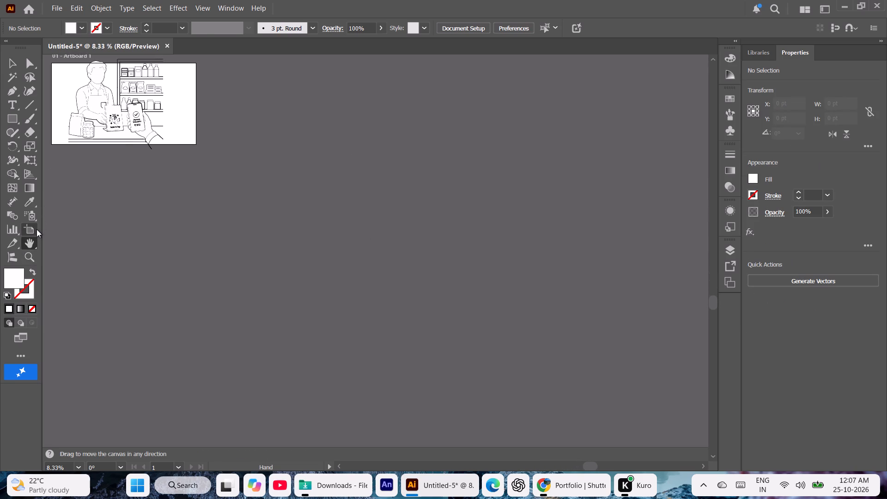
{"action": "left_click", "coordinate": [36, 229]}
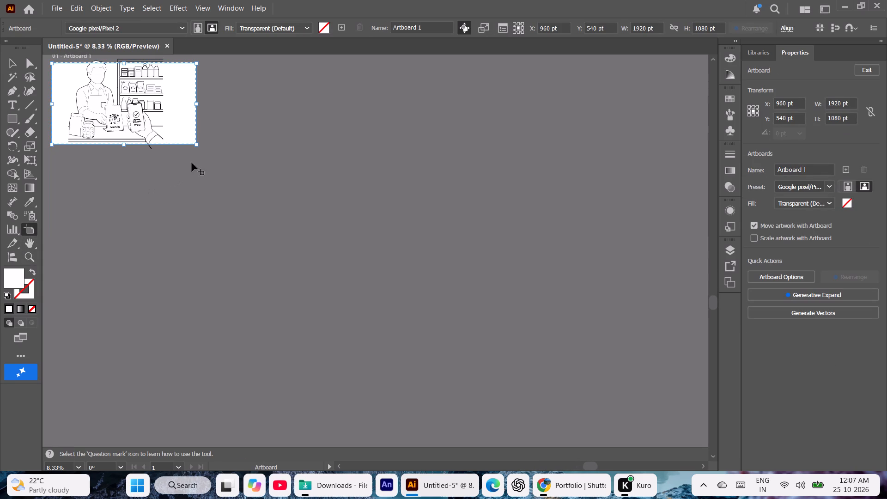
{"action": "left_click_drag", "start_coordinate": [196, 144], "coordinate": [382, 297], "text": "shift"}
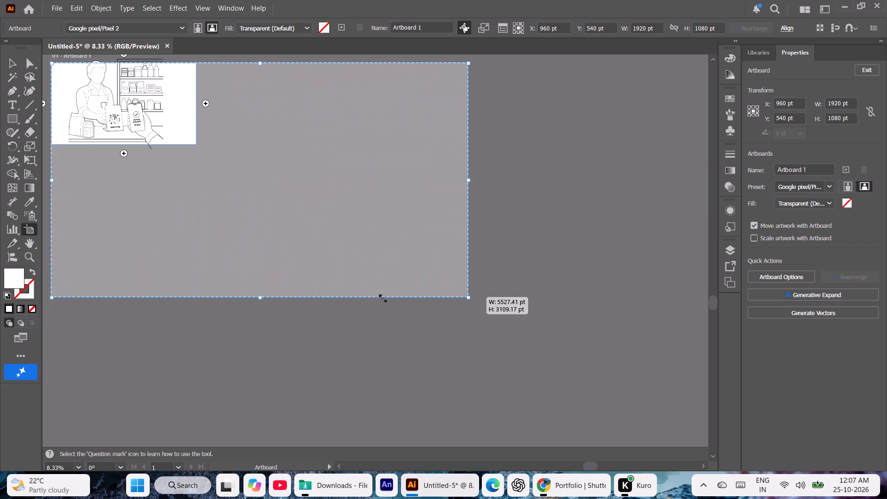
{"action": "left_click_drag", "start_coordinate": [382, 297], "coordinate": [684, 430], "text": "shift"}
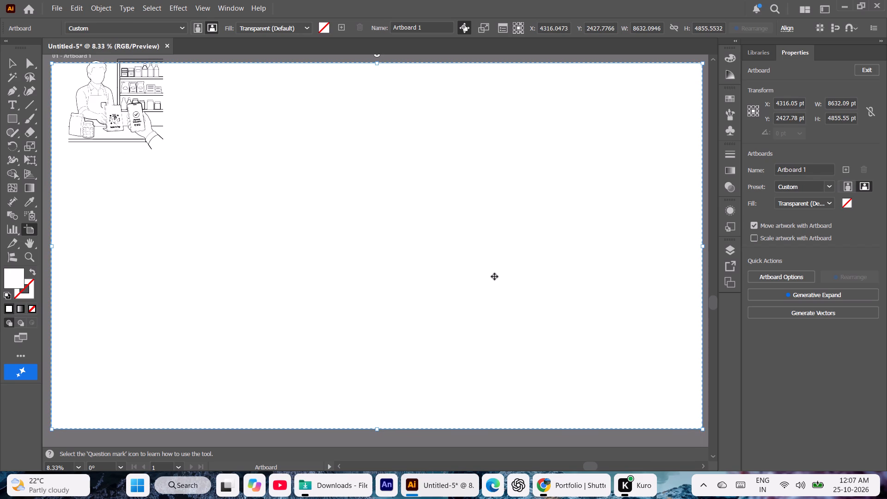
Scale the whole drawing proportionally to about 4475 × 4273 pt and move it to the middle of the enlarged artboard.
{"action": "left_click", "coordinate": [9, 61]}
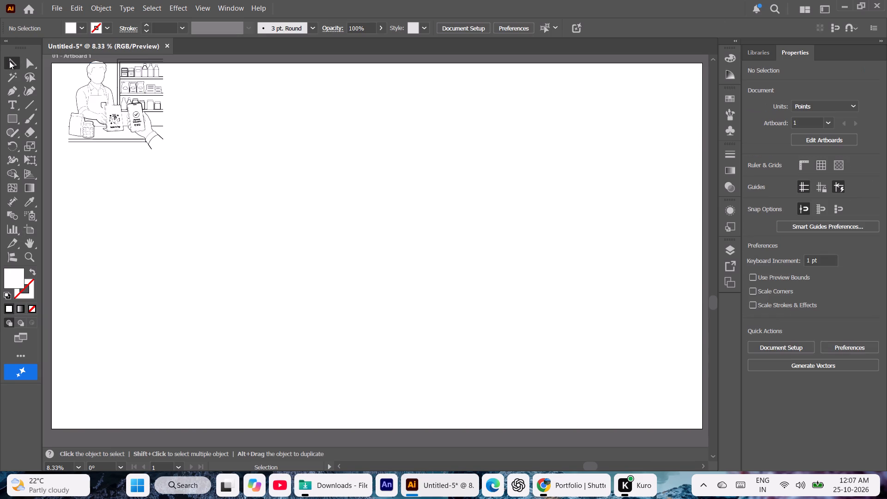
{"action": "key", "text": "ctrl+a"}
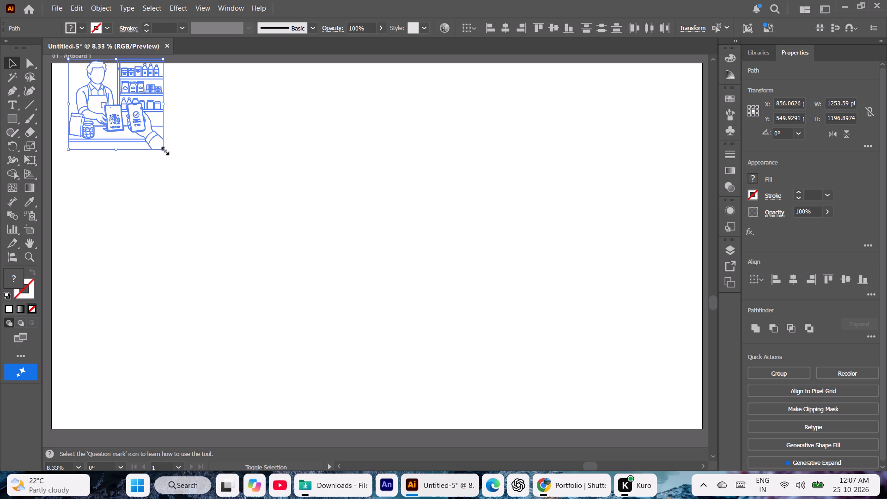
{"action": "left_click_drag", "start_coordinate": [164, 150], "coordinate": [440, 353], "text": "shift"}
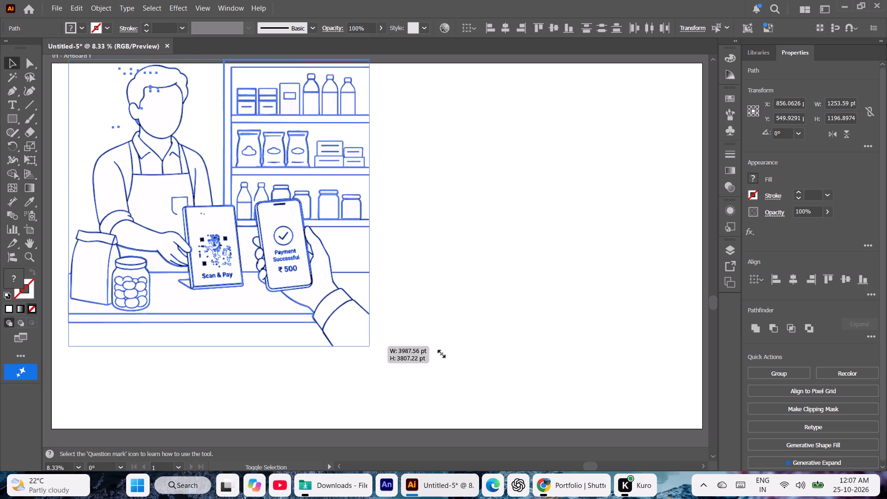
{"action": "left_click_drag", "start_coordinate": [440, 353], "coordinate": [485, 381], "text": "shift"}
{"action": "left_click_drag", "start_coordinate": [237, 284], "coordinate": [357, 313]}
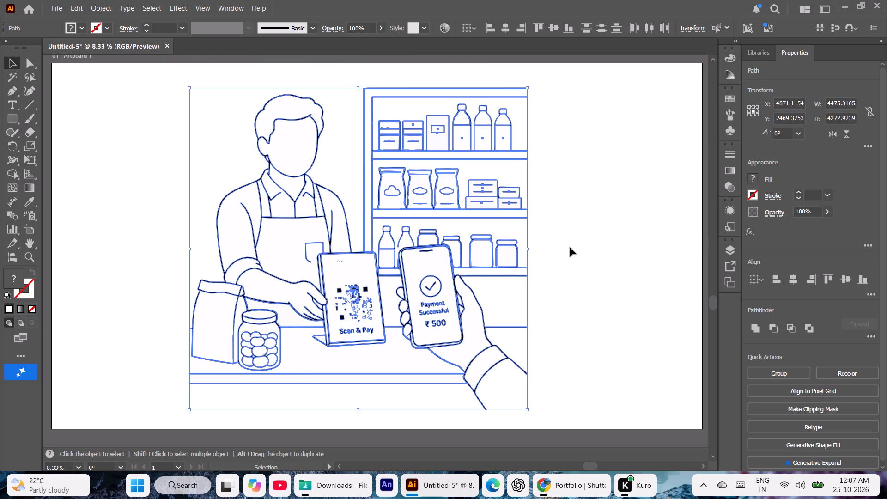
{"action": "left_click", "coordinate": [573, 247]}
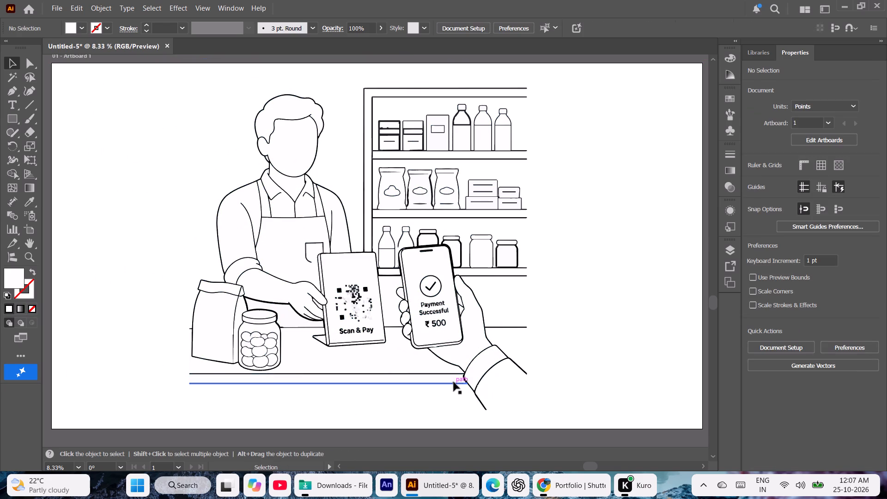
Set the fill of the lower horizontal line along the counter's front edge to black.
{"action": "left_click", "coordinate": [454, 382]}
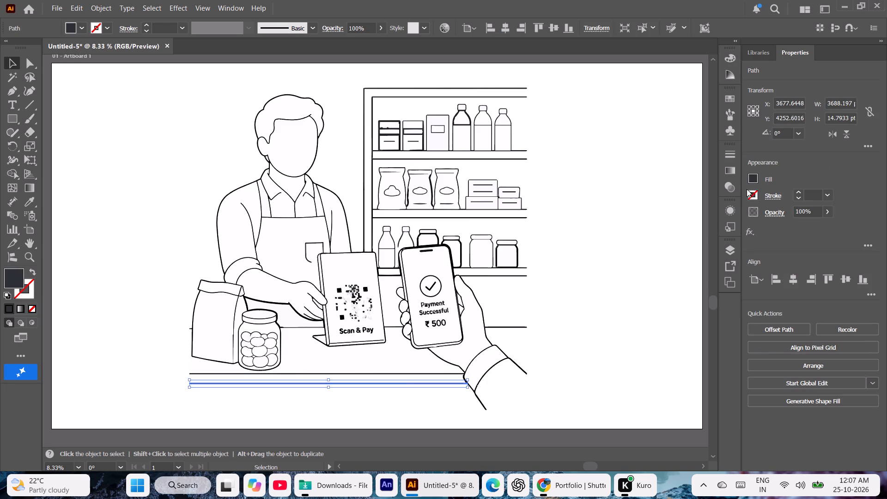
{"action": "left_click", "coordinate": [751, 179]}
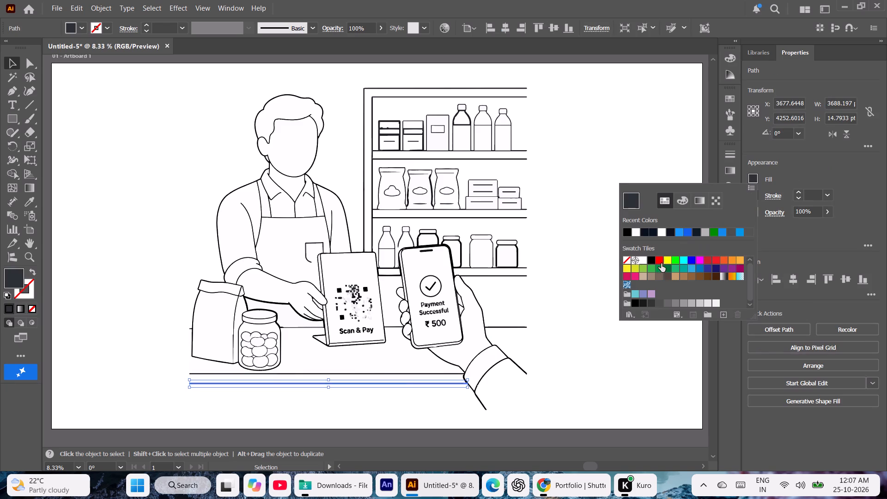
{"action": "left_click", "coordinate": [635, 300]}
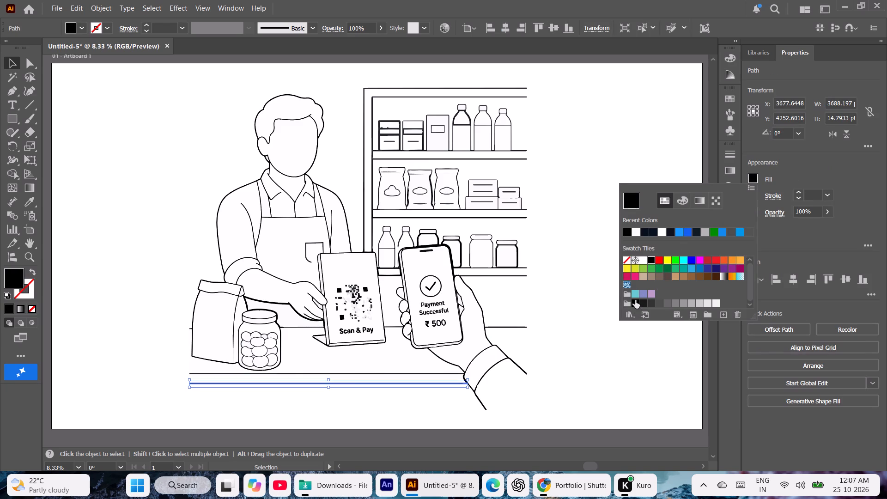
{"action": "left_click", "coordinate": [555, 305]}
{"action": "left_click", "coordinate": [555, 305]}
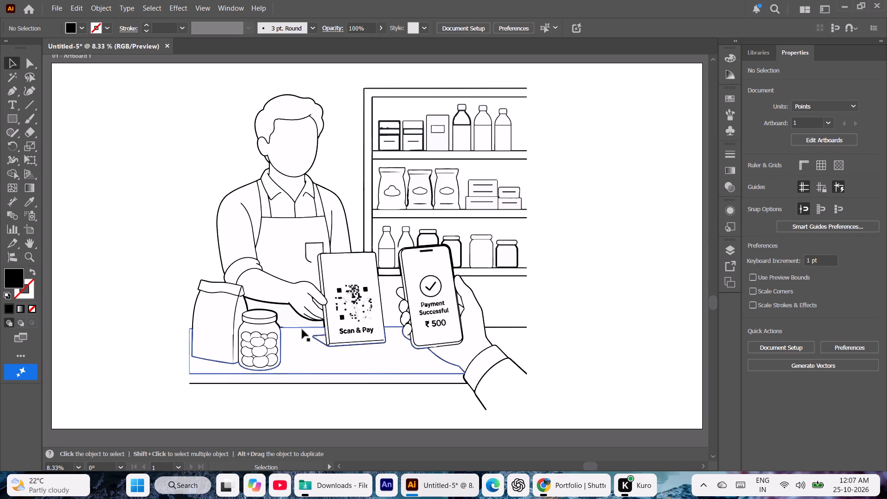
Check the fills of the countertop, the area beneath the shopkeeper's arm and the lower box on the middle shelf.
{"action": "left_click", "coordinate": [302, 329]}
{"action": "left_click", "coordinate": [559, 319]}
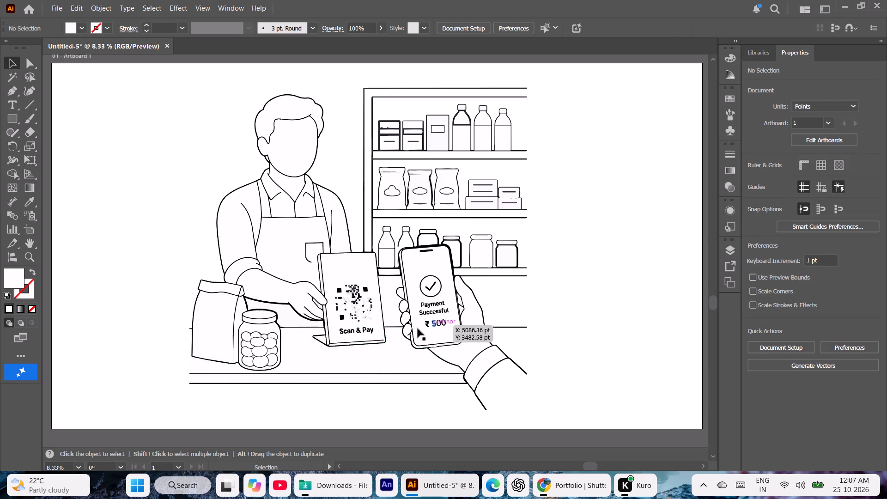
{"action": "left_click", "coordinate": [296, 328]}
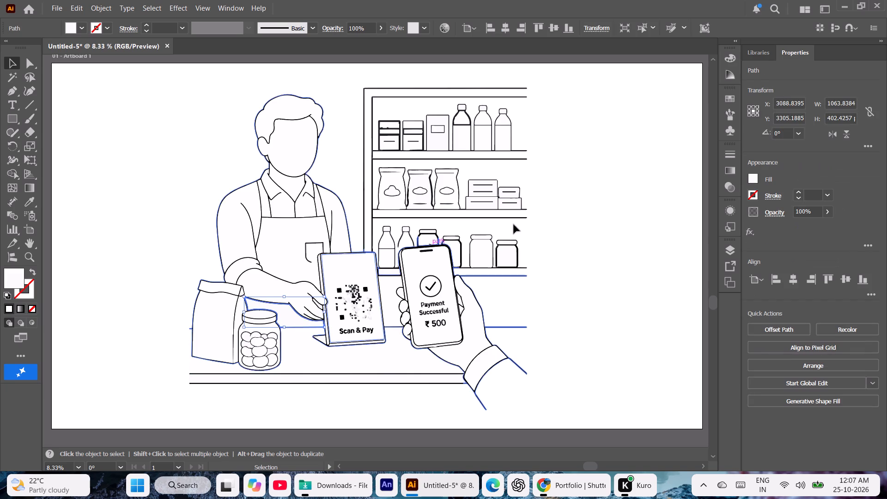
{"action": "left_click", "coordinate": [576, 229]}
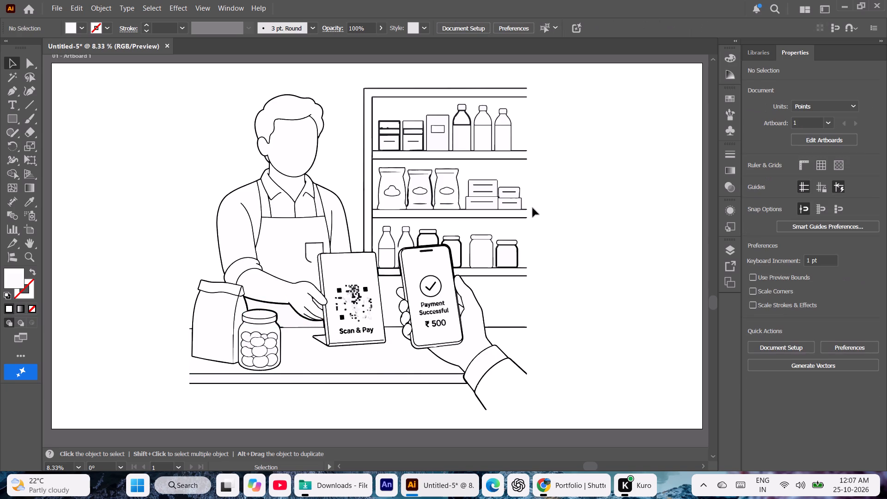
{"action": "left_click", "coordinate": [476, 209]}
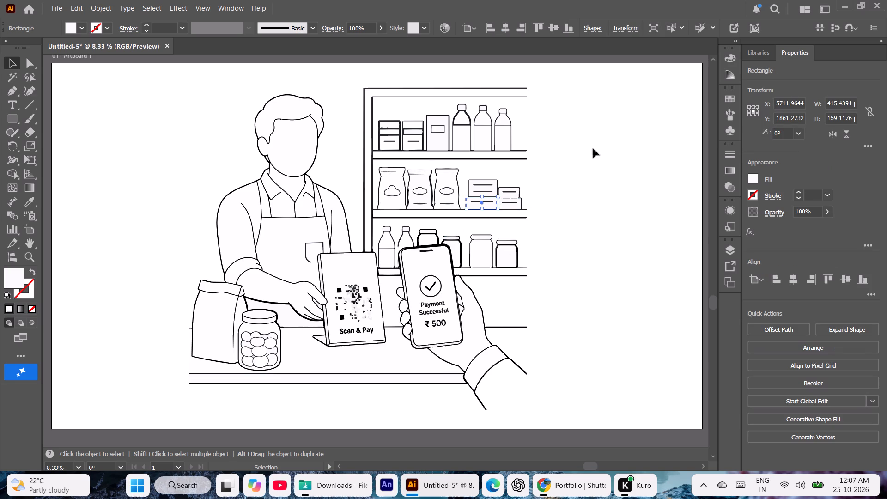
{"action": "left_click", "coordinate": [635, 136]}
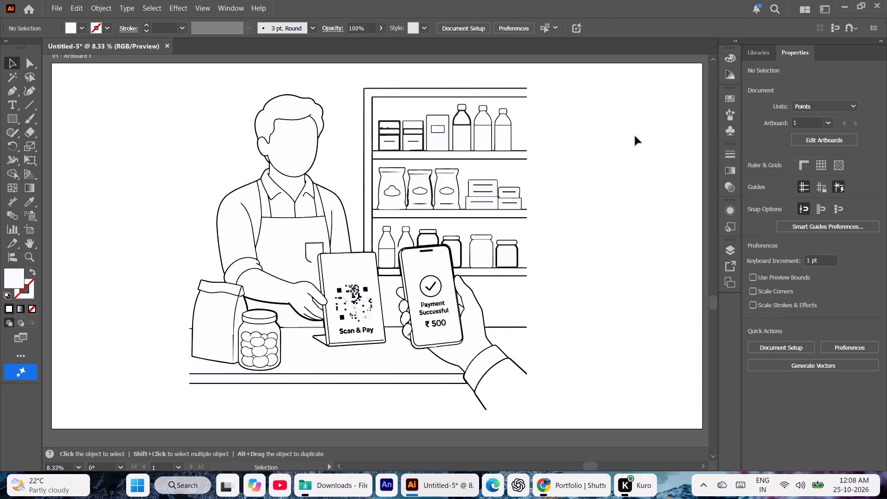
Save the drawing in Downloads as "scan and pay" in Illustrator EPS format, using the Illustrator 10 EPS version.
{"action": "key", "text": "ctrl+s"}
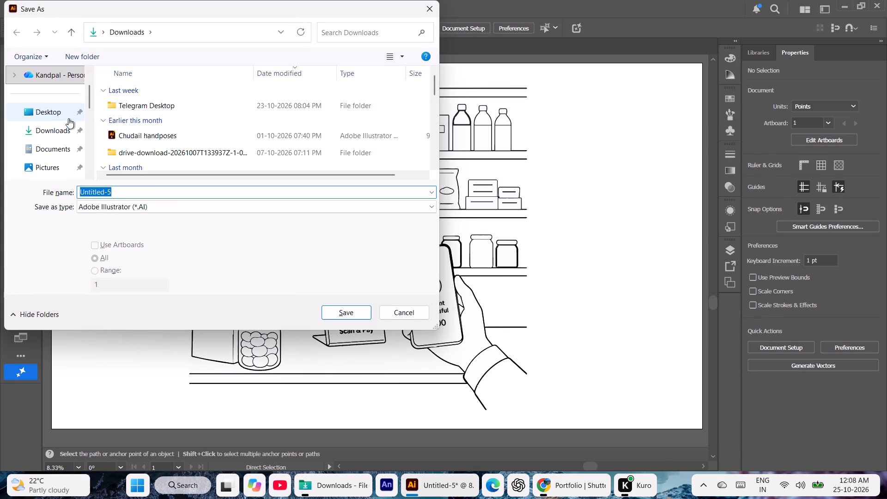
{"action": "left_click", "coordinate": [59, 126]}
{"action": "left_click", "coordinate": [115, 189]}
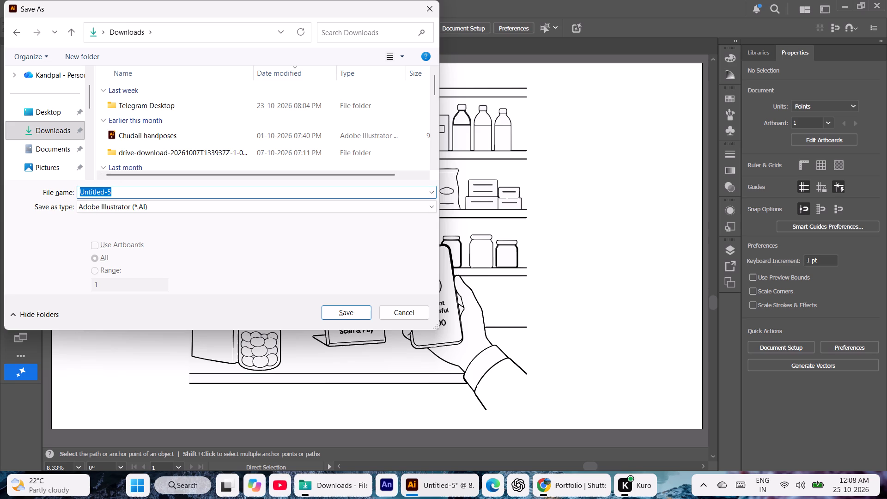
{"action": "key", "text": "BackSpace"}
{"action": "type", "text": "scan and pay"}
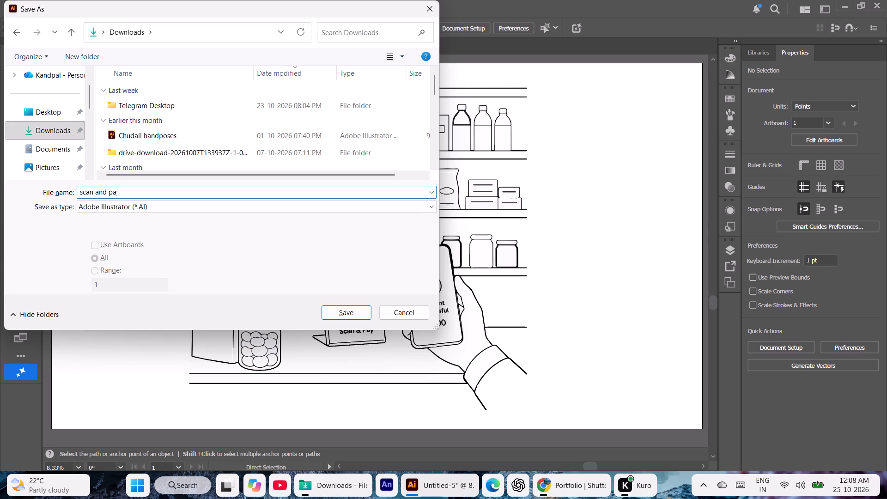
{"action": "left_click", "coordinate": [115, 189]}
{"action": "left_click", "coordinate": [139, 209]}
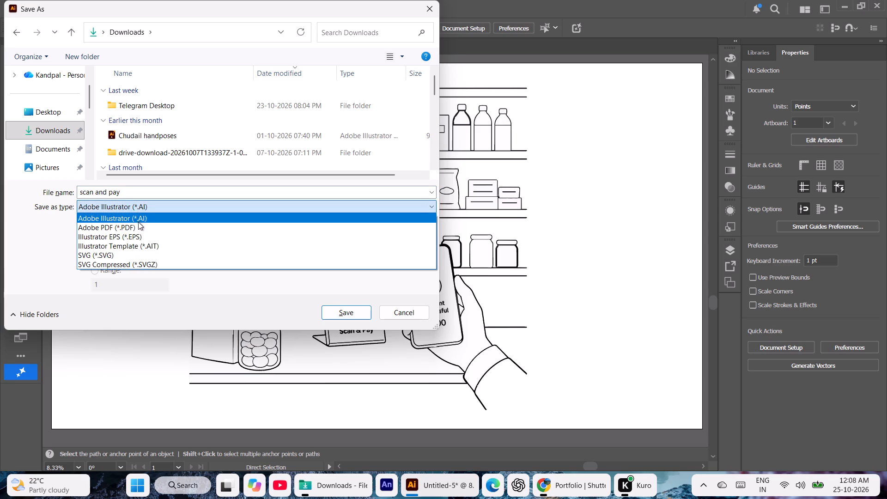
{"action": "left_click", "coordinate": [138, 232]}
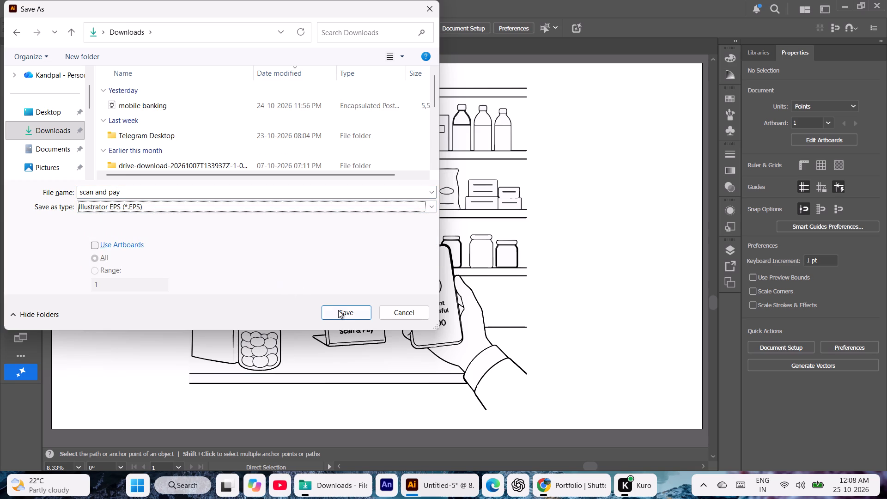
{"action": "left_click", "coordinate": [338, 311]}
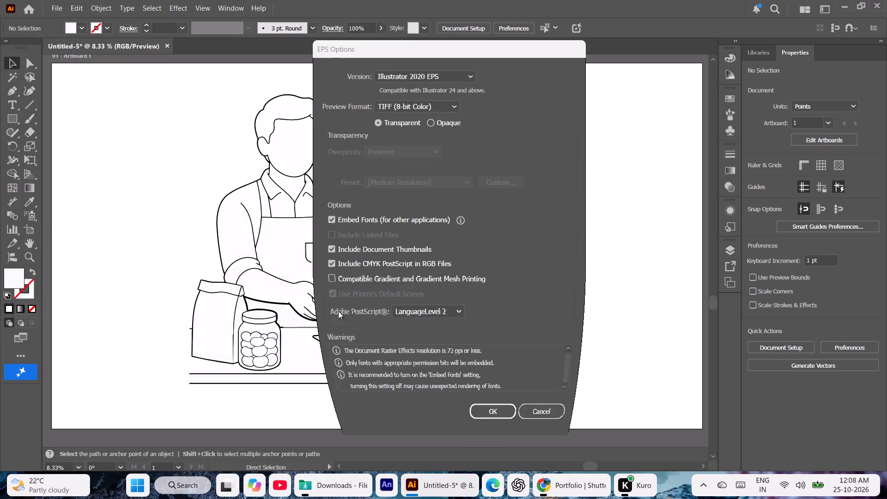
{"action": "left_click", "coordinate": [446, 75]}
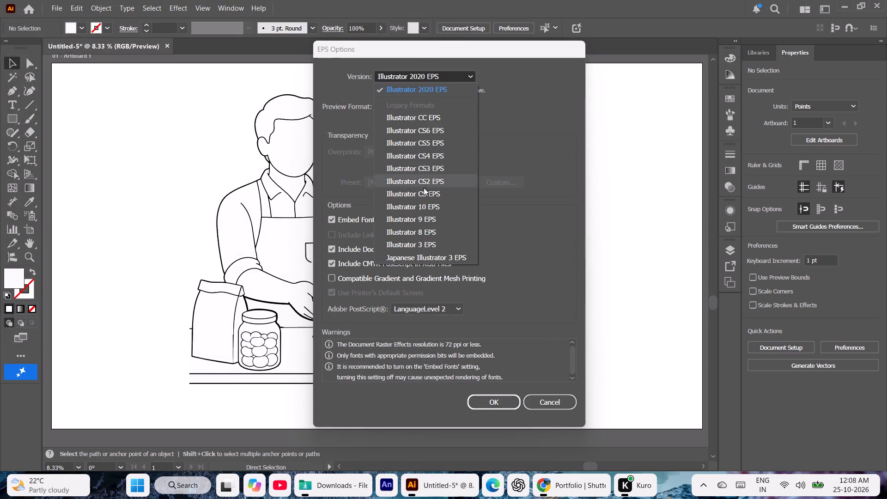
{"action": "left_click", "coordinate": [425, 203]}
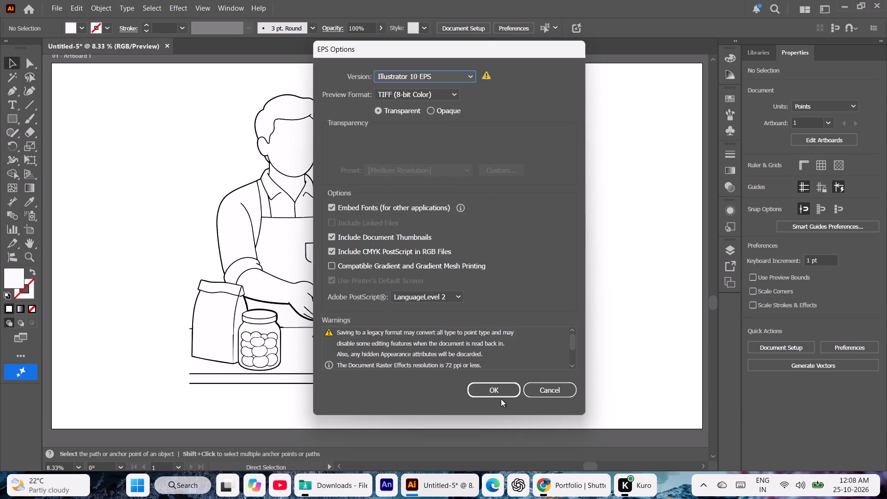
{"action": "left_click", "coordinate": [499, 391]}
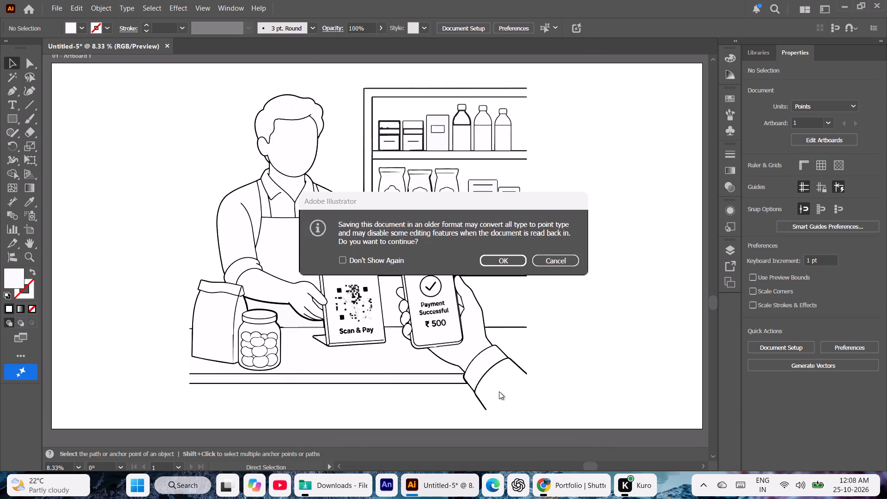
{"action": "left_click", "coordinate": [510, 256]}
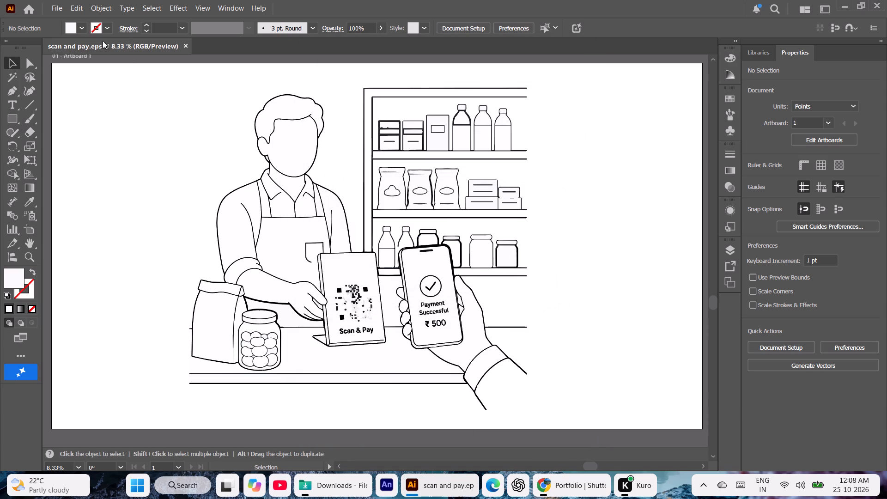
Create a new 1920 × 1080 pt landscape document in RGB colour with one artboard.
{"action": "left_click", "coordinate": [61, 10]}
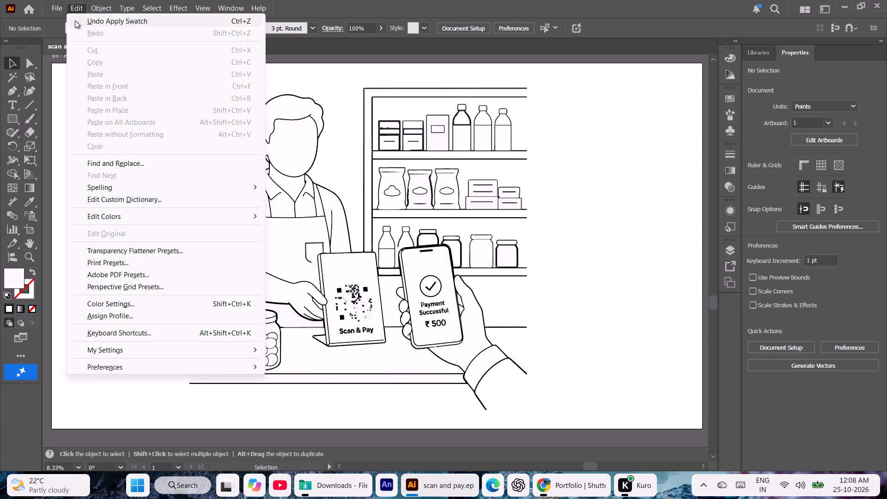
{"action": "left_click", "coordinate": [62, 19]}
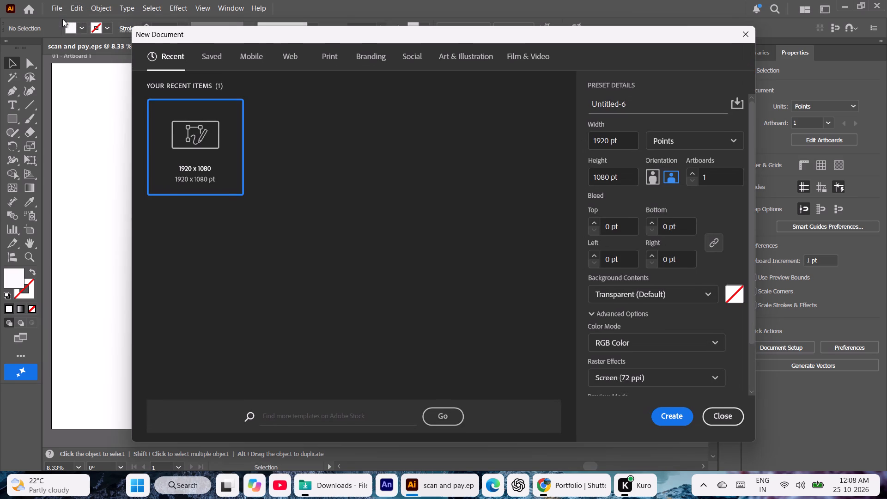
{"action": "left_click", "coordinate": [678, 413]}
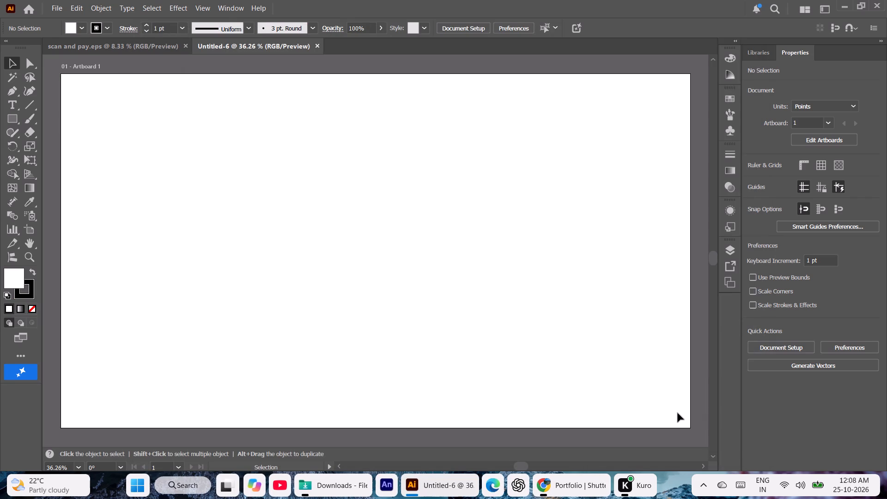
Close the finished scan and pay.eps document.
{"action": "left_click", "coordinate": [186, 43]}
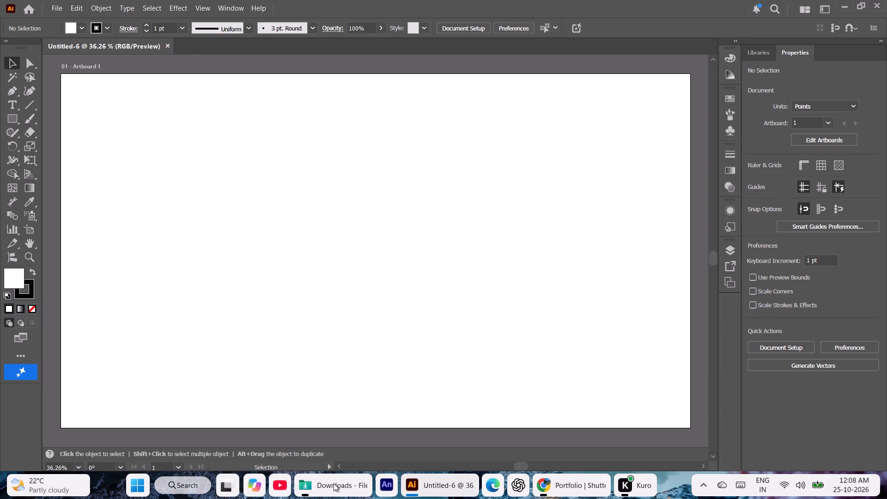
Switch to File Explorer and delete the processed shopkeeper PNG from Downloads.
{"action": "left_click", "coordinate": [335, 491]}
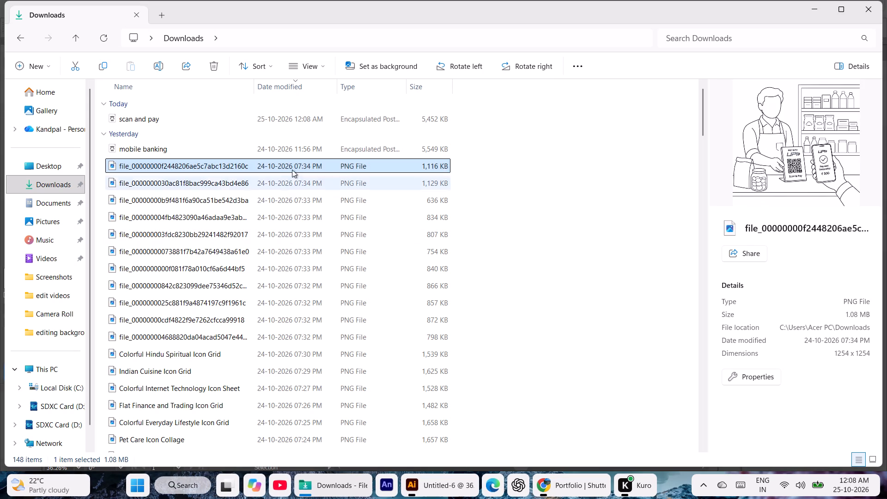
{"action": "left_click", "coordinate": [216, 61]}
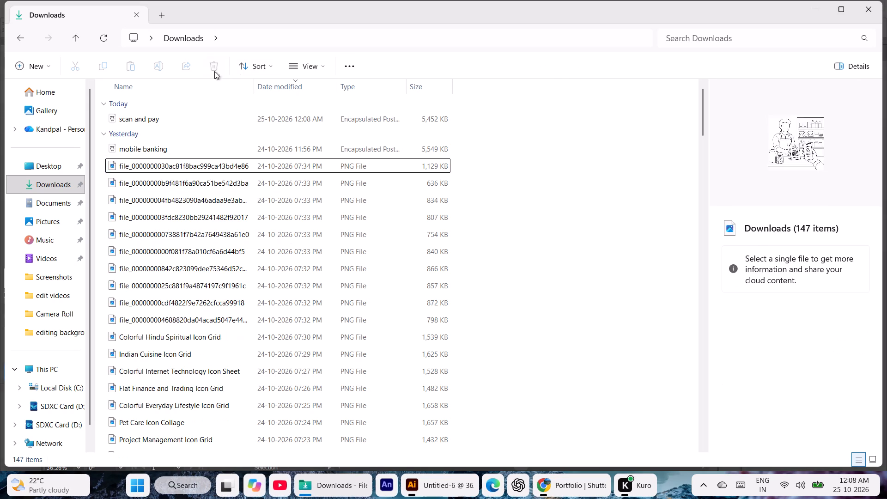
Place the PNG of the turbaned farmer holding a payment phone from Downloads onto the blank Illustrator artboard.
{"action": "left_click", "coordinate": [208, 167]}
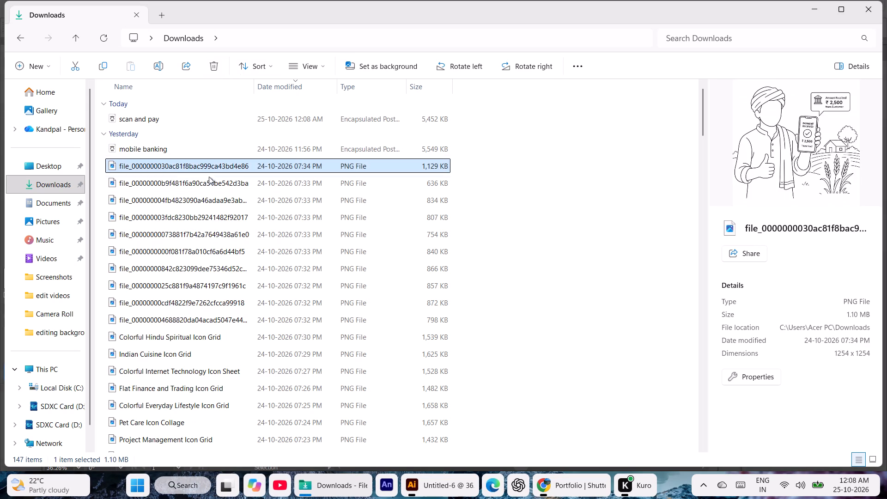
{"action": "left_click", "coordinate": [210, 182]}
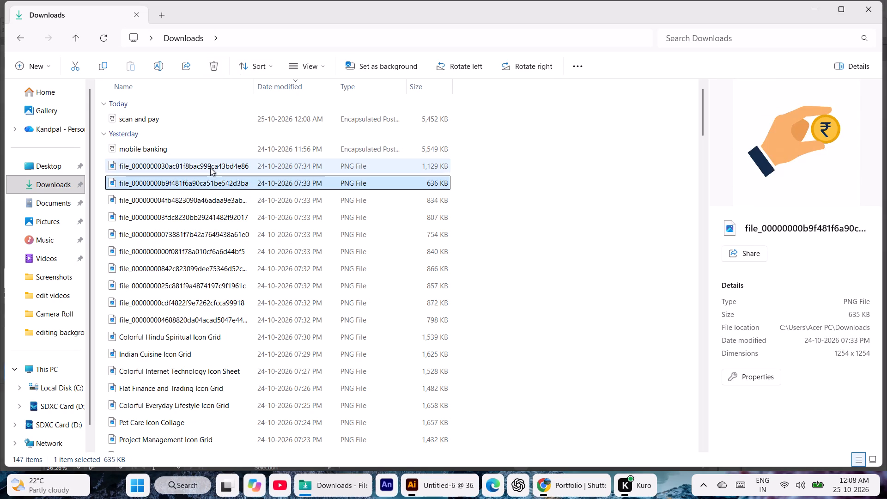
{"action": "left_click", "coordinate": [210, 168]}
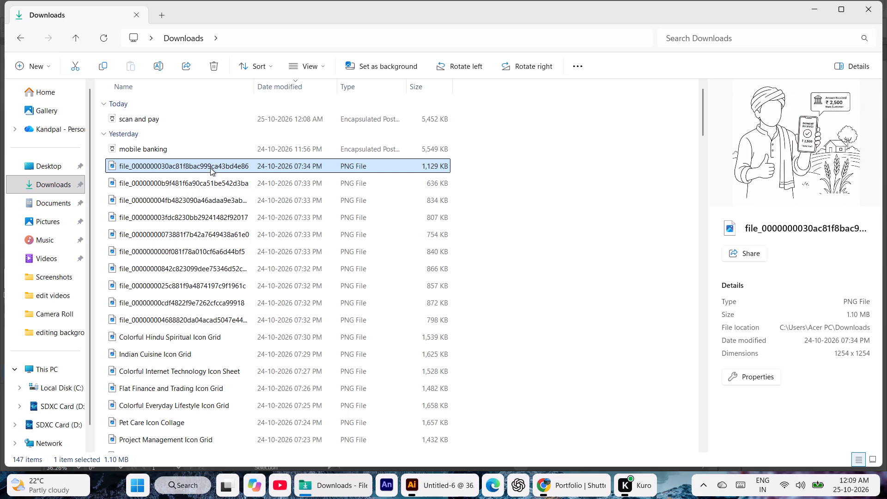
{"action": "left_click_drag", "start_coordinate": [210, 168], "coordinate": [438, 462]}
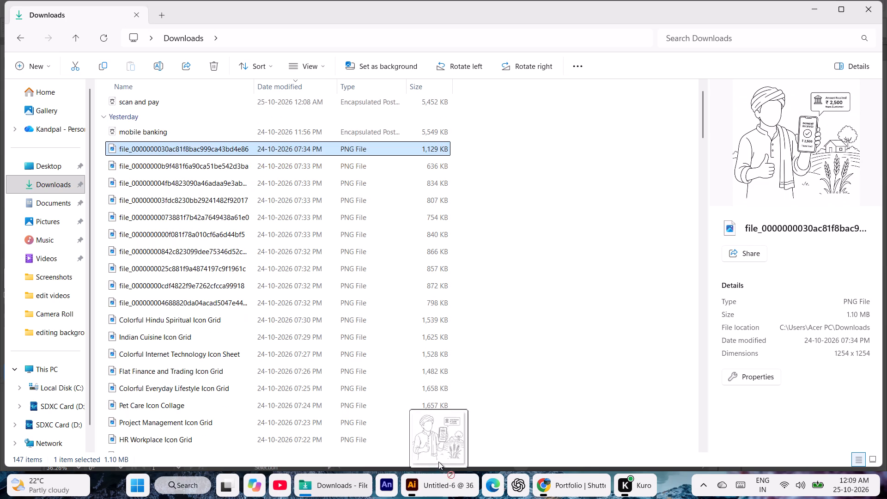
{"action": "left_click_drag", "start_coordinate": [438, 462], "coordinate": [374, 230]}
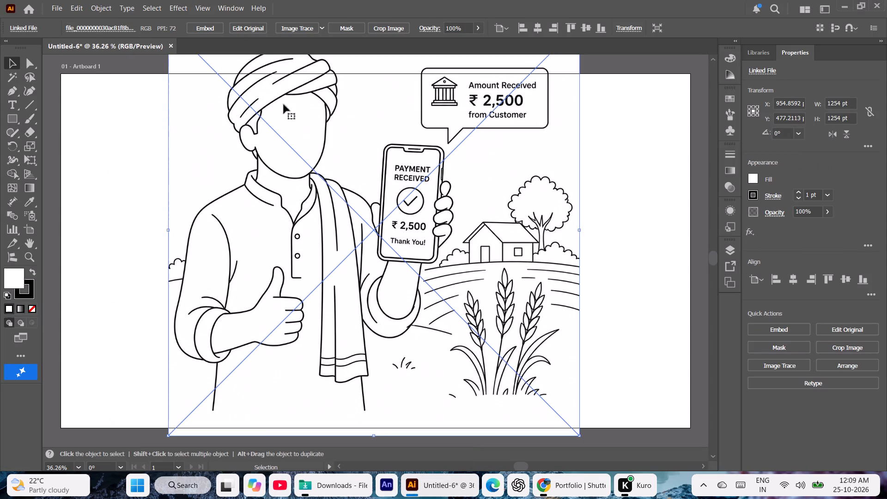
Image-trace the placed farmer picture with the Low Fidelity Photo preset and expand it into vector paths.
{"action": "left_click", "coordinate": [236, 7]}
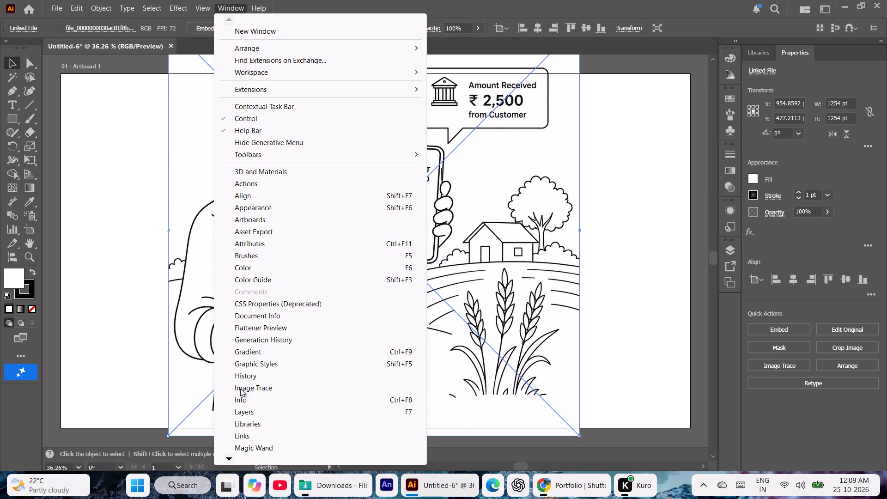
{"action": "left_click", "coordinate": [248, 389]}
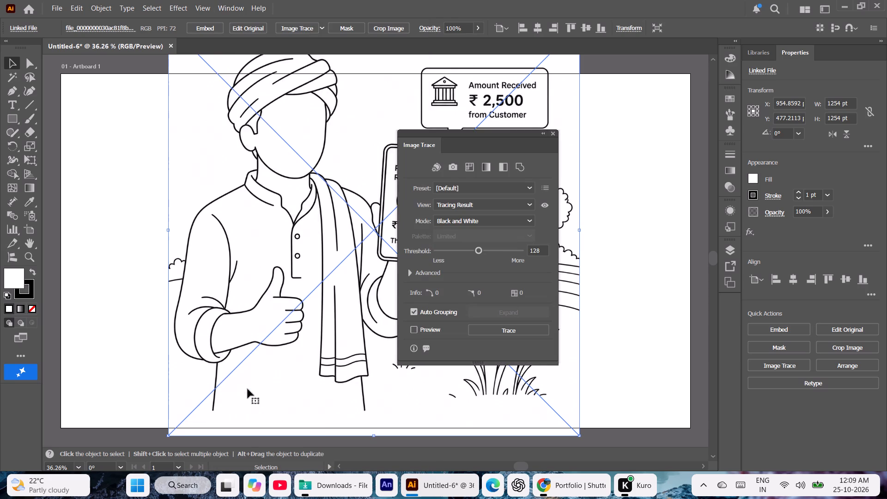
{"action": "left_click", "coordinate": [490, 190]}
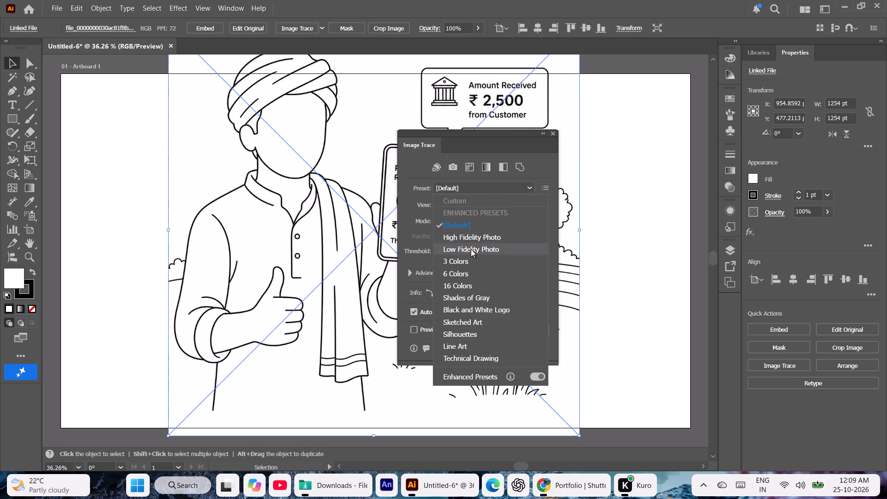
{"action": "left_click", "coordinate": [470, 250]}
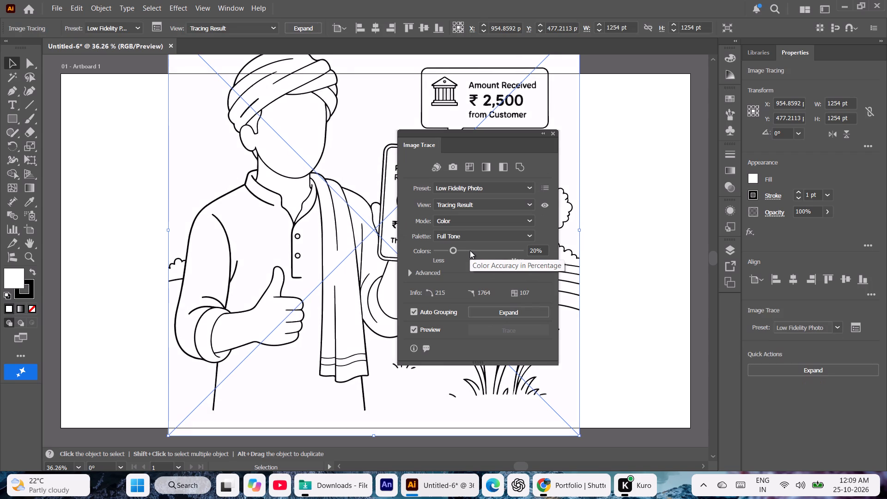
{"action": "left_click", "coordinate": [485, 311]}
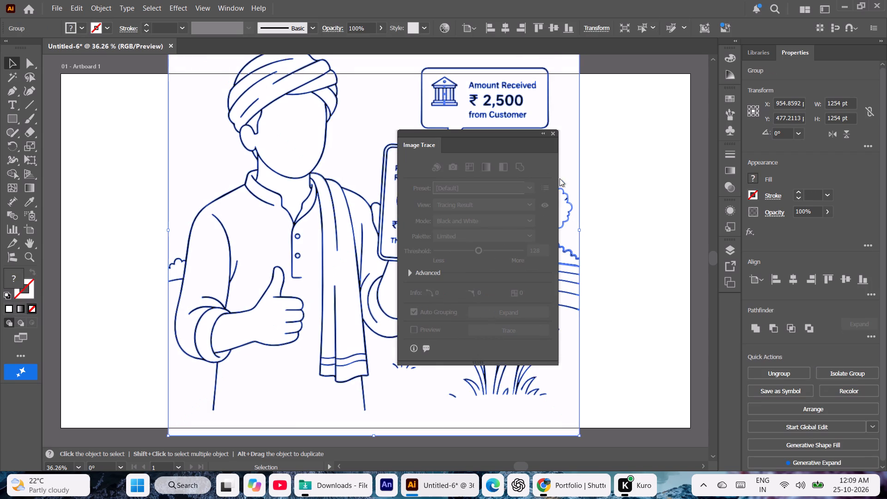
{"action": "left_click", "coordinate": [567, 142]}
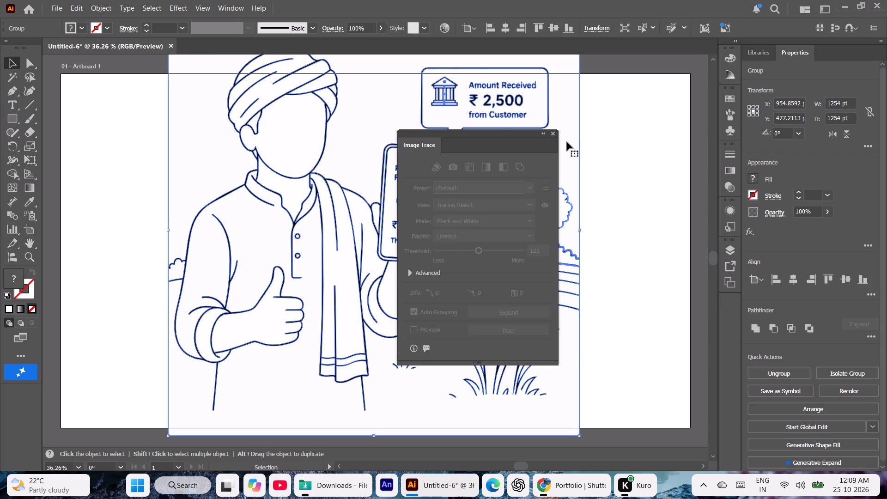
{"action": "left_click", "coordinate": [552, 134]}
Ungroup the expanded tracing and delete the square background shape behind the farmer scene.
{"action": "right_click", "coordinate": [552, 134]}
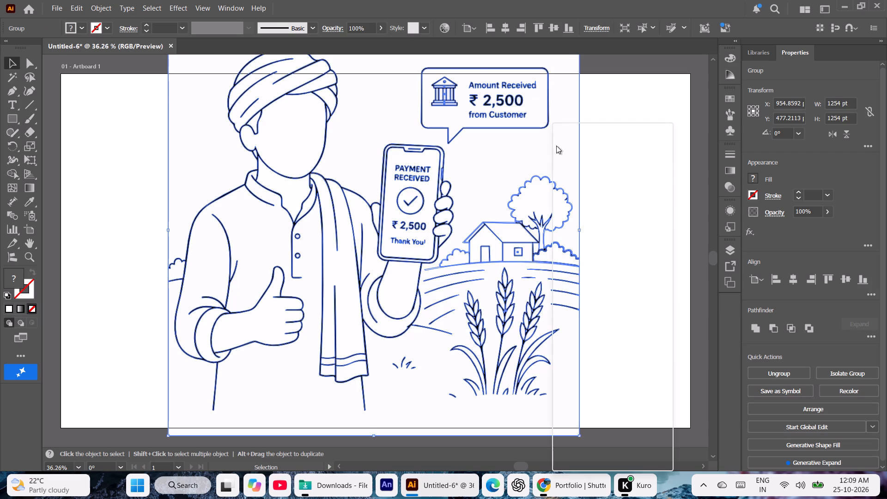
{"action": "left_click", "coordinate": [593, 281]}
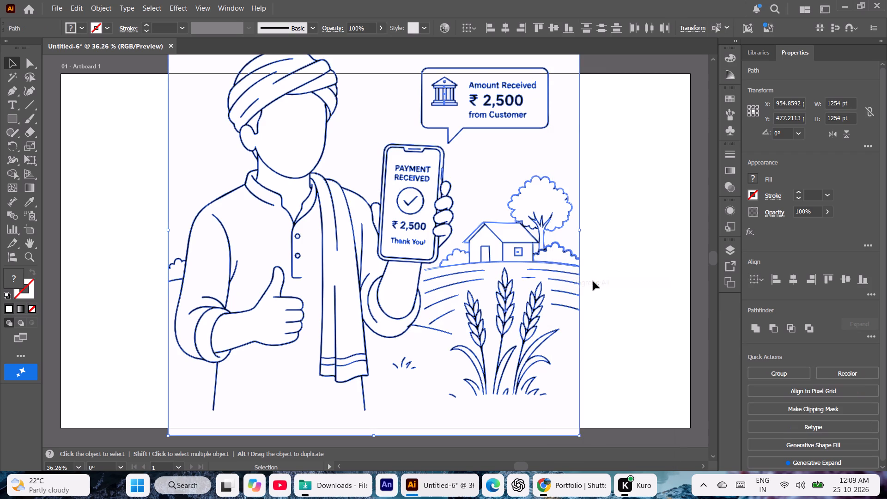
{"action": "left_click", "coordinate": [613, 282]}
{"action": "left_click", "coordinate": [507, 152]}
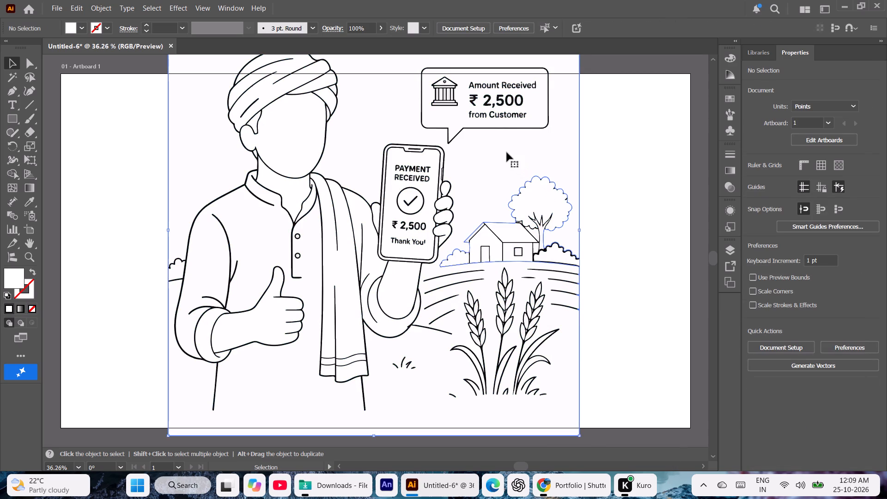
{"action": "key", "text": "Delete"}
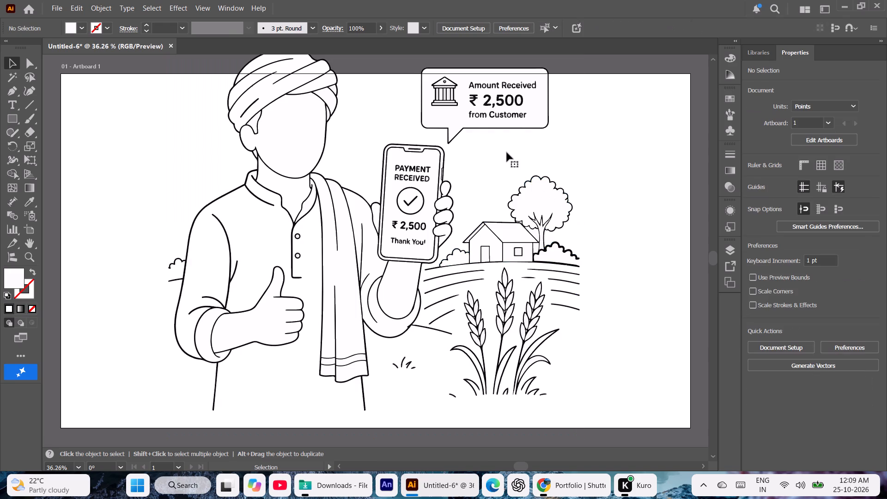
Check the fills of the turban's fold beside the face and the phone's body.
{"action": "left_click", "coordinate": [335, 111]}
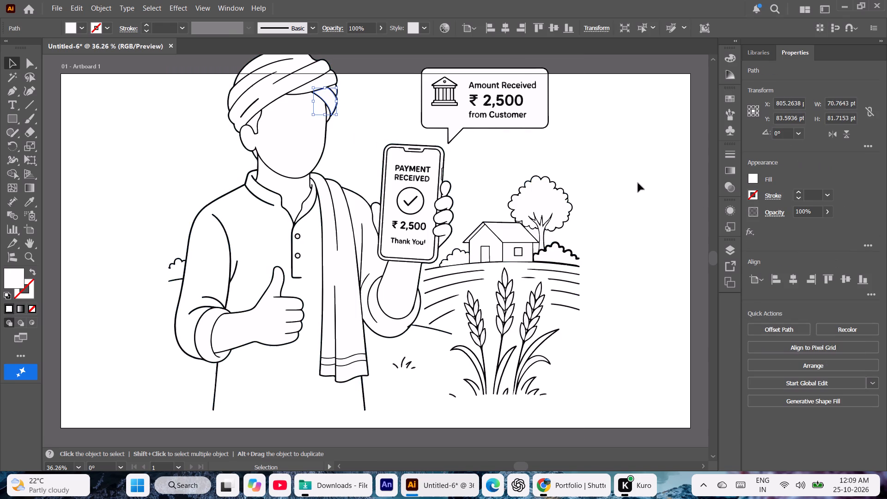
{"action": "left_click", "coordinate": [638, 183]}
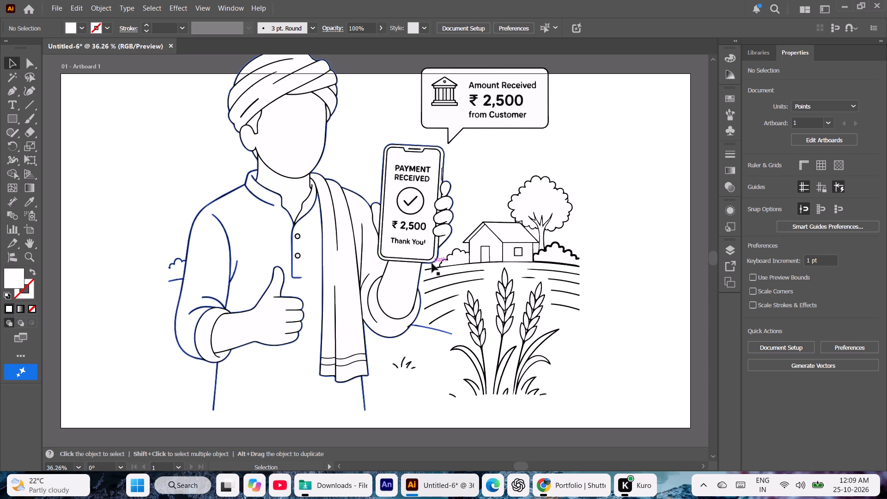
{"action": "left_click", "coordinate": [432, 264]}
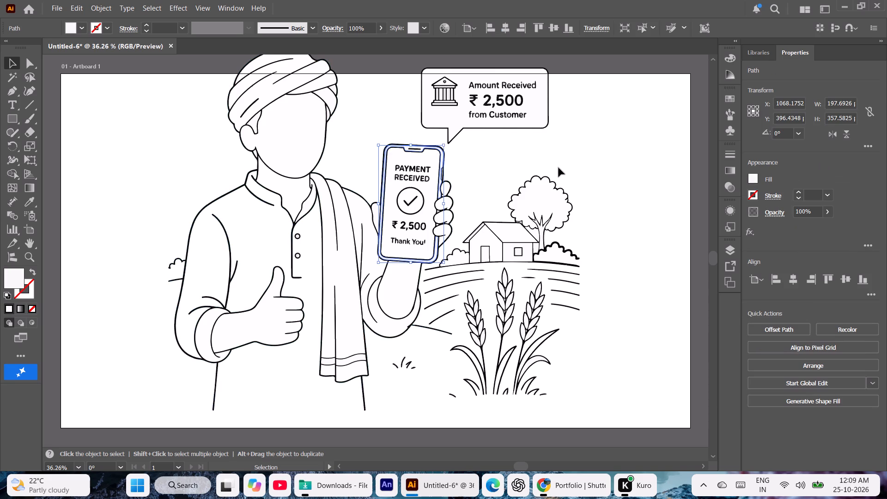
{"action": "left_click", "coordinate": [559, 168]}
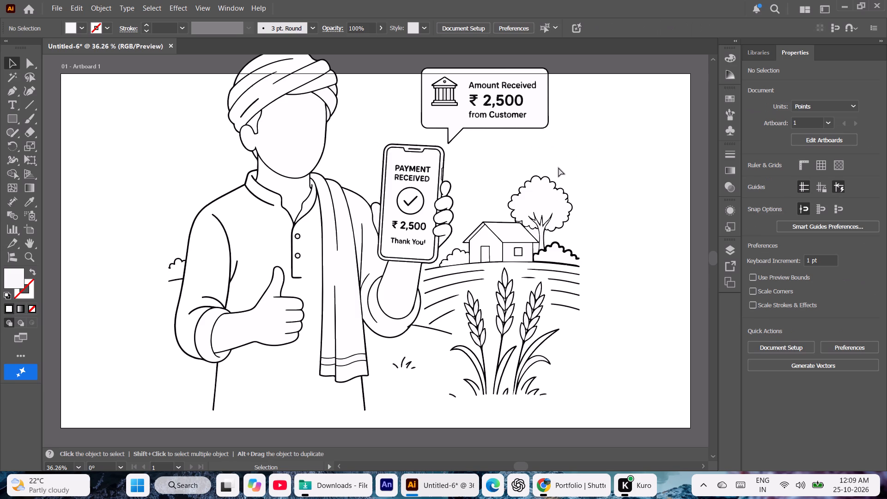
Set the fill of the farmer's main outline path to pure black, R=0 G=0 B=0.
{"action": "key", "text": "ctrl+minus"}
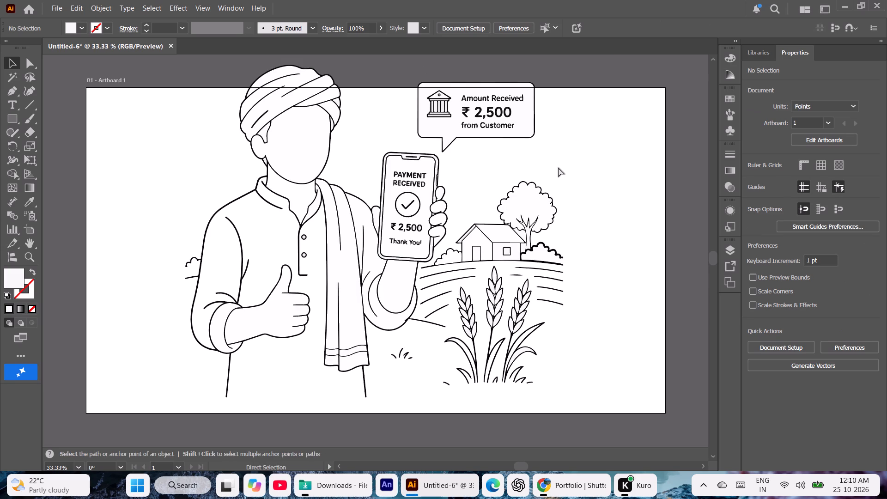
{"action": "key", "text": "ctrl+plus"}
{"action": "key", "text": "ctrl+plus"}
{"action": "key", "text": "ctrl+plus"}
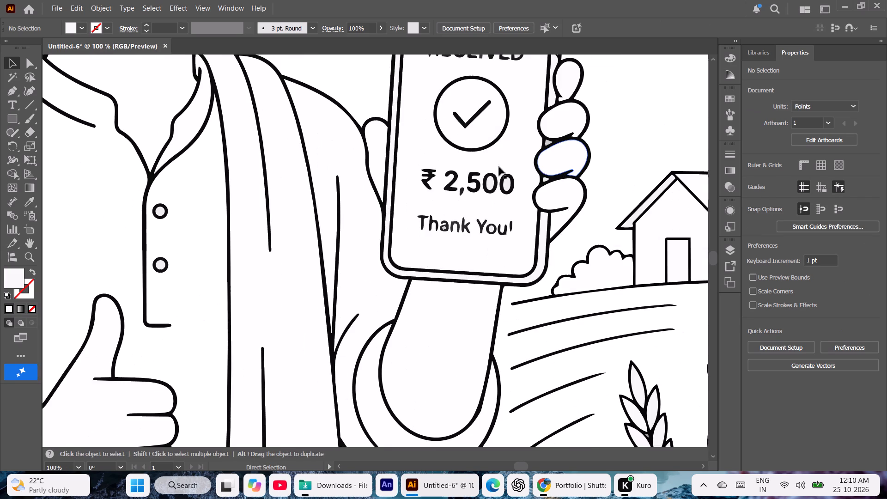
{"action": "left_click", "coordinate": [361, 130]}
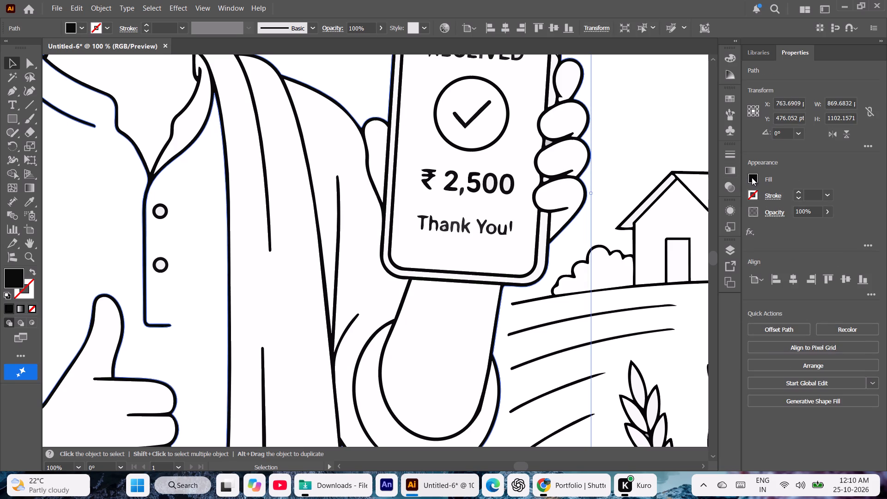
{"action": "left_click", "coordinate": [752, 178]}
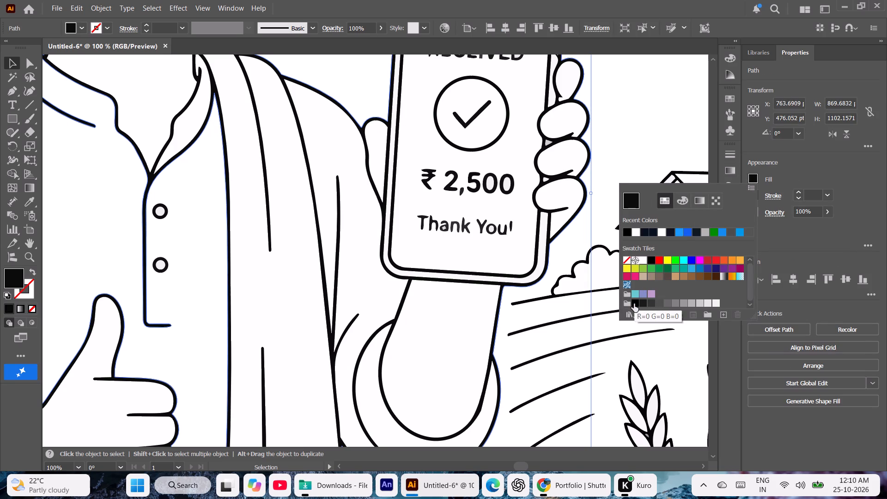
{"action": "left_click", "coordinate": [634, 303]}
{"action": "left_click", "coordinate": [627, 158]}
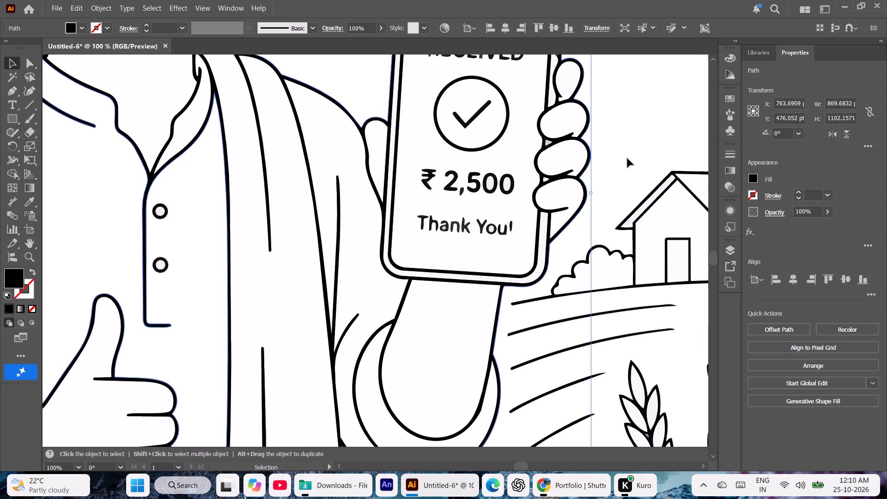
{"action": "left_click", "coordinate": [627, 158]}
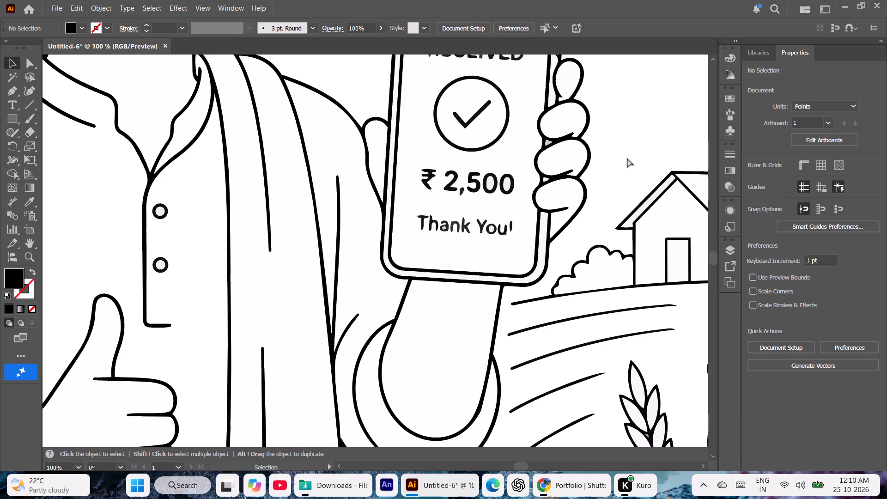
{"action": "key", "text": "ctrl+minus"}
{"action": "key", "text": "ctrl+minus"}
{"action": "key", "text": "ctrl+minus"}
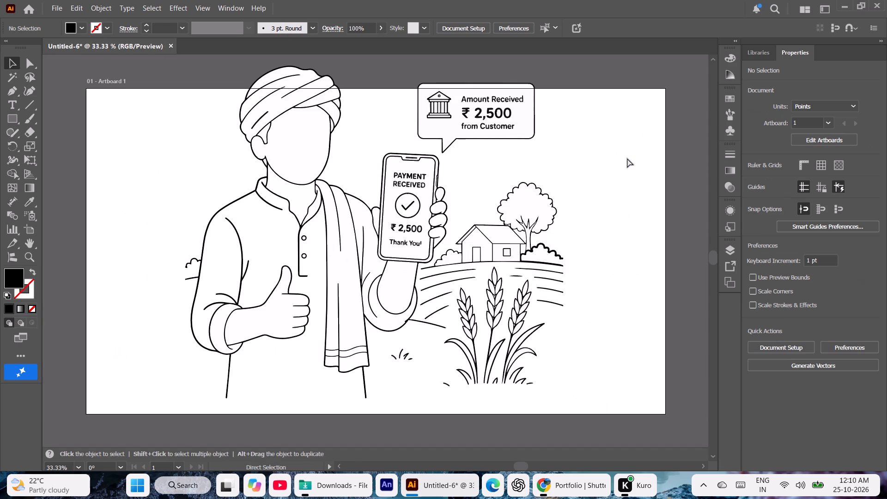
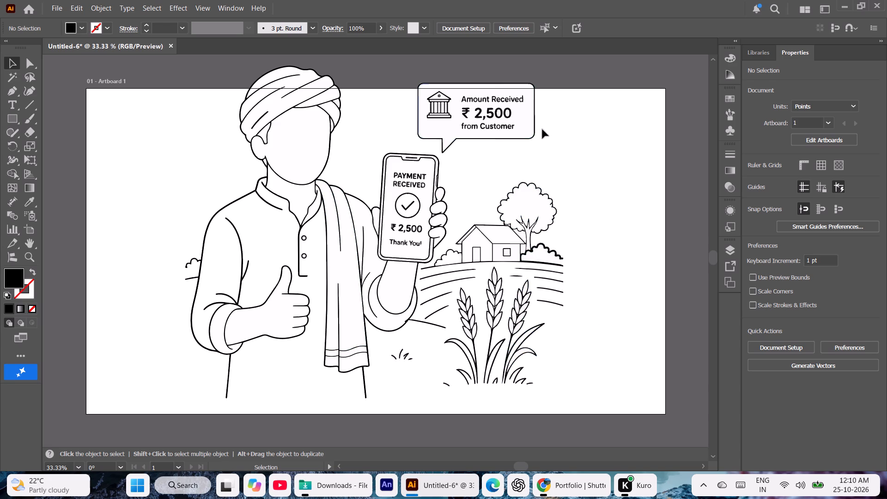
Recolour the inner shapes of the two zeros in the speech bubble's ₹ 2,500 with white sampled from the background.
{"action": "left_click", "coordinate": [498, 110]}
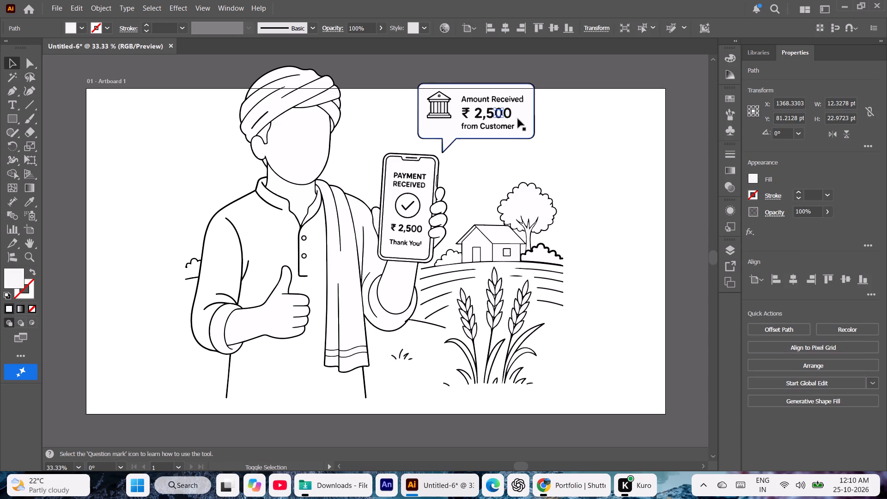
{"action": "left_click", "coordinate": [509, 114], "text": "shift"}
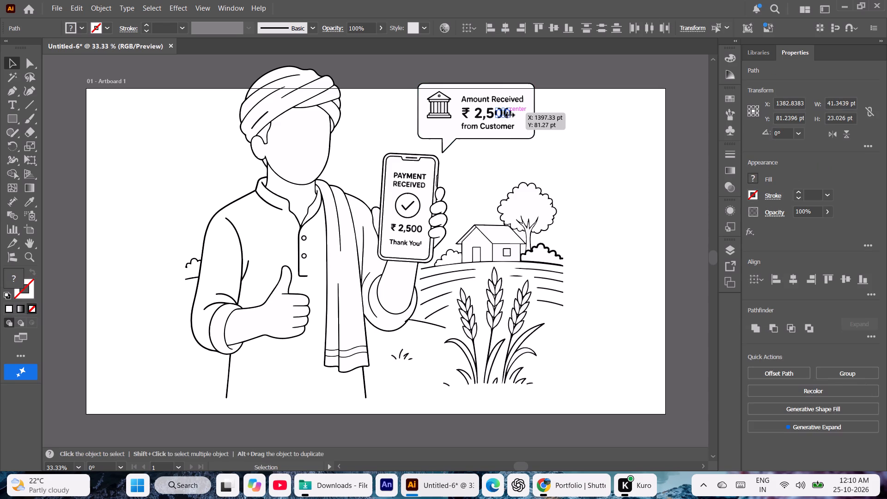
{"action": "key", "text": "i"}
{"action": "left_click", "coordinate": [562, 153]}
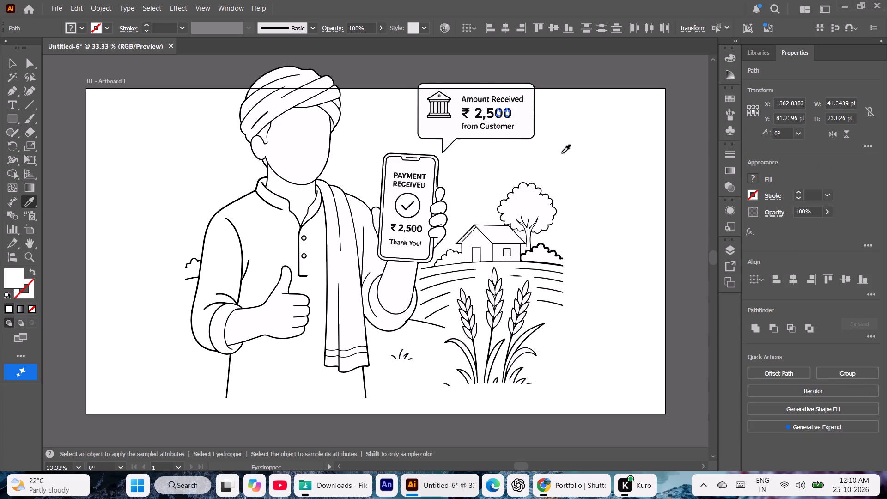
{"action": "left_click", "coordinate": [10, 69]}
{"action": "left_click", "coordinate": [125, 189]}
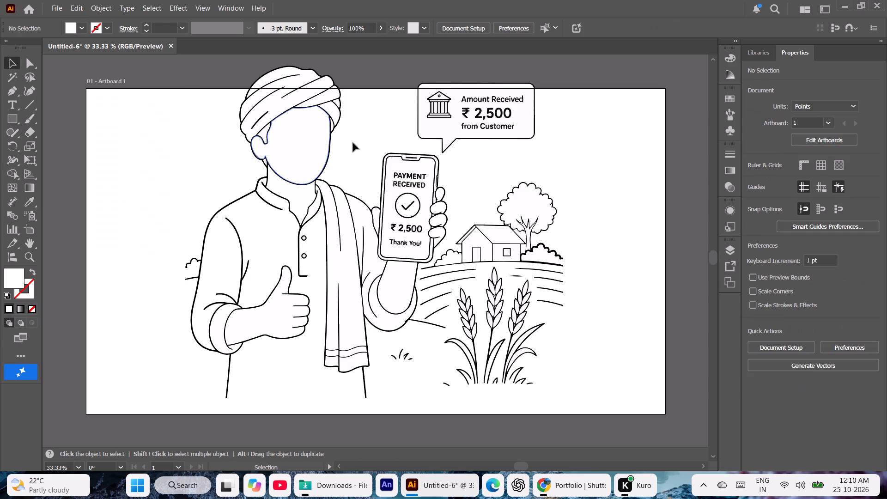
Fill the gap between the left and middle columns of the bank icon with the sampled background white.
{"action": "left_click", "coordinate": [436, 111]}
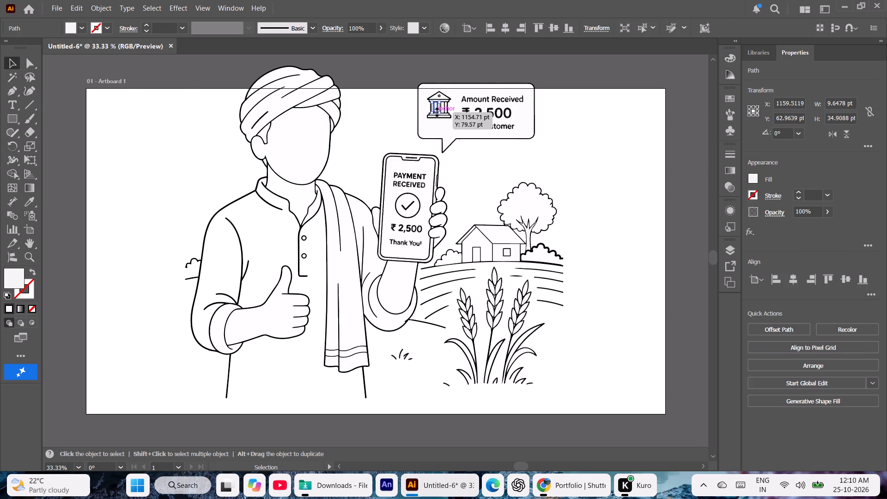
{"action": "key", "text": "i"}
{"action": "left_click", "coordinate": [571, 142]}
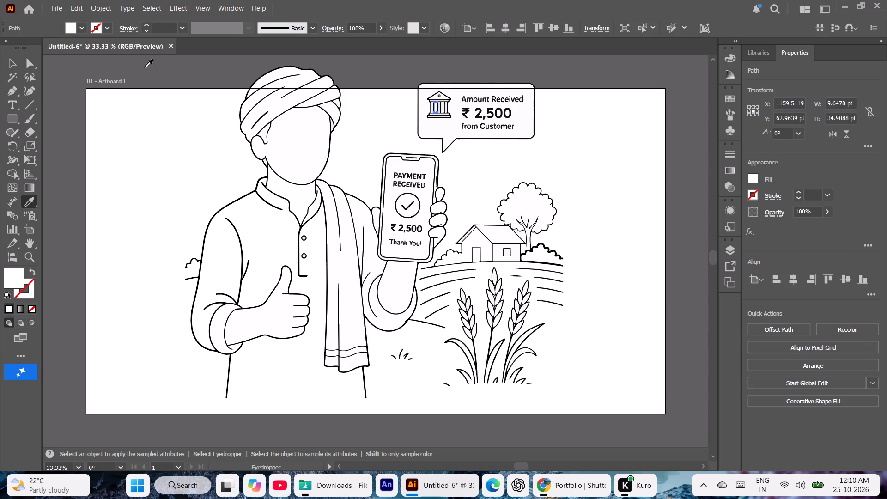
{"action": "left_click_drag", "start_coordinate": [11, 70], "coordinate": [11, 54]}
{"action": "left_click_drag", "start_coordinate": [11, 54], "coordinate": [12, 56]}
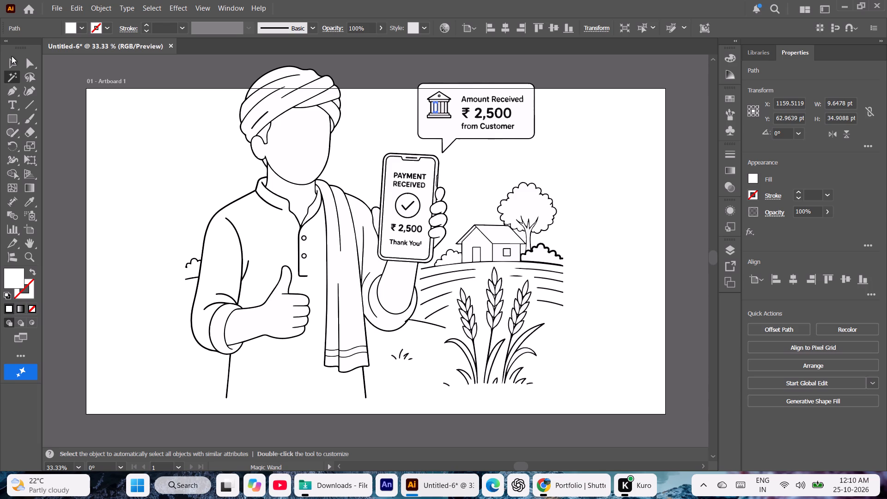
{"action": "left_click_drag", "start_coordinate": [12, 56], "coordinate": [12, 58]}
{"action": "left_click", "coordinate": [12, 58]}
{"action": "left_click", "coordinate": [124, 150]}
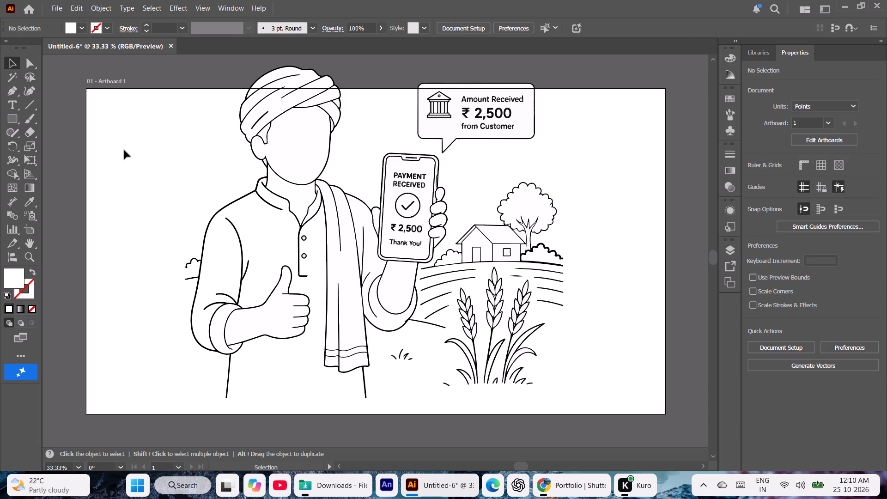
Recolour the triangular roof shape of the bank icon with the sampled background white.
{"action": "key", "text": "ctrl+plus"}
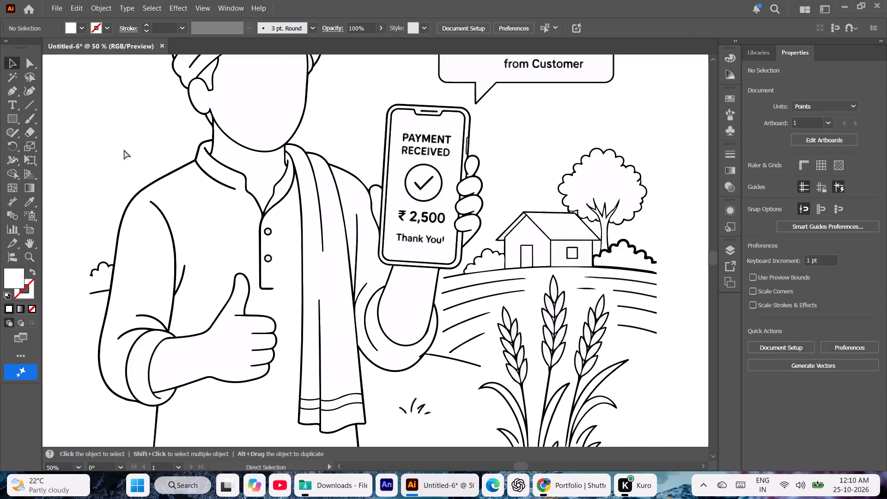
{"action": "key", "text": "ctrl+plus"}
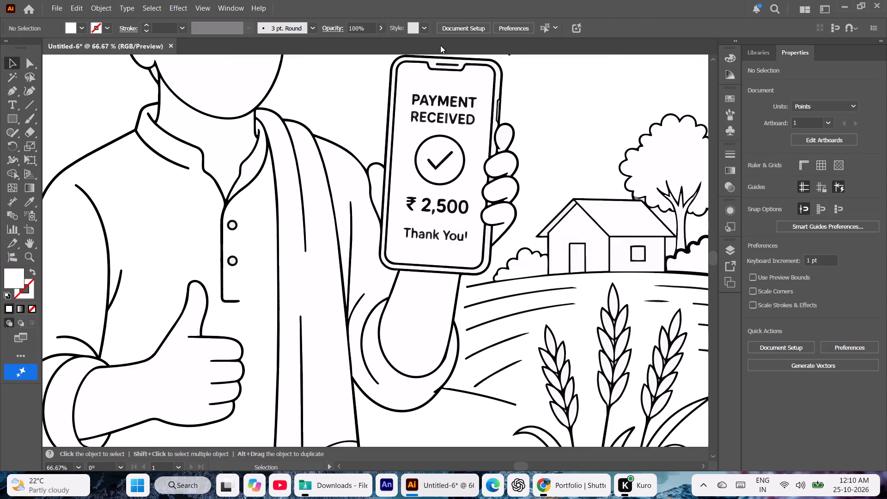
{"action": "left_click", "coordinate": [713, 59]}
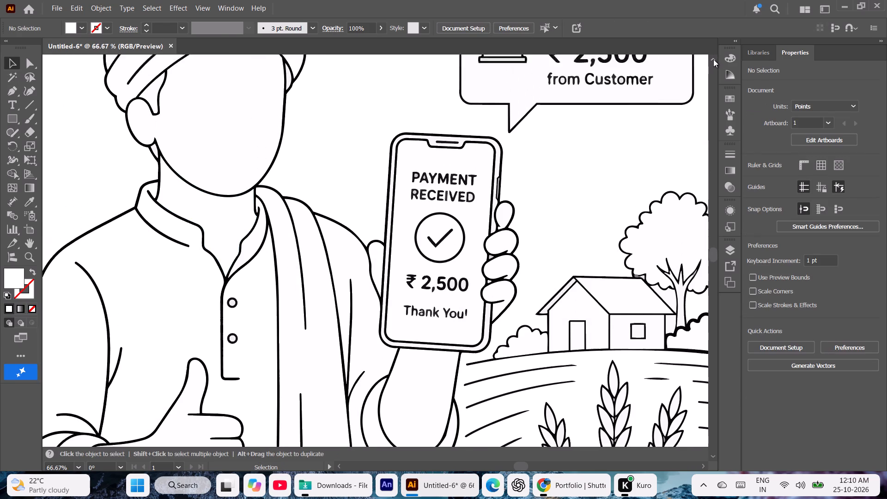
{"action": "left_click", "coordinate": [713, 59]}
{"action": "left_click", "coordinate": [713, 59]}
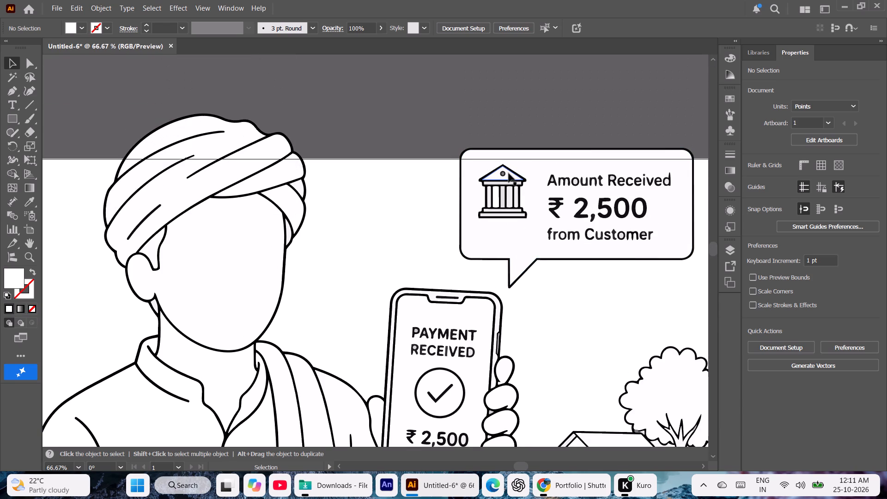
{"action": "left_click", "coordinate": [509, 173]}
{"action": "key", "text": "i"}
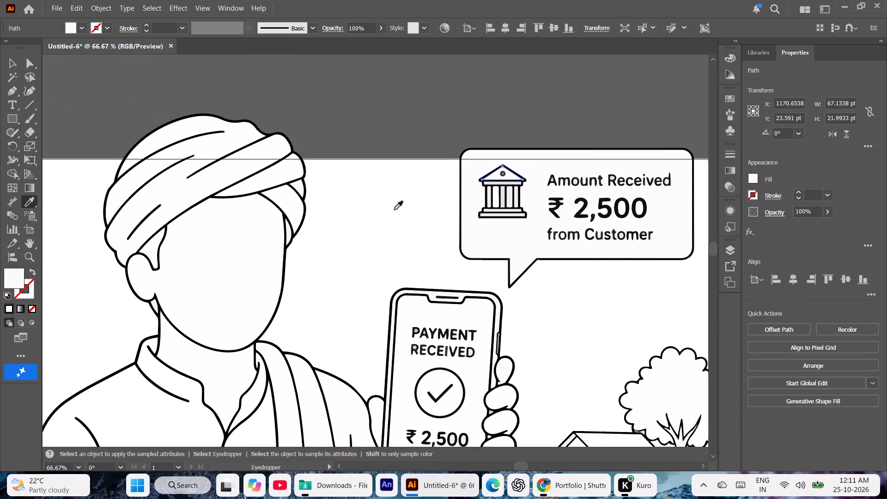
{"action": "left_click", "coordinate": [378, 216]}
{"action": "left_click", "coordinate": [8, 69]}
{"action": "left_click", "coordinate": [326, 216]}
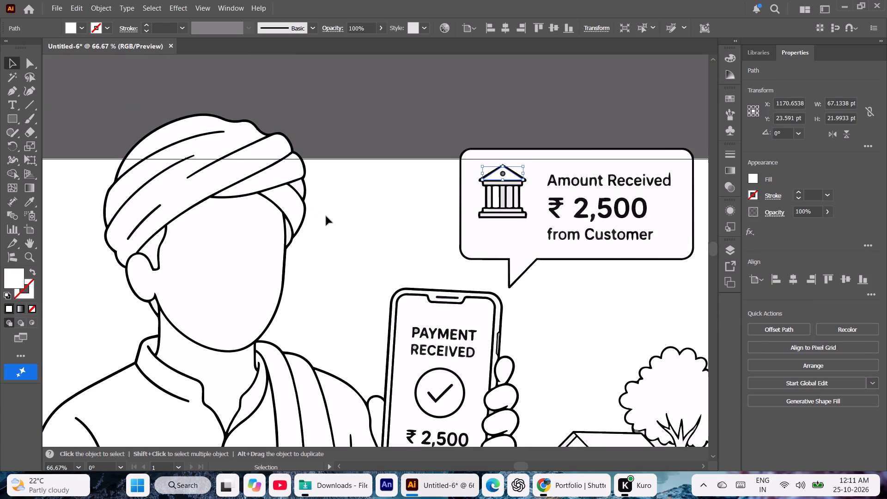
Recolour the thin horizontal rectangle beneath the bank icon's roof with the sampled background white.
{"action": "left_click", "coordinate": [505, 184]}
{"action": "key", "text": "i"}
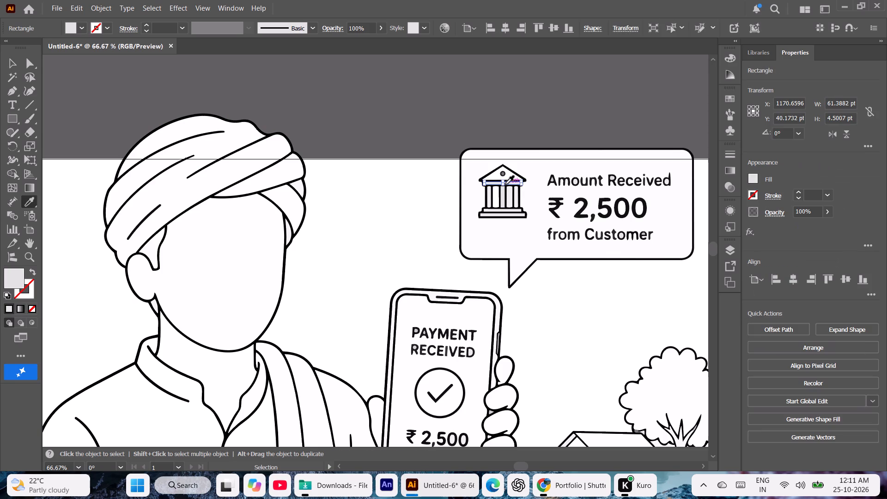
{"action": "left_click", "coordinate": [421, 223]}
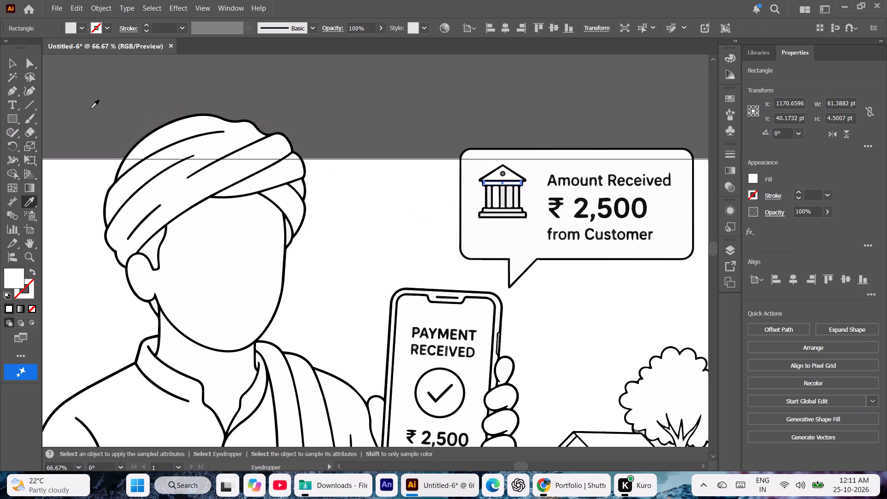
{"action": "left_click", "coordinate": [11, 61]}
{"action": "left_click", "coordinate": [341, 223]}
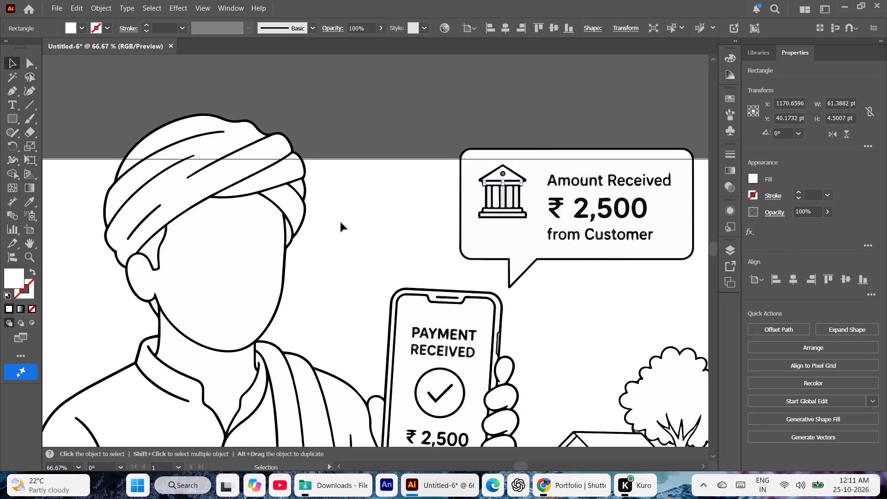
Recolour the bank icon's left and middle columns together with the sampled background white.
{"action": "left_click", "coordinate": [487, 204]}
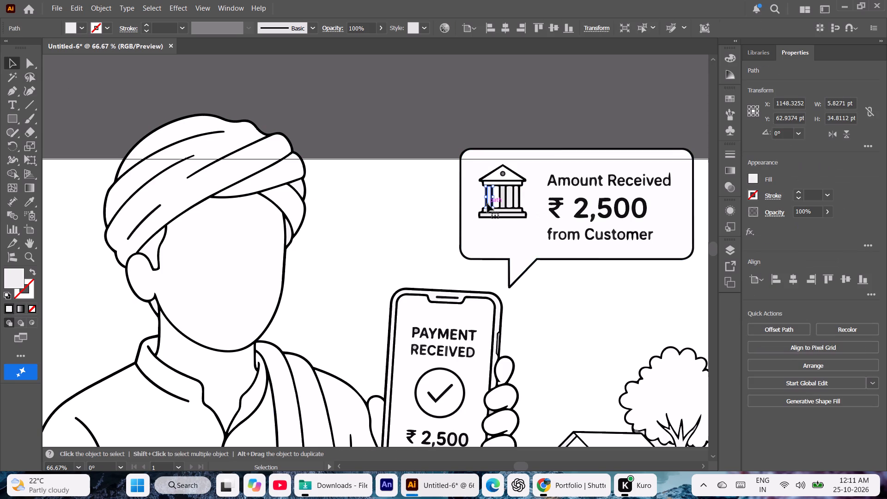
{"action": "left_click", "coordinate": [504, 199], "text": "shift"}
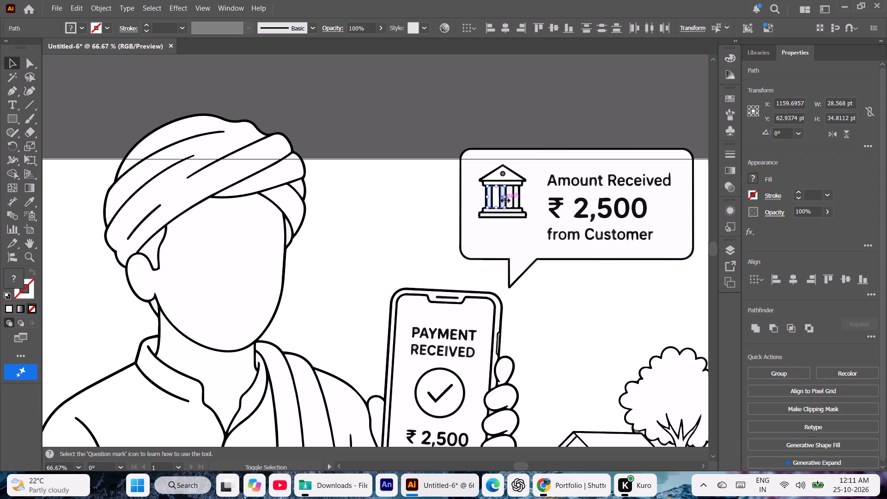
{"action": "left_click", "coordinate": [509, 201], "text": "shift"}
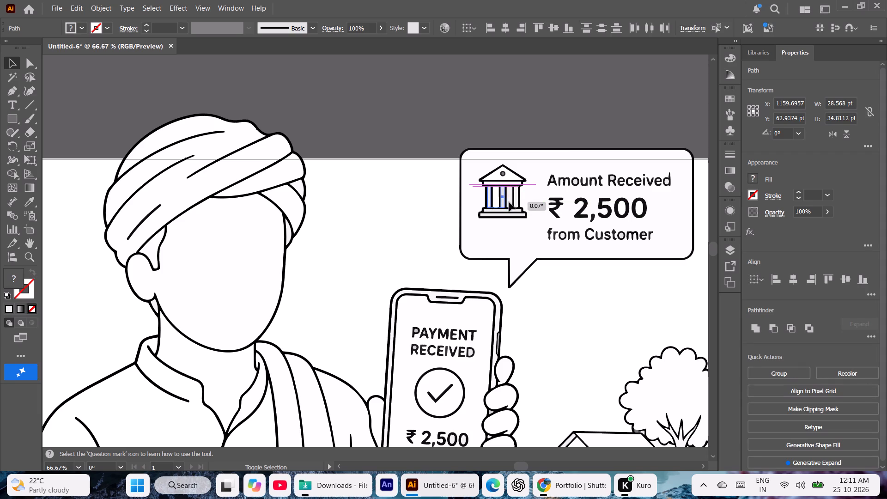
{"action": "key", "text": "i"}
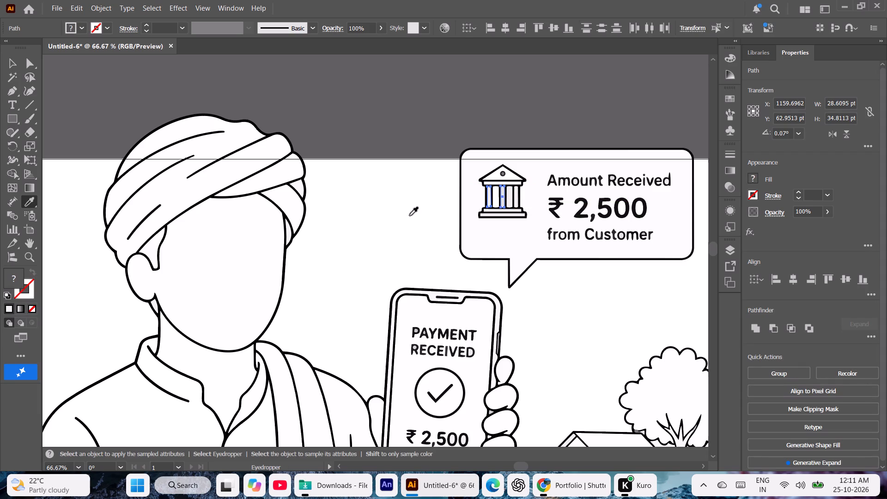
{"action": "left_click", "coordinate": [388, 217]}
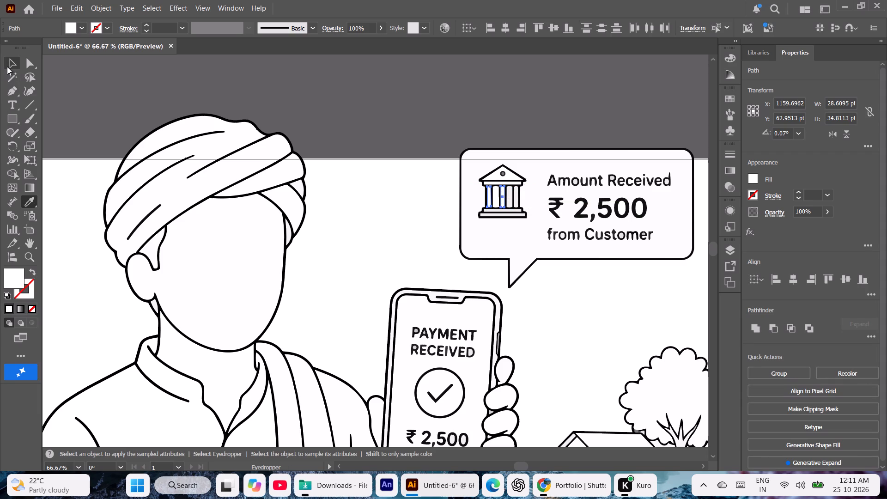
{"action": "left_click", "coordinate": [7, 67]}
{"action": "left_click", "coordinate": [372, 233]}
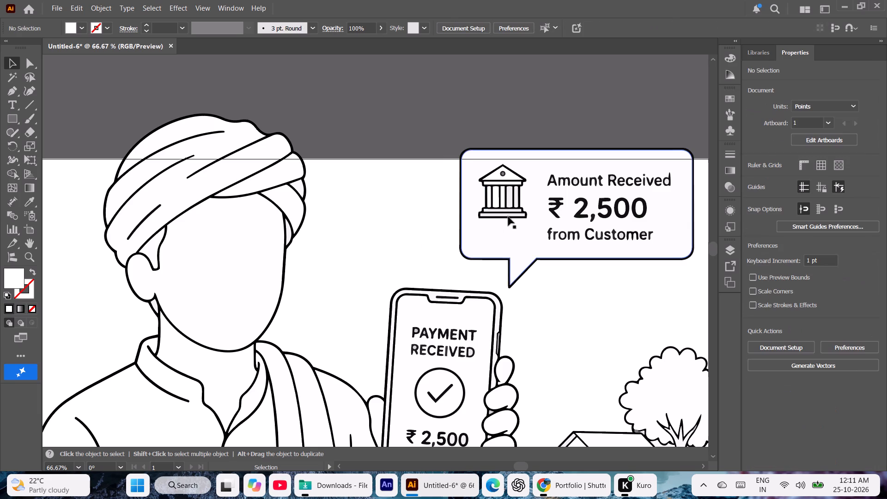
Recolour the gap between the middle and right columns and the bank icon's bottom base slab with the sampled background white.
{"action": "left_click", "coordinate": [510, 195]}
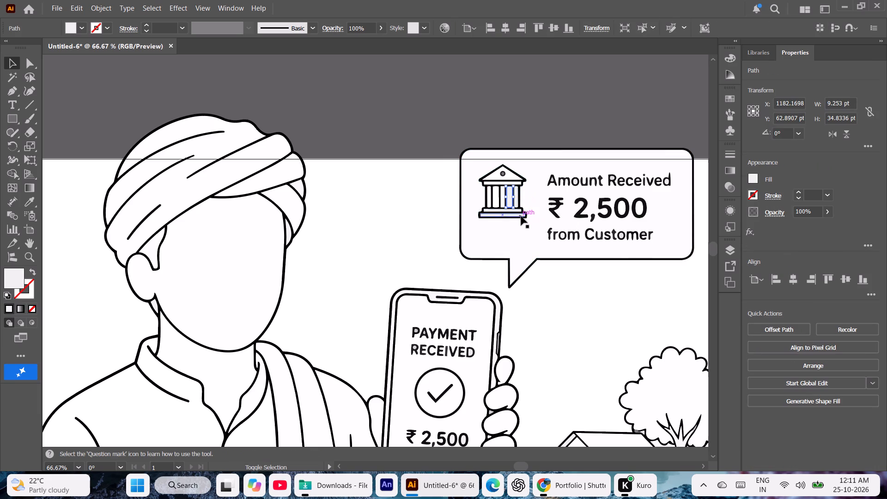
{"action": "left_click", "coordinate": [521, 215], "text": "shift"}
{"action": "key", "text": "i"}
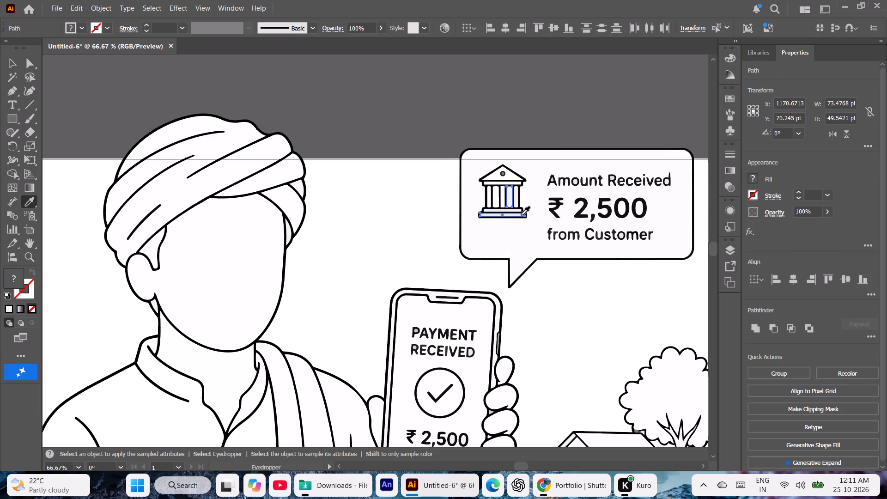
{"action": "left_click", "coordinate": [383, 195]}
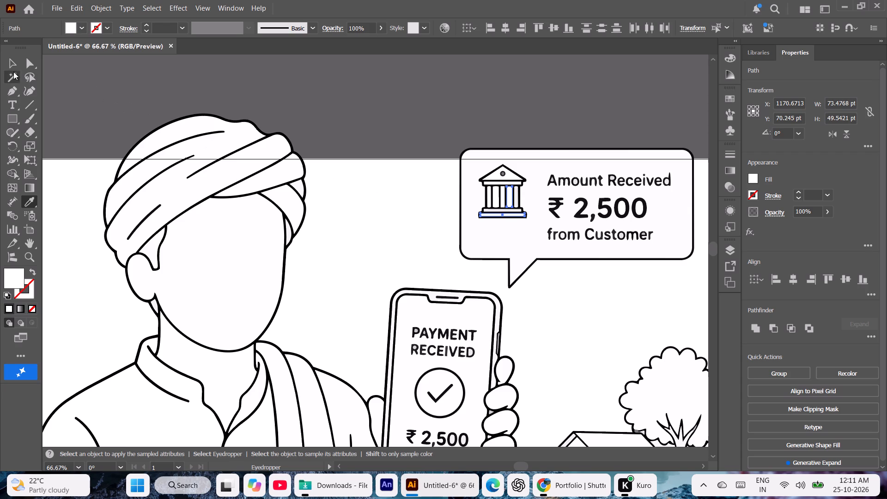
{"action": "left_click", "coordinate": [13, 69]}
{"action": "left_click", "coordinate": [362, 212]}
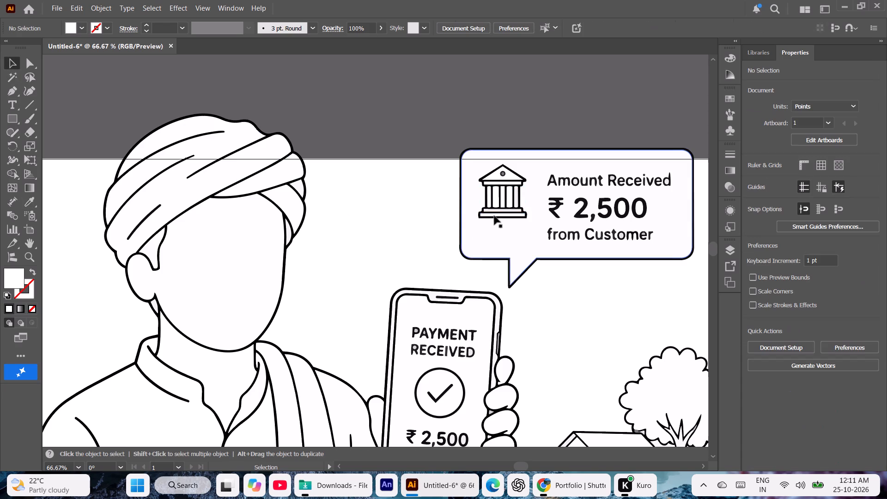
Recolour the bank icon's right column and upper base slab with the sampled background white.
{"action": "left_click", "coordinate": [517, 201]}
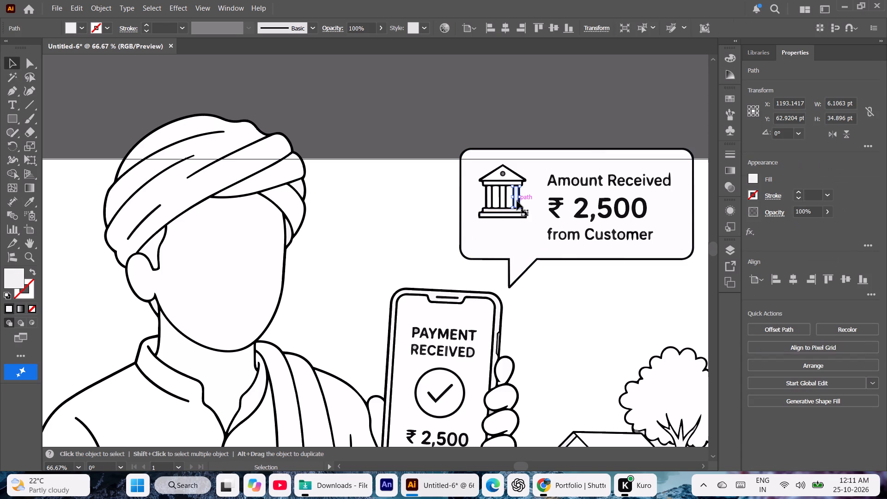
{"action": "left_click", "coordinate": [502, 211], "text": "shift"}
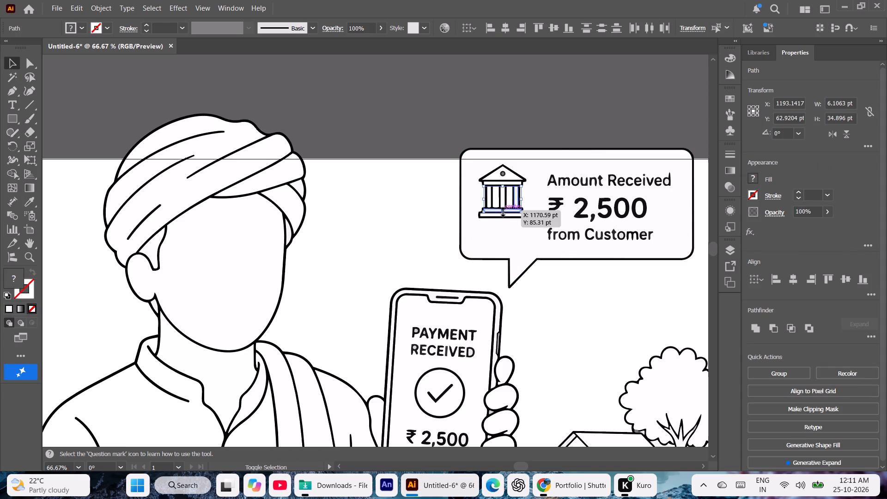
{"action": "key", "text": "i"}
{"action": "left_click", "coordinate": [382, 241]}
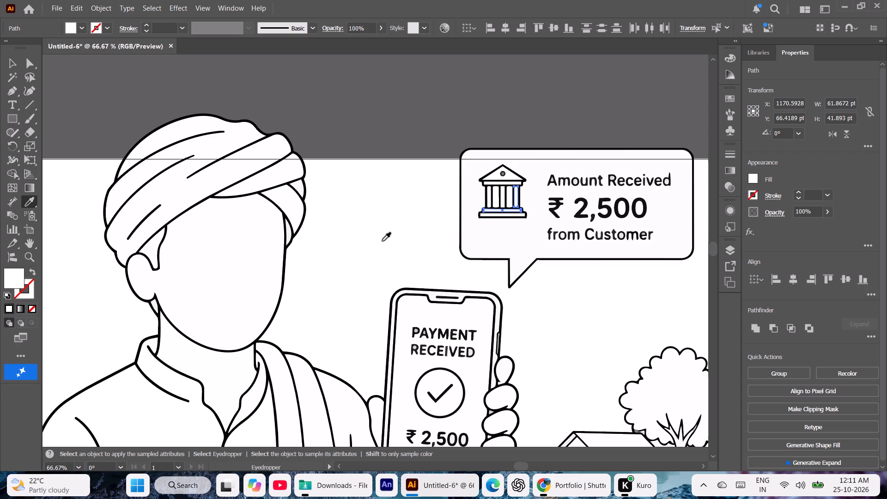
{"action": "left_click", "coordinate": [8, 62]}
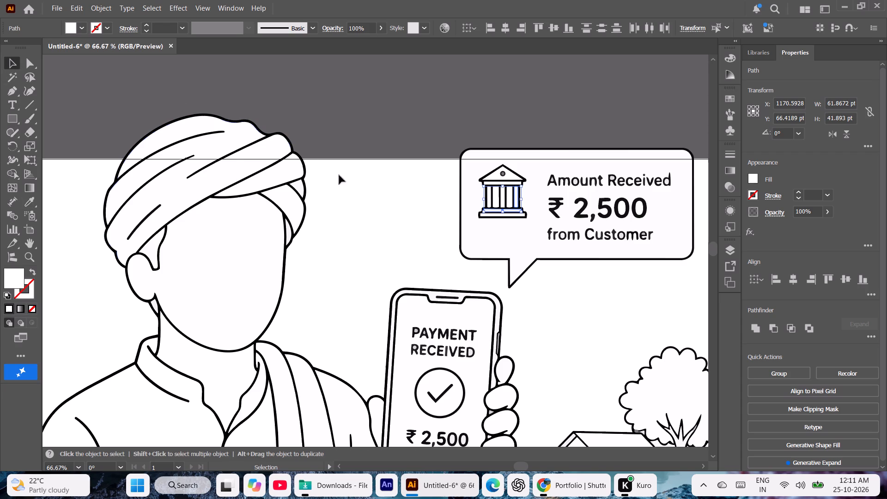
{"action": "left_click", "coordinate": [395, 230]}
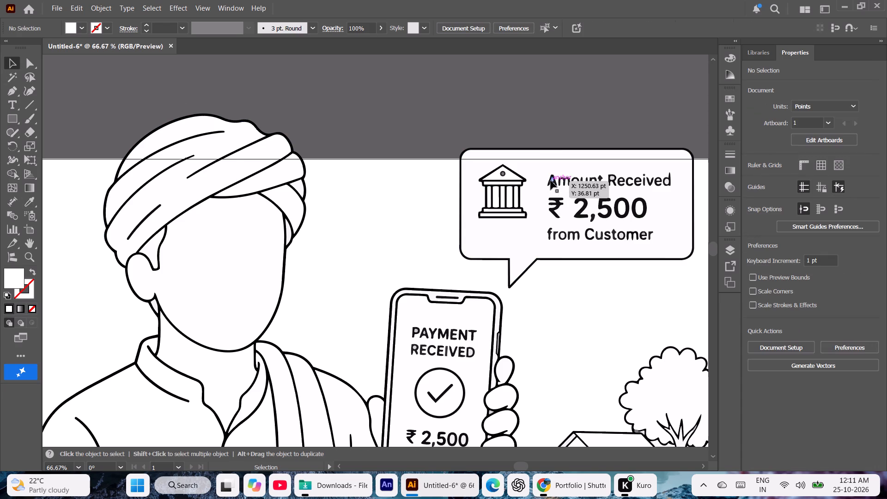
Recolour the enclosed counters of A, o, R, d in "Amount Received" and o, o, e in "from Customer" with the sampled background white.
{"action": "left_click", "coordinate": [551, 181]}
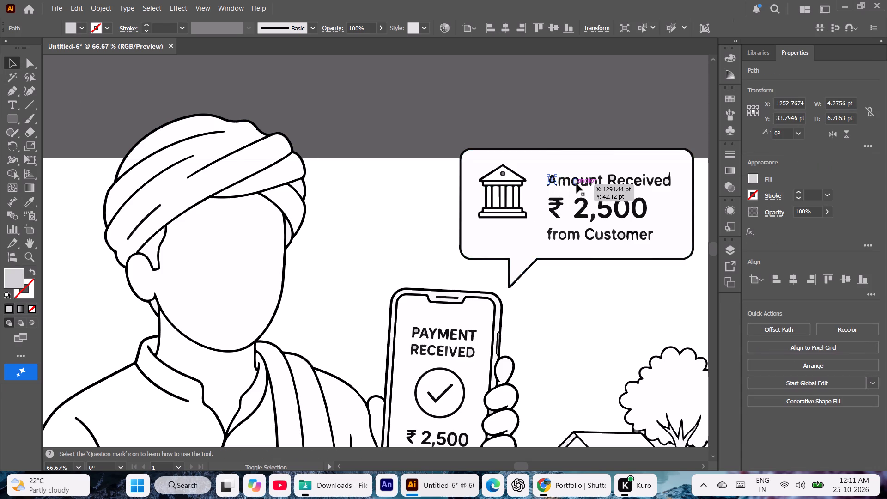
{"action": "left_click", "coordinate": [576, 184], "text": "shift"}
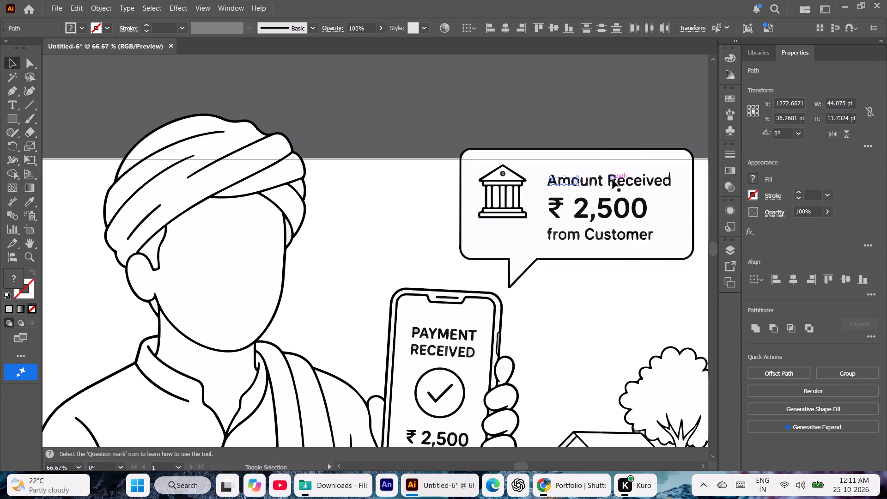
{"action": "left_click", "coordinate": [613, 180], "text": "shift"}
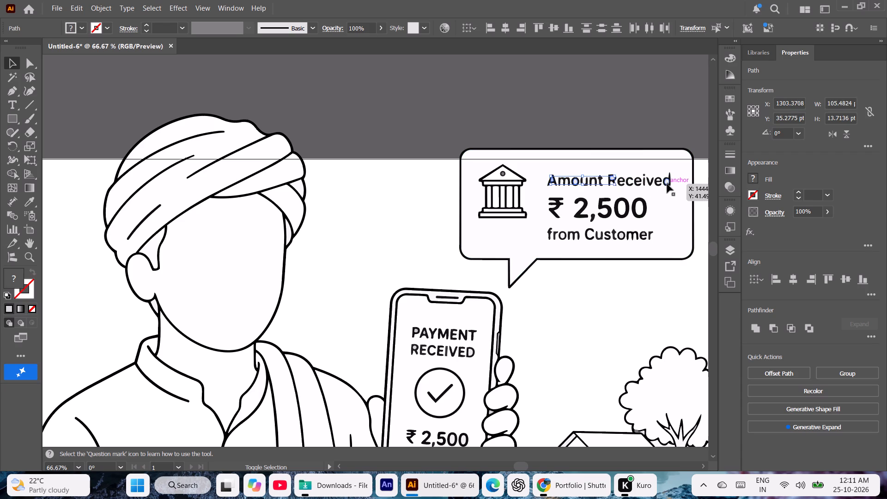
{"action": "left_click", "coordinate": [668, 183], "text": "shift"}
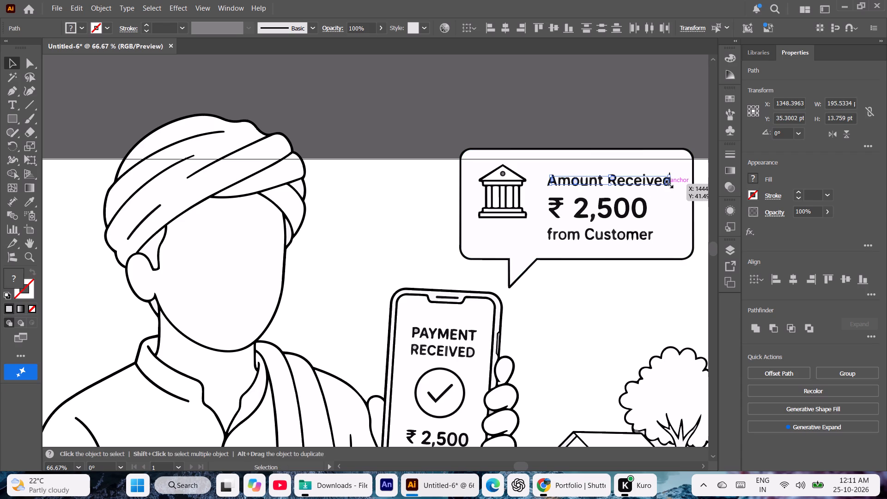
{"action": "left_click", "coordinate": [622, 235], "text": "shift"}
{"action": "left_click", "coordinate": [565, 235], "text": "shift"}
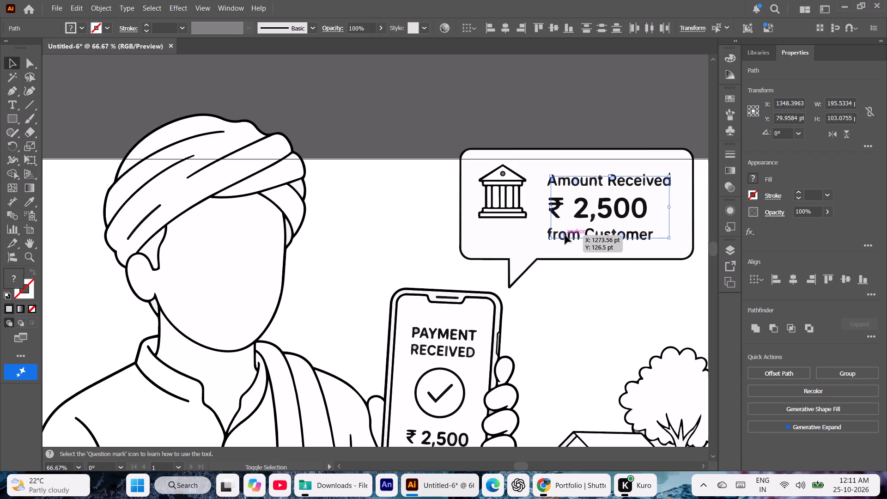
{"action": "left_click", "coordinate": [644, 234], "text": "shift"}
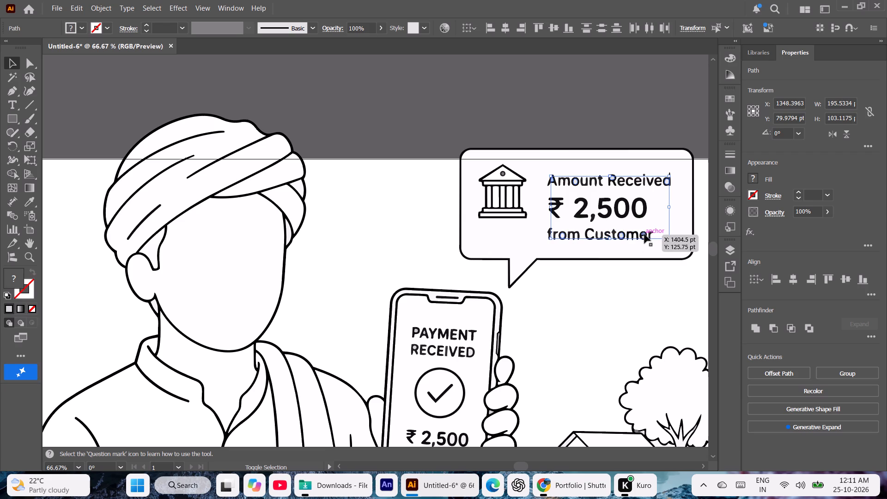
{"action": "key", "text": "i"}
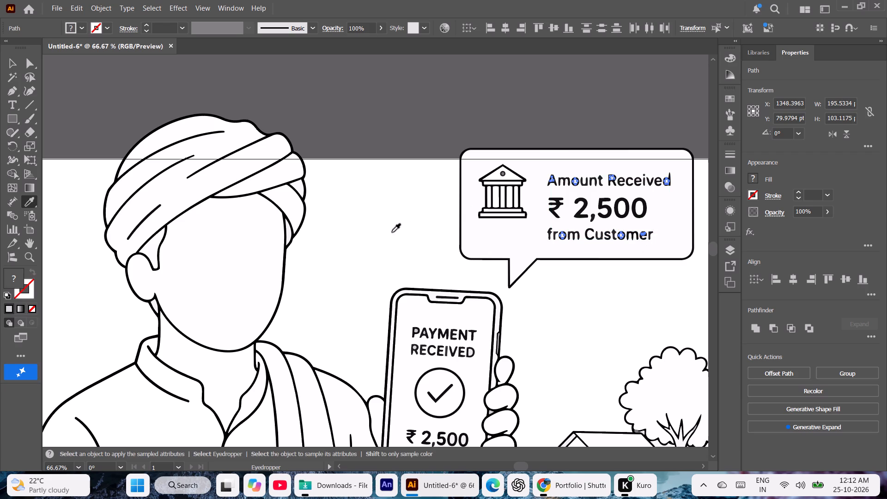
{"action": "left_click", "coordinate": [392, 232]}
{"action": "left_click", "coordinate": [430, 233]}
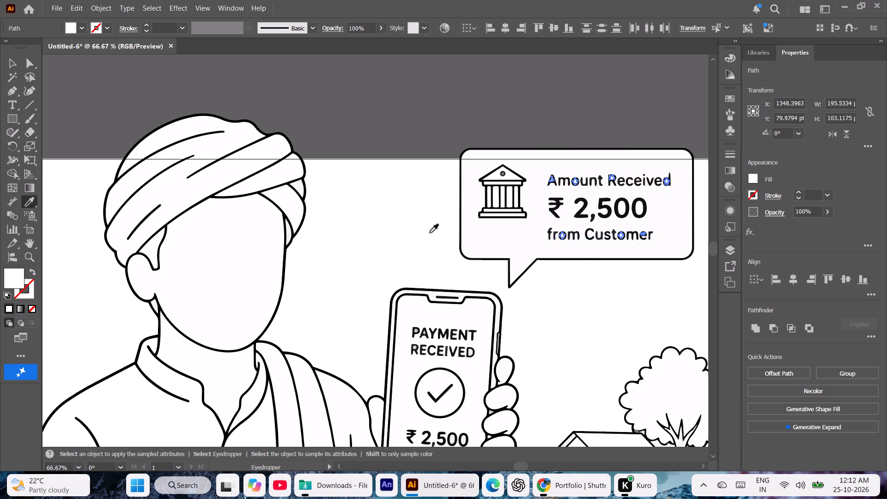
{"action": "left_click", "coordinate": [16, 61]}
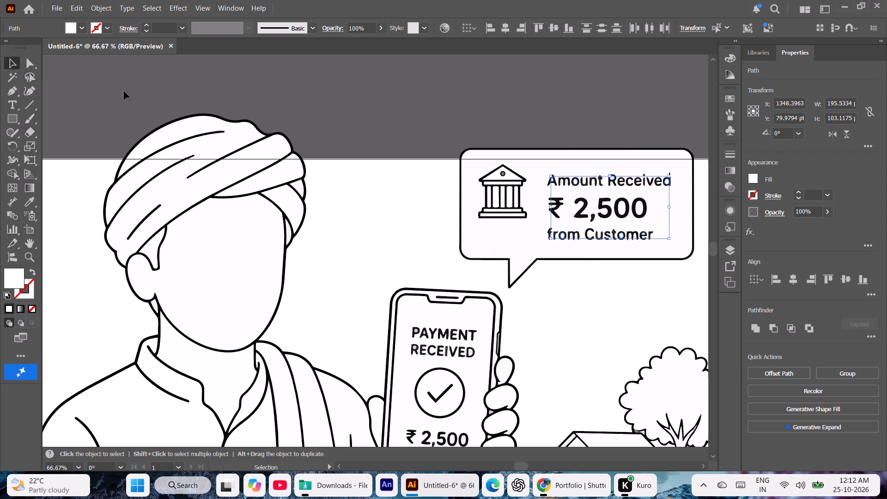
{"action": "left_click", "coordinate": [339, 233]}
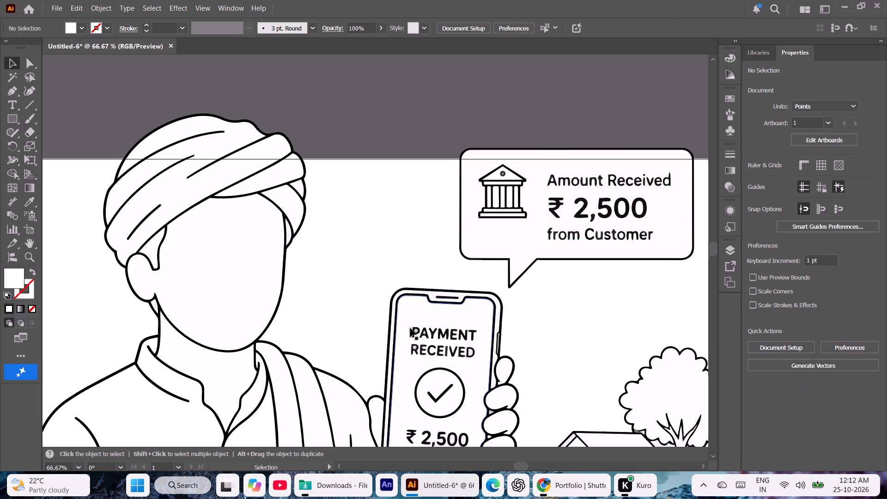
Recolour the enclosed counters of P and A in "PAYMENT" and R and D in the phone's "RECEIVED" with the sampled background white.
{"action": "left_click", "coordinate": [415, 329]}
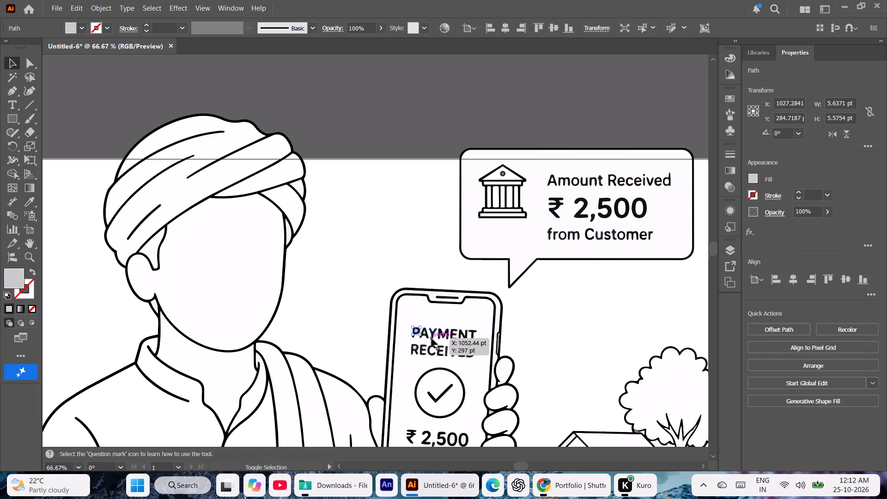
{"action": "left_click", "coordinate": [425, 332], "text": "shift"}
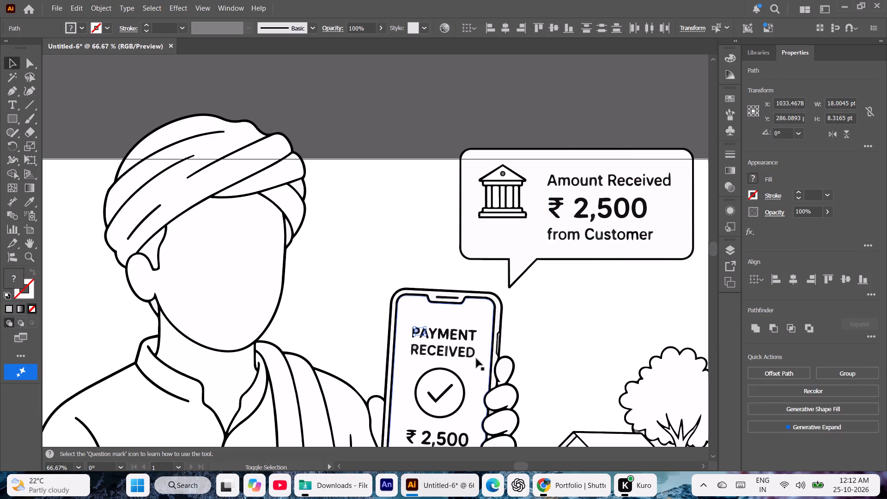
{"action": "left_click", "coordinate": [472, 352], "text": "shift"}
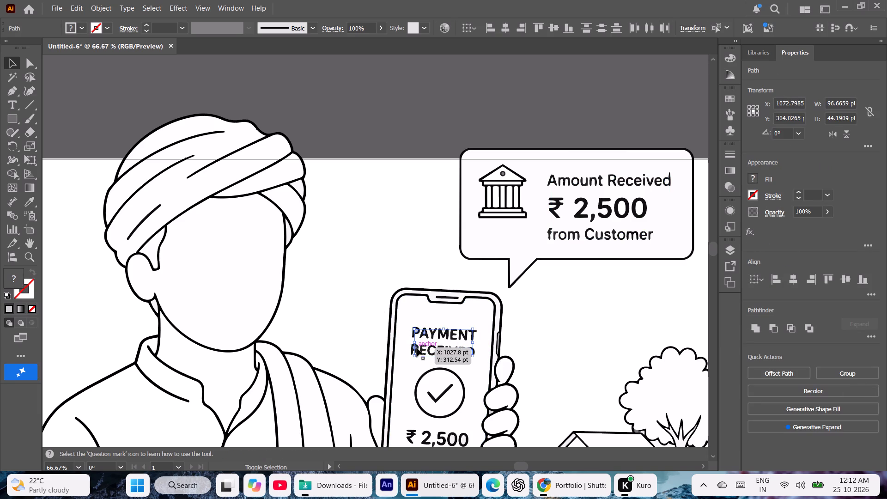
{"action": "left_click", "coordinate": [417, 348], "text": "shift"}
{"action": "key", "text": "i"}
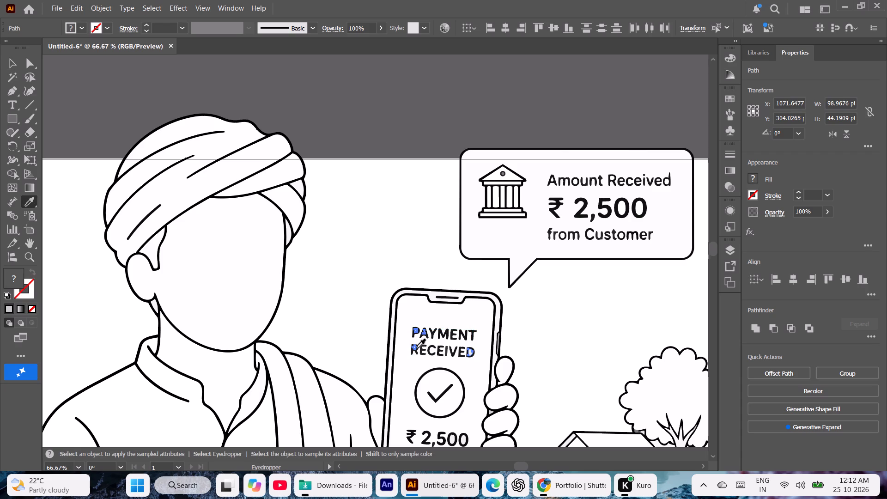
{"action": "left_click", "coordinate": [395, 233]}
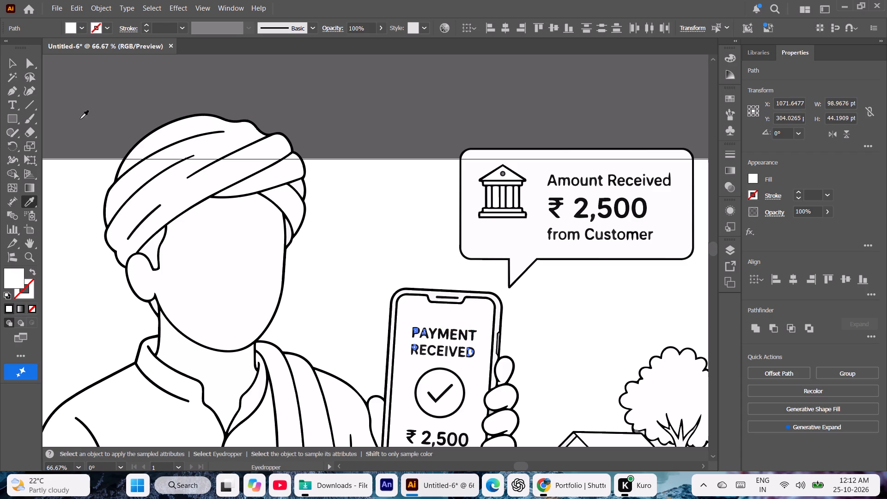
{"action": "left_click", "coordinate": [13, 66]}
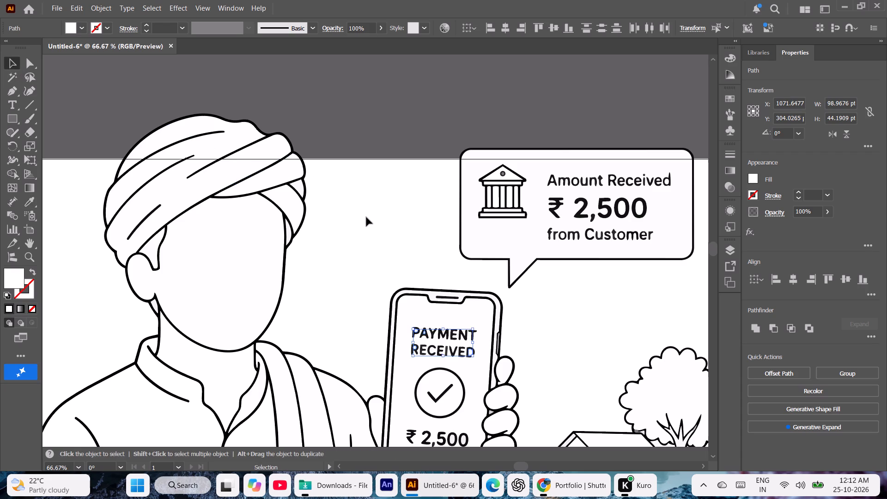
{"action": "left_click", "coordinate": [366, 217]}
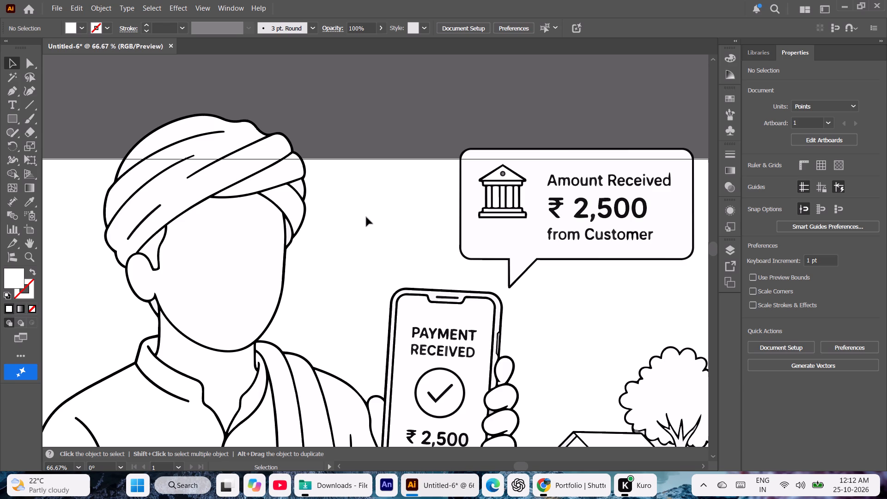
Enlarge the artboard proportionally from its upper-left corner to about 8774 by 4935 pt, leaving the illustration at its current size.
{"action": "key", "text": "ctrl+minus"}
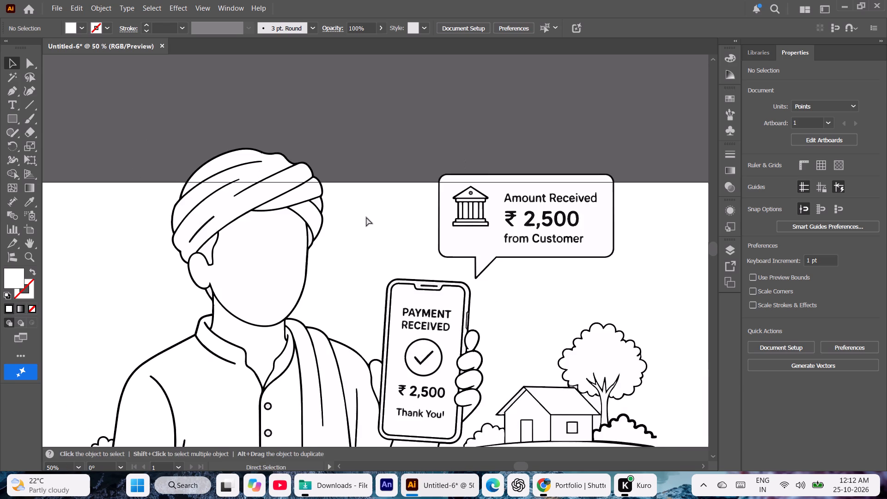
{"action": "key", "text": "ctrl+minus"}
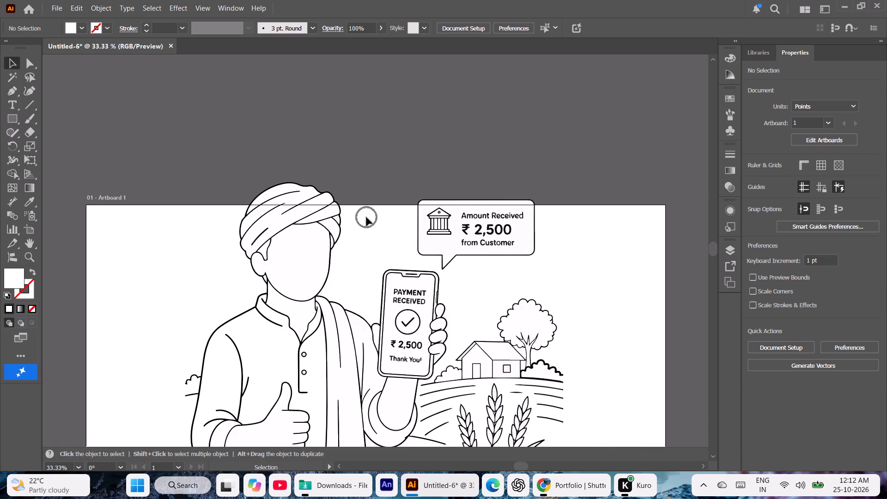
{"action": "key", "text": "ctrl+plus"}
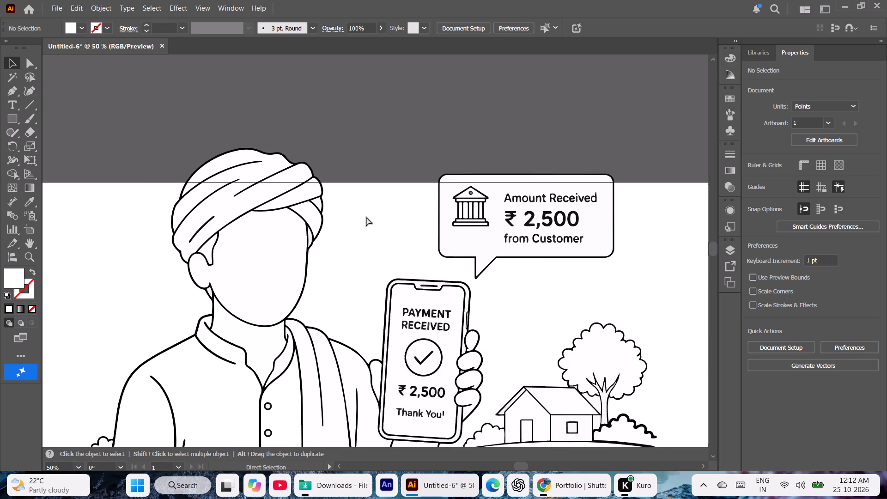
{"action": "key", "text": "ctrl+plus"}
{"action": "key", "text": "ctrl+minus"}
{"action": "key", "text": "ctrl+minus"}
{"action": "key", "text": "ctrl+minus"}
{"action": "key", "text": "ctrl+minus"}
{"action": "key", "text": "ctrl+minus"}
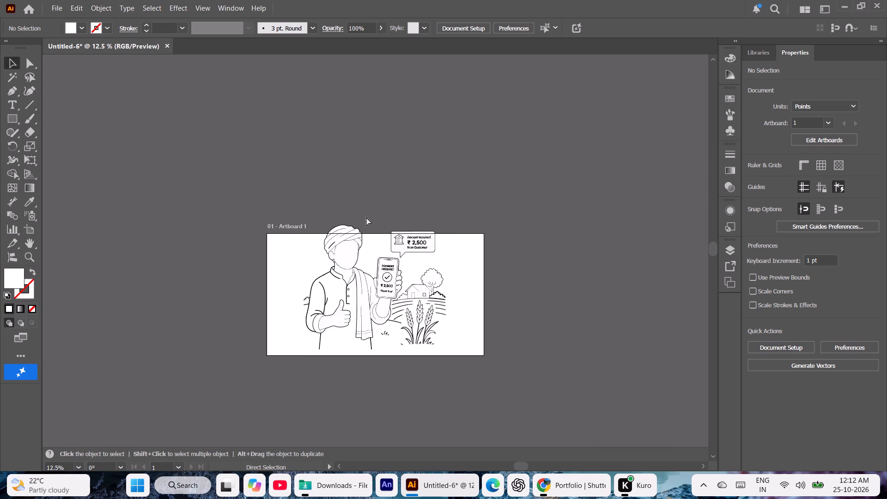
{"action": "key", "text": "ctrl+minus"}
{"action": "key", "text": "ctrl+minus"}
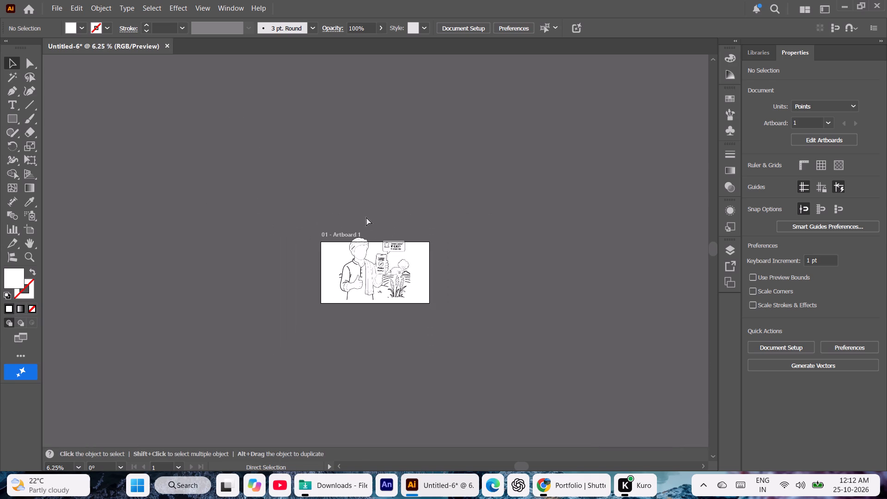
{"action": "key", "text": "ctrl+plus"}
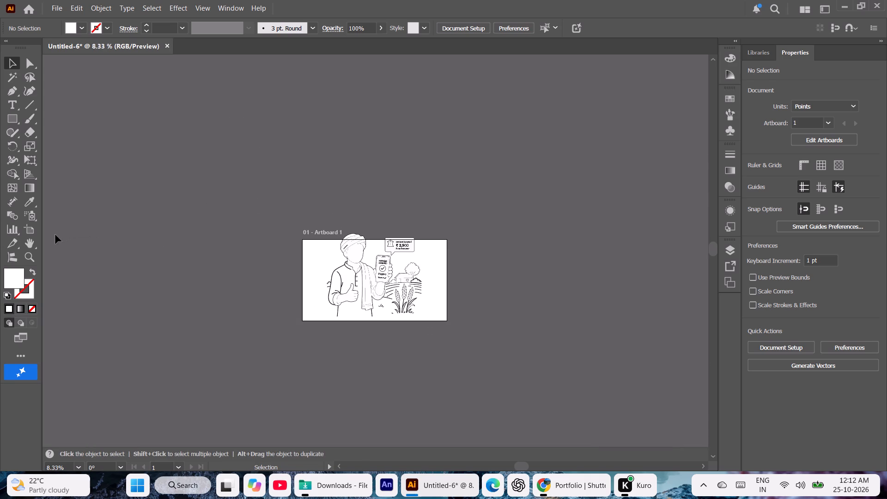
{"action": "left_click", "coordinate": [32, 228]}
{"action": "left_click", "coordinate": [33, 242]}
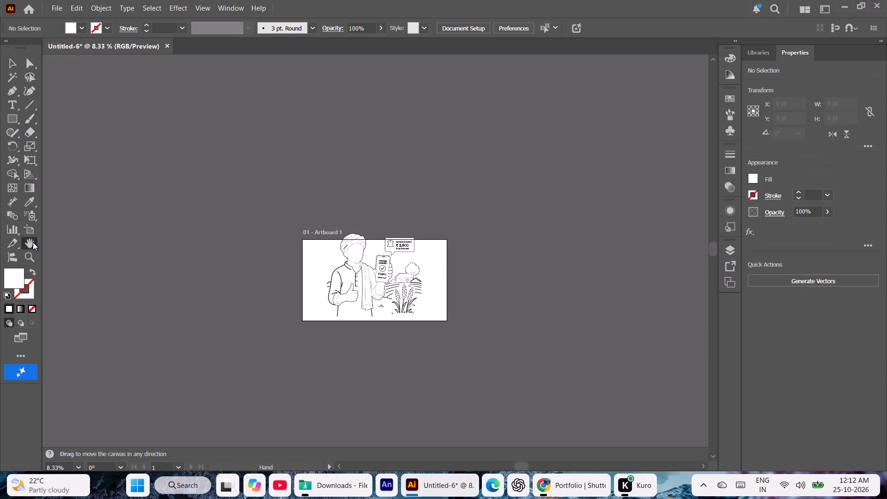
{"action": "left_click_drag", "start_coordinate": [308, 253], "coordinate": [52, 74]}
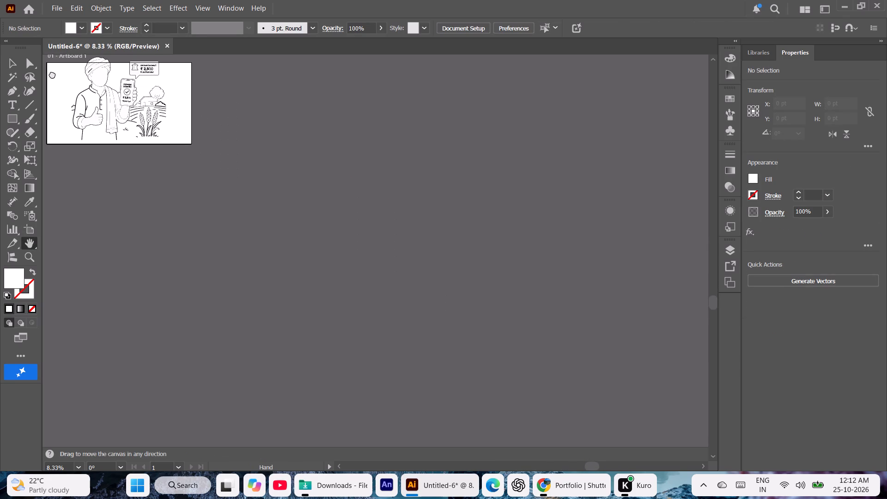
{"action": "left_click_drag", "start_coordinate": [52, 74], "coordinate": [54, 73]}
{"action": "left_click", "coordinate": [31, 226]}
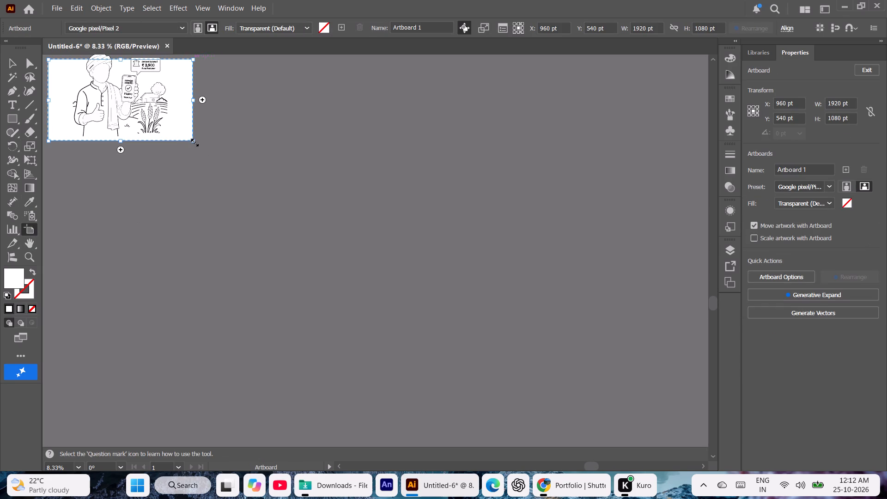
{"action": "left_click_drag", "start_coordinate": [194, 141], "coordinate": [563, 358], "text": "shift"}
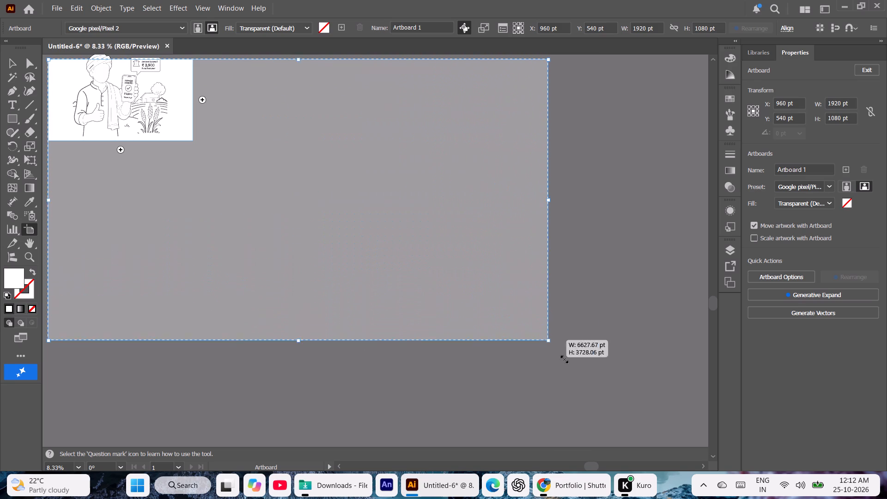
{"action": "left_click_drag", "start_coordinate": [563, 358], "coordinate": [675, 431], "text": "shift"}
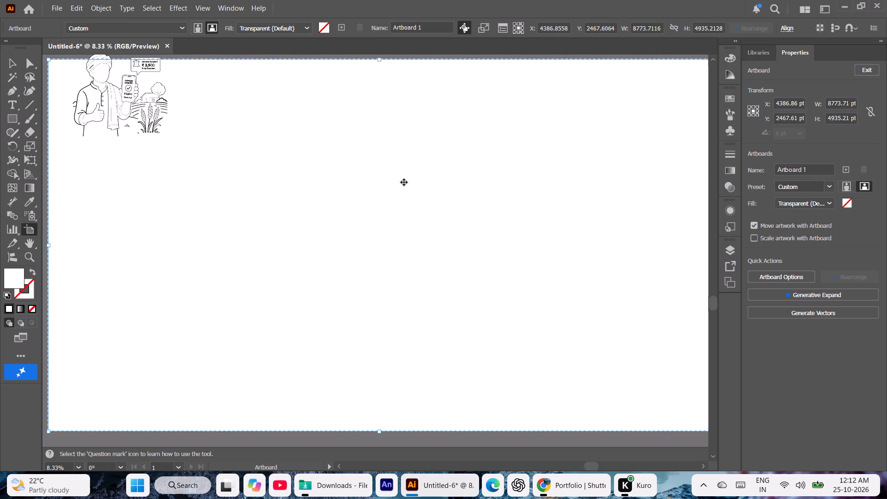
{"action": "left_click", "coordinate": [14, 67]}
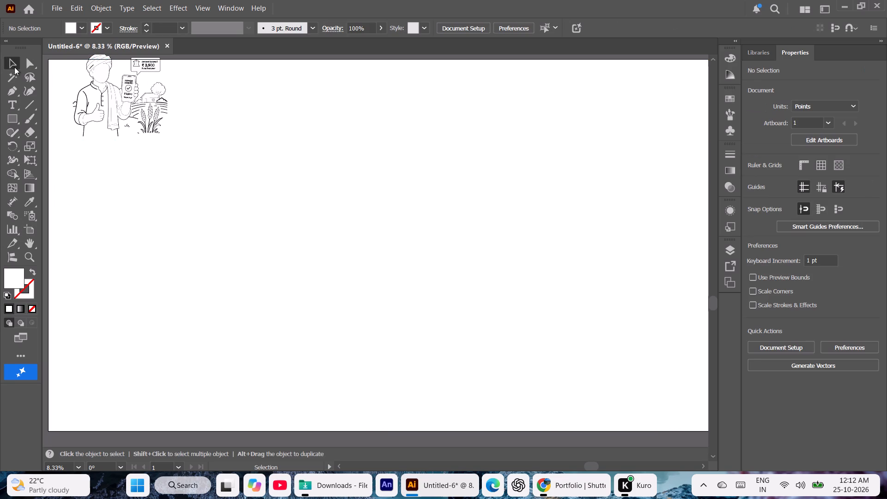
Scale the whole illustration proportionally to about 4597 by 4044 pt and move it to the middle of the artboard.
{"action": "key", "text": "ctrl+a"}
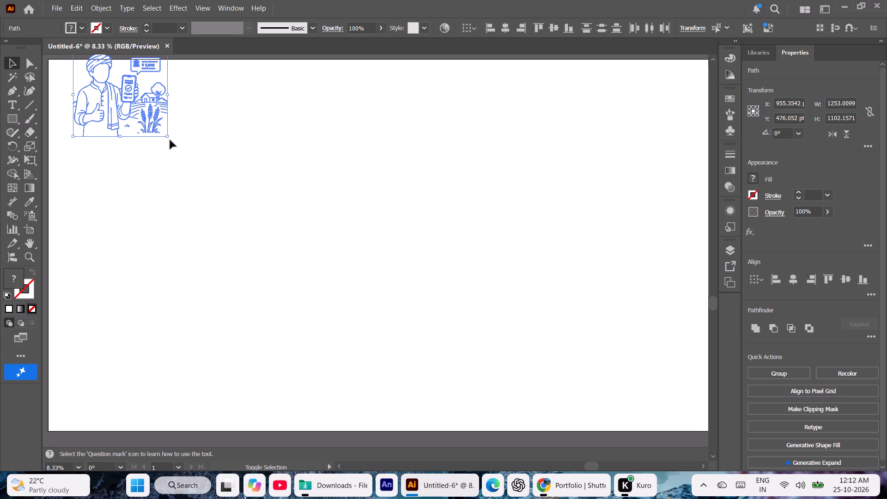
{"action": "left_click_drag", "start_coordinate": [171, 141], "coordinate": [206, 167], "text": "shift"}
{"action": "scroll", "coordinate": [168, 137], "scroll_direction": "up", "scroll_amount": 1, "text": "shift"}
{"action": "left_click", "coordinate": [167, 129], "text": "shift"}
{"action": "left_click_drag", "start_coordinate": [166, 137], "coordinate": [354, 329], "text": "shift"}
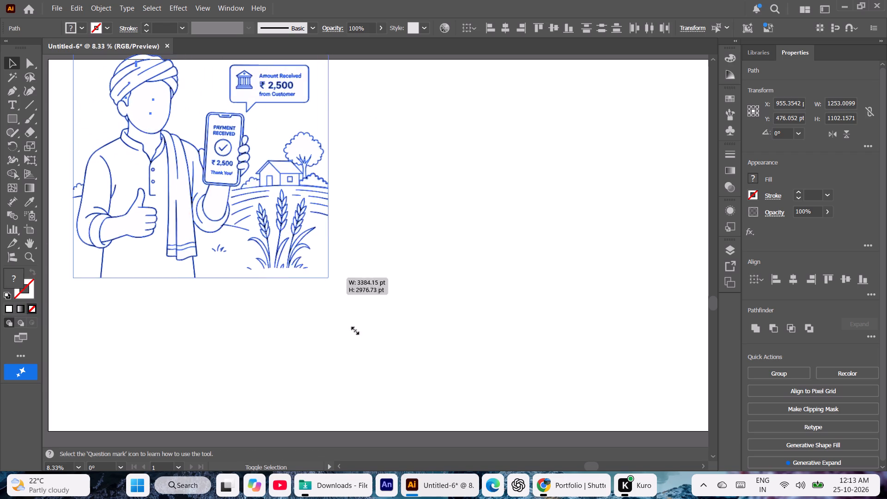
{"action": "left_click_drag", "start_coordinate": [354, 329], "coordinate": [419, 388], "text": "shift"}
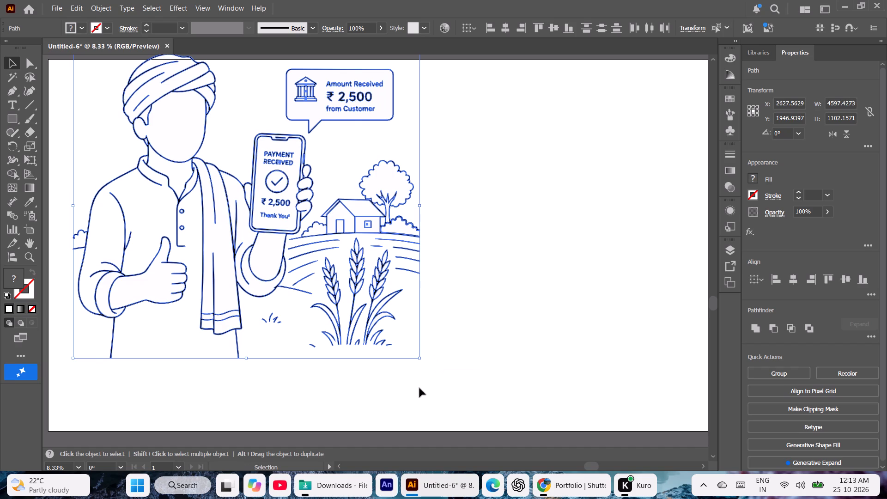
{"action": "left_click_drag", "start_coordinate": [218, 241], "coordinate": [328, 269]}
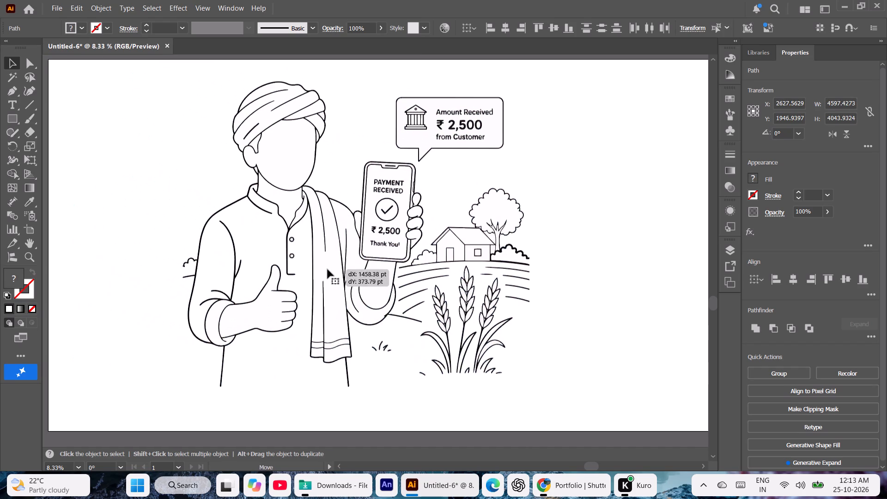
{"action": "left_click", "coordinate": [590, 242]}
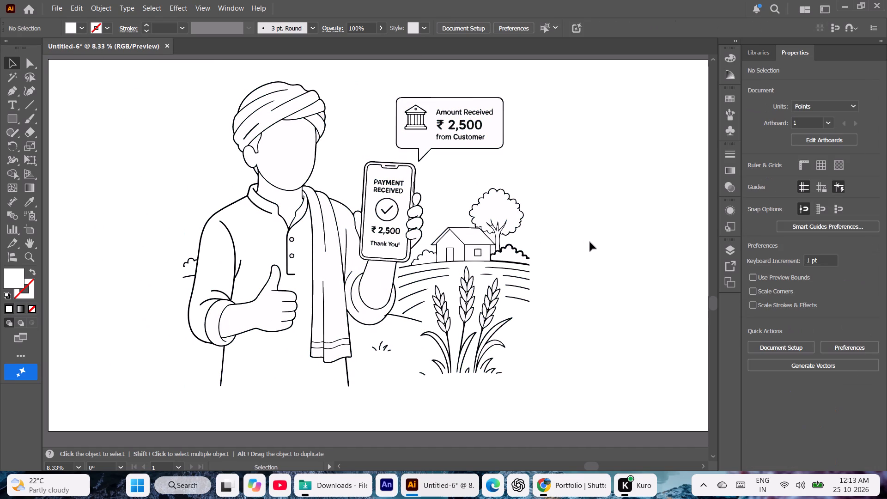
Save the document in Downloads as "payment received" in Illustrator EPS format, with the Illustrator 2020 EPS version.
{"action": "key", "text": "ctrl+s"}
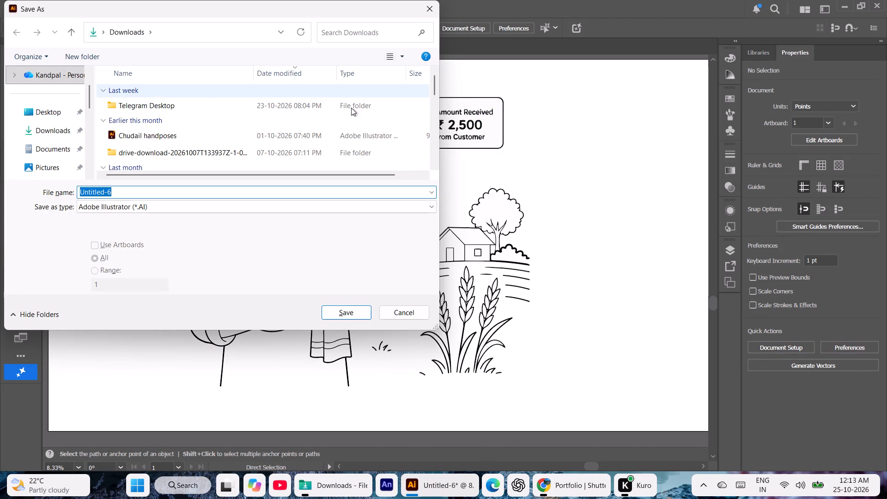
{"action": "left_click", "coordinate": [411, 311]}
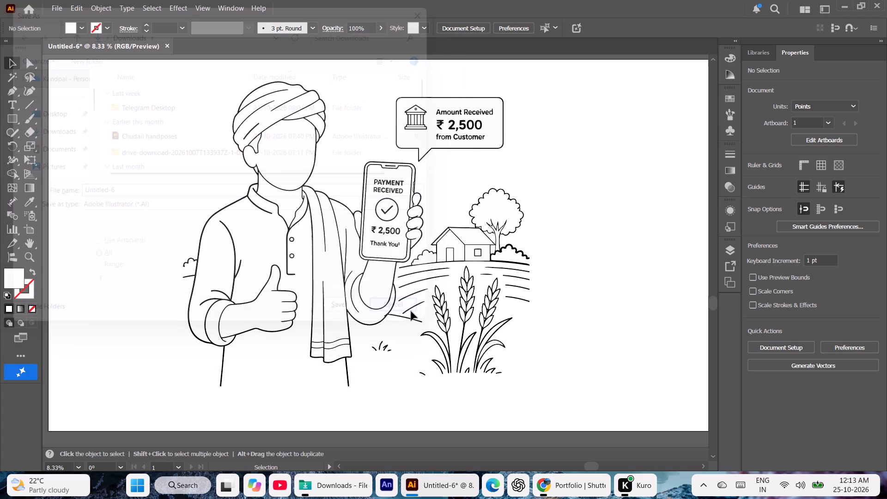
{"action": "left_click", "coordinate": [55, 6]}
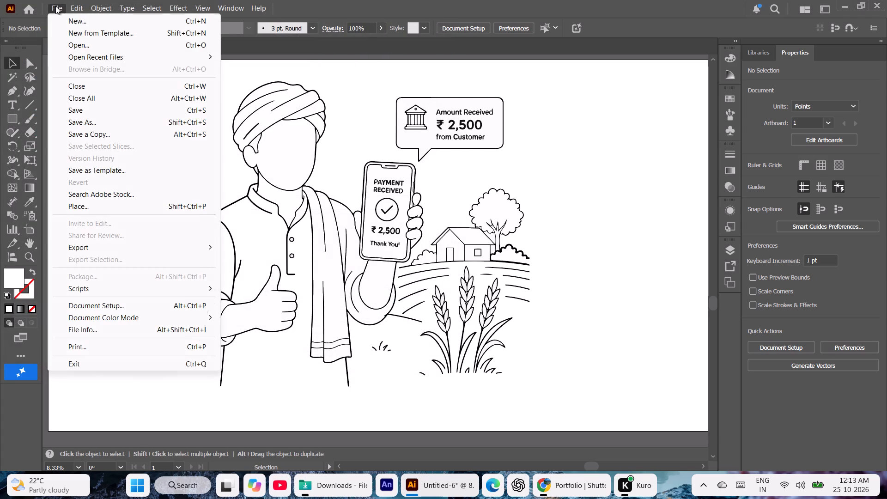
{"action": "left_click", "coordinate": [79, 110]}
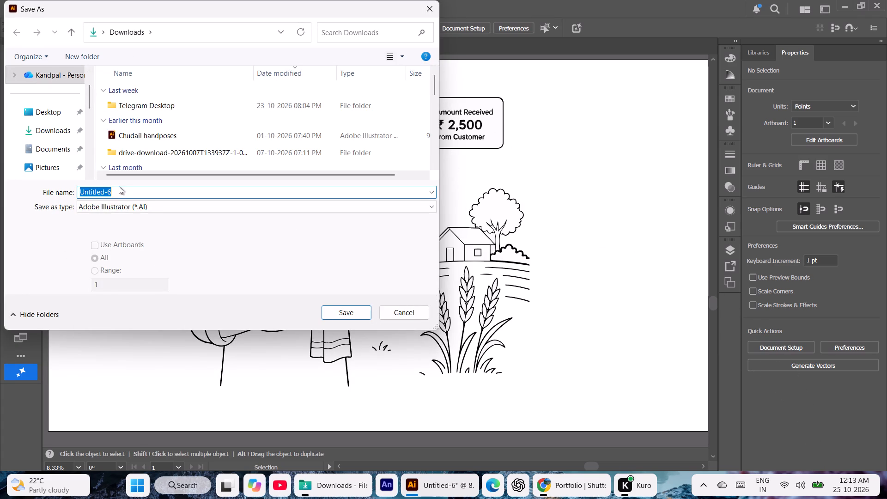
{"action": "key", "text": "BackSpace"}
{"action": "type", "text": "payment received"}
{"action": "left_click", "coordinate": [145, 210]}
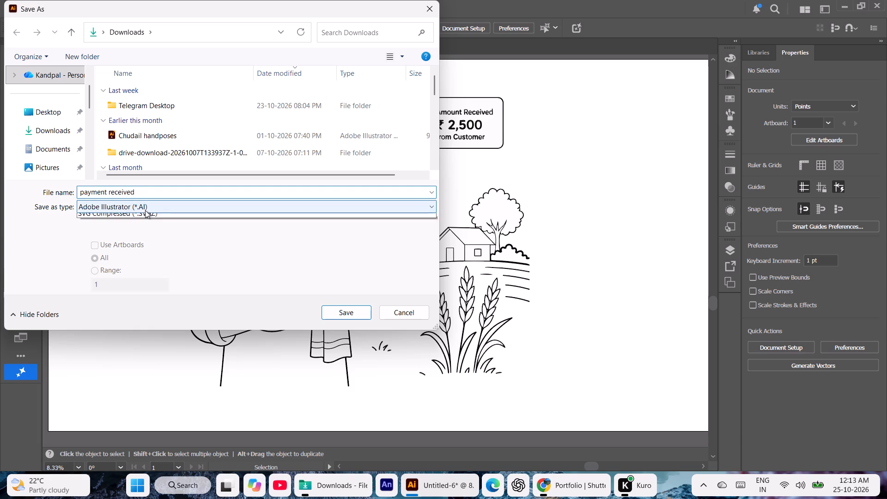
{"action": "left_click", "coordinate": [146, 235]}
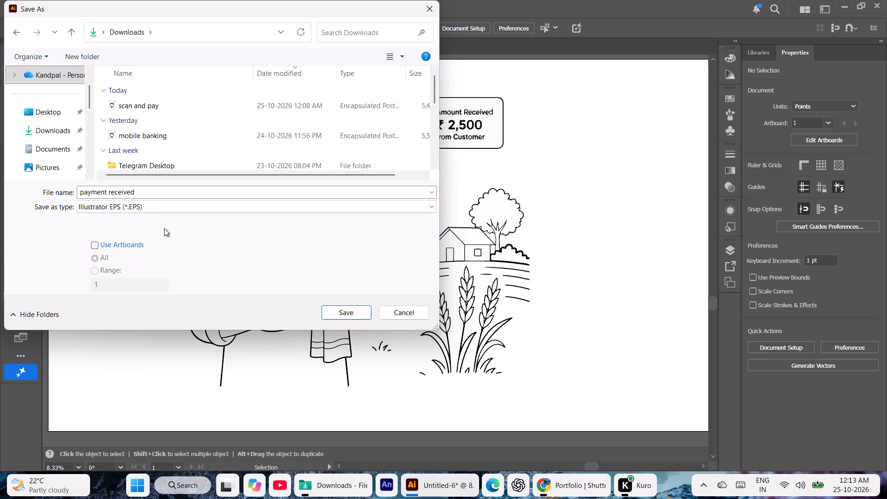
{"action": "left_click", "coordinate": [349, 315]}
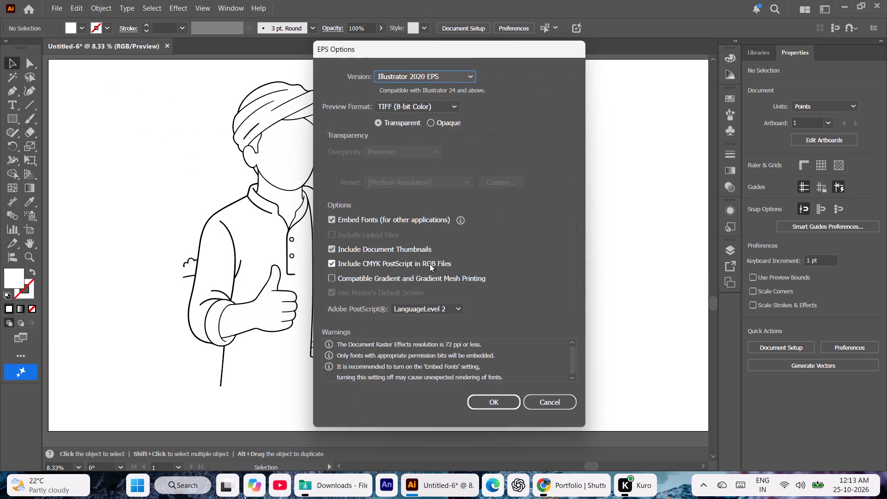
{"action": "left_click", "coordinate": [493, 397]}
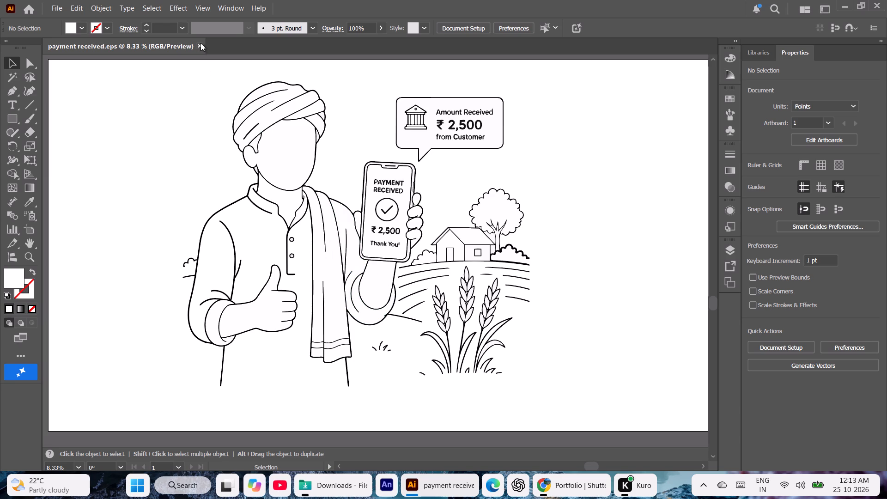
Switch to File Explorer and delete the farmer illustration's source PNG from the Downloads folder.
{"action": "left_click", "coordinate": [337, 483]}
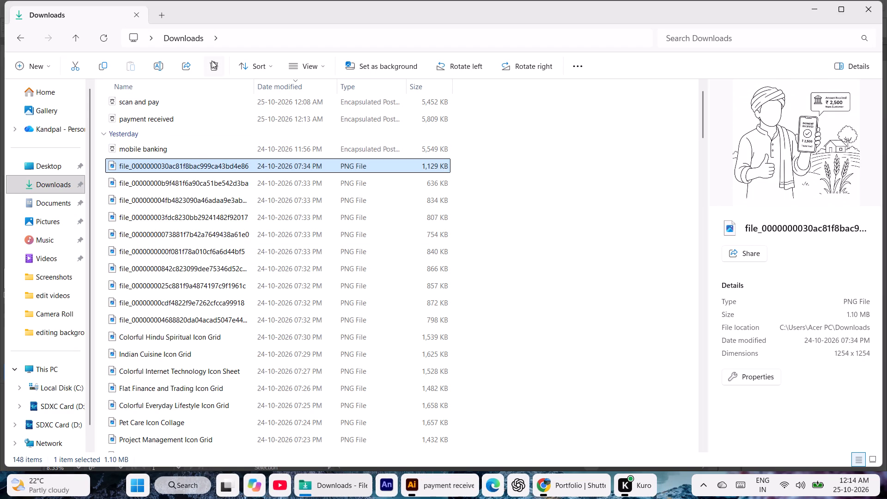
{"action": "left_click", "coordinate": [212, 61]}
Reload the Downloads folder and preview the remaining generated PNG images one after another.
{"action": "left_click", "coordinate": [37, 205]}
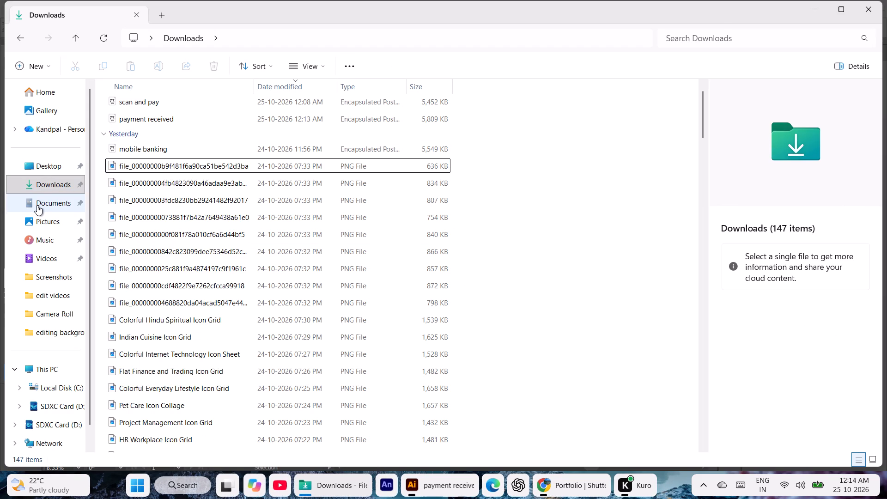
{"action": "left_click", "coordinate": [44, 186]}
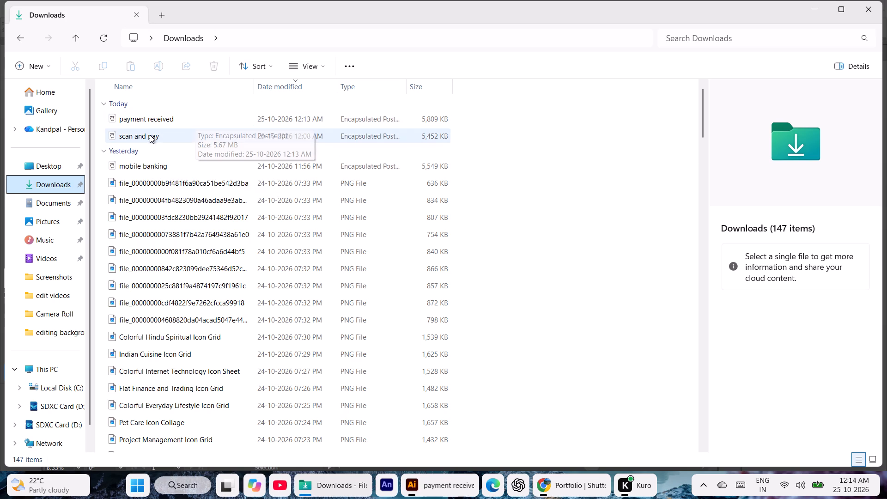
{"action": "left_click", "coordinate": [148, 176]}
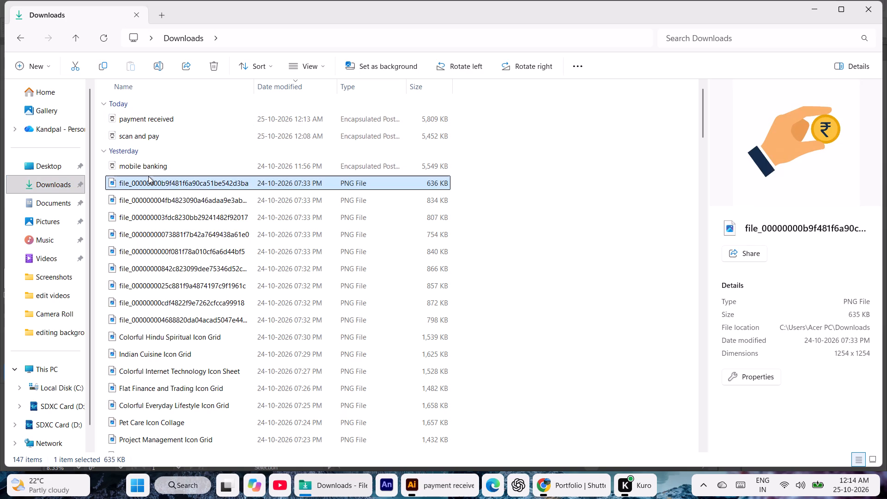
{"action": "left_click", "coordinate": [156, 198]}
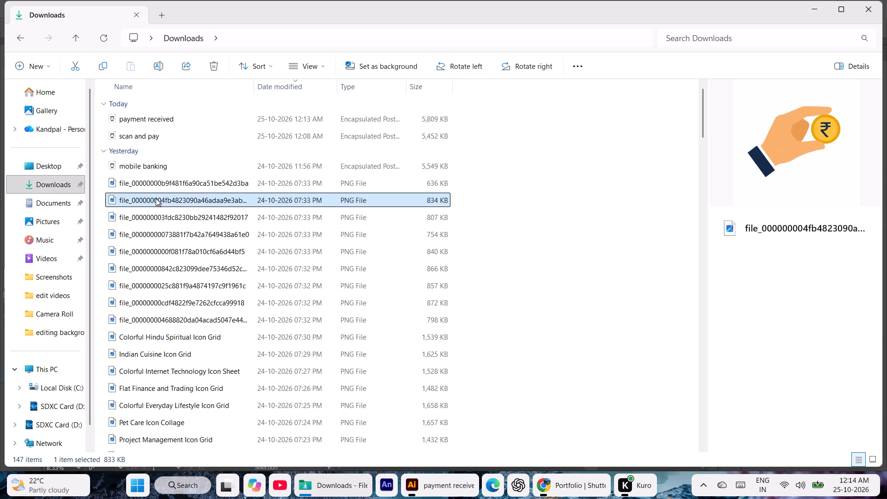
{"action": "left_click", "coordinate": [156, 215]}
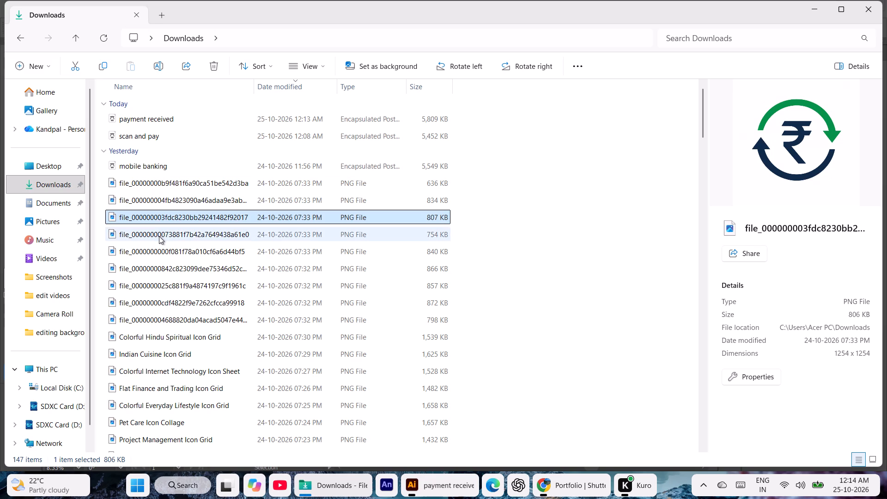
{"action": "left_click", "coordinate": [159, 236]}
{"action": "left_click", "coordinate": [162, 252]}
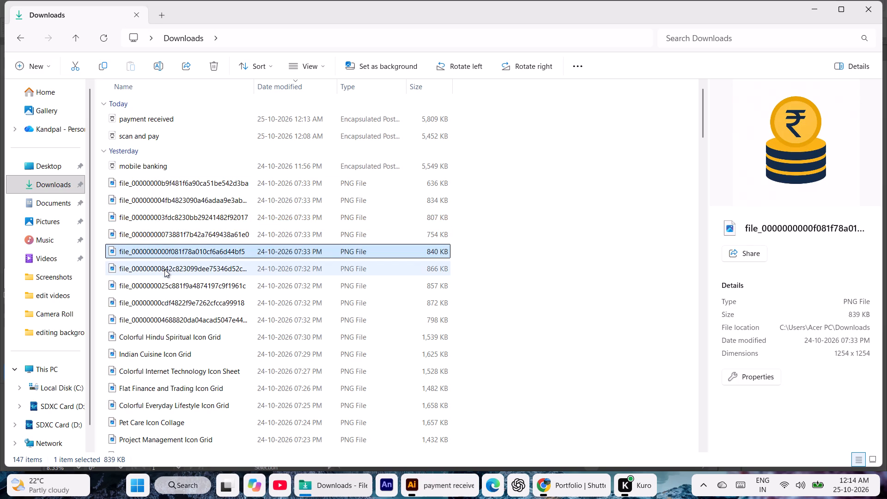
{"action": "left_click", "coordinate": [166, 273]}
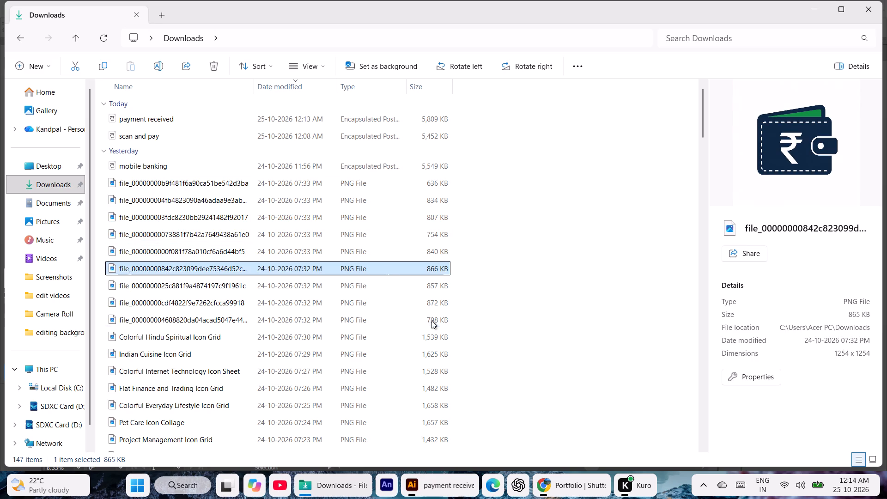
Switch to Chrome and upload the payment received, scan and pay, and mobile banking EPS files to the Shutterstock contributor portfolio.
{"action": "left_click", "coordinate": [570, 486]}
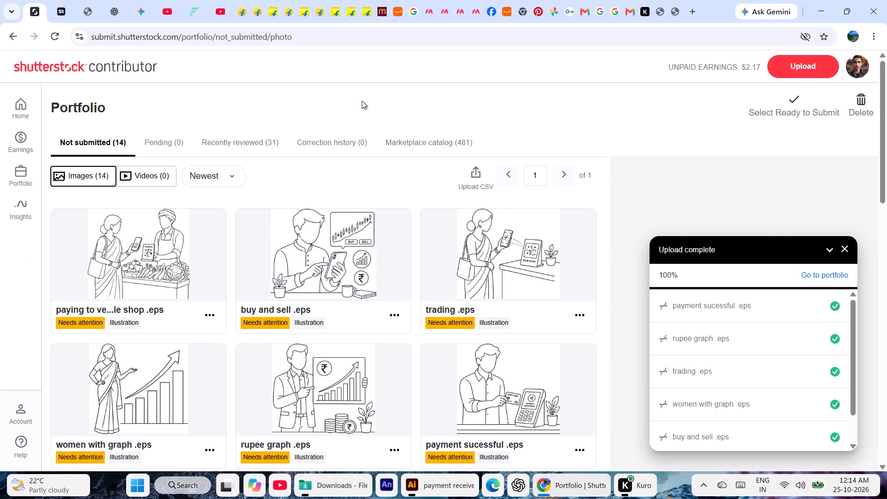
{"action": "left_click", "coordinate": [799, 67]}
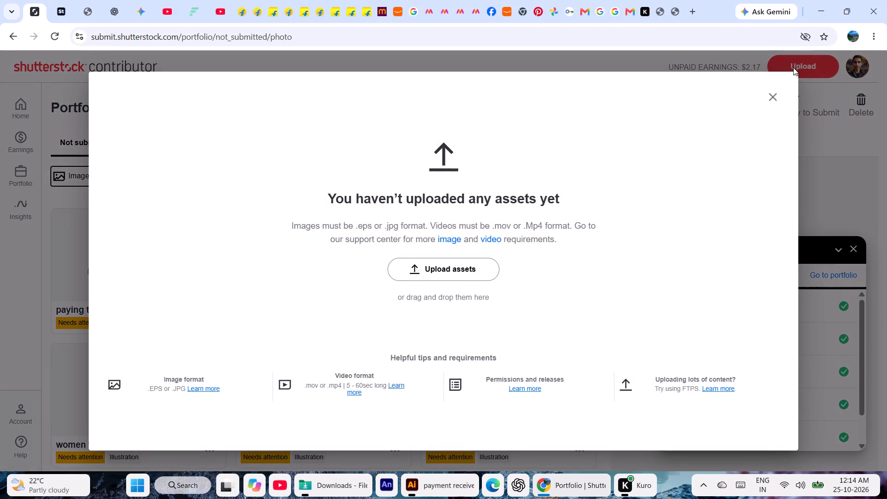
{"action": "left_click", "coordinate": [470, 264]}
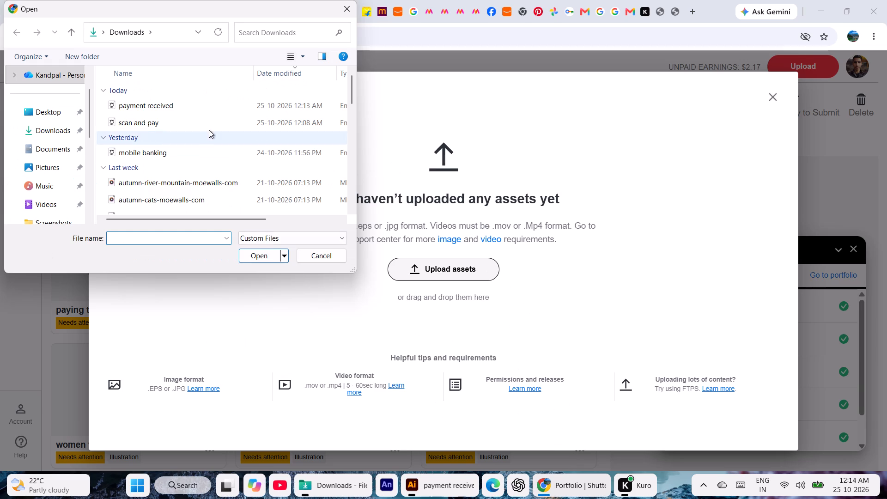
{"action": "left_click", "coordinate": [181, 104]}
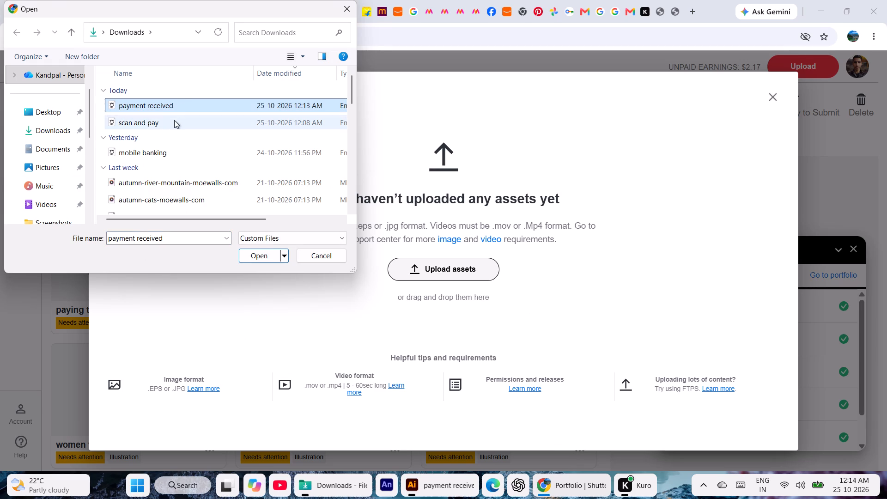
{"action": "left_click", "coordinate": [165, 151], "text": "shift"}
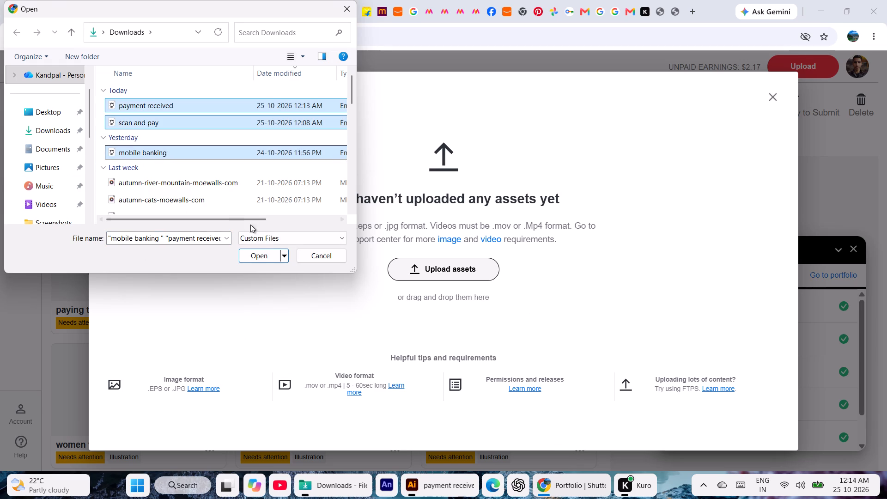
{"action": "left_click", "coordinate": [263, 254]}
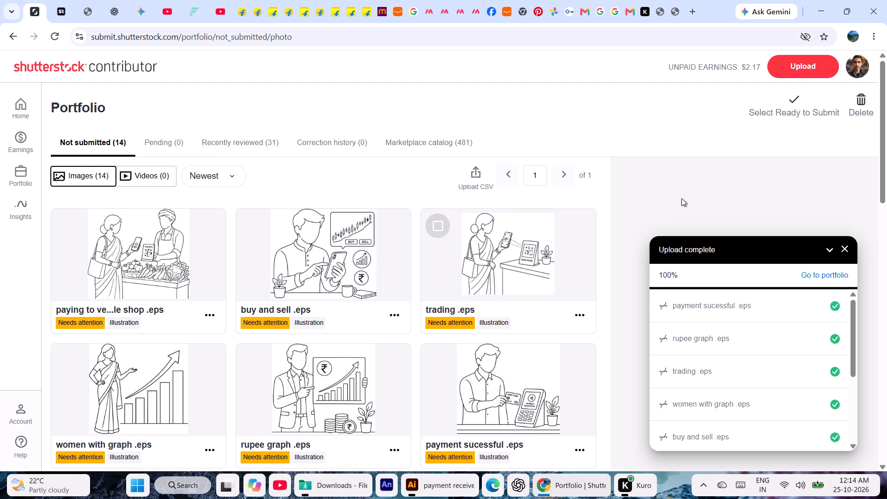
Go to the portfolio and review the upload errors, then close their list.
{"action": "left_click", "coordinate": [827, 276]}
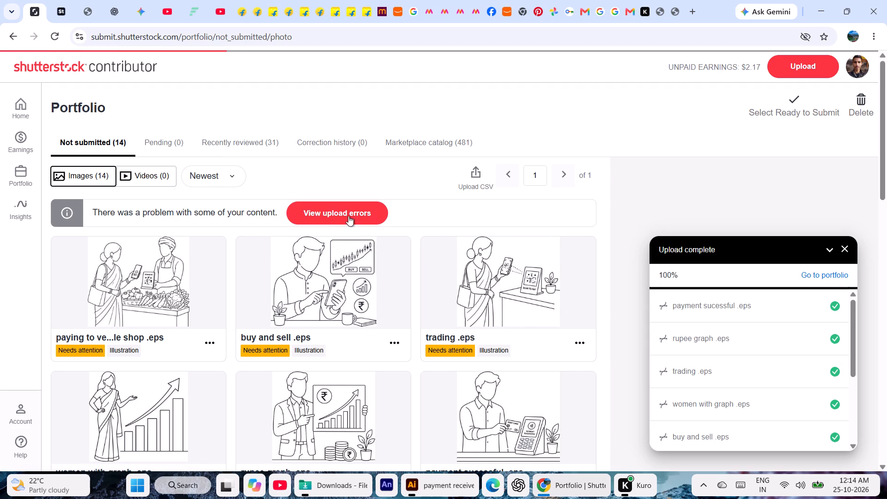
{"action": "left_click", "coordinate": [342, 213]}
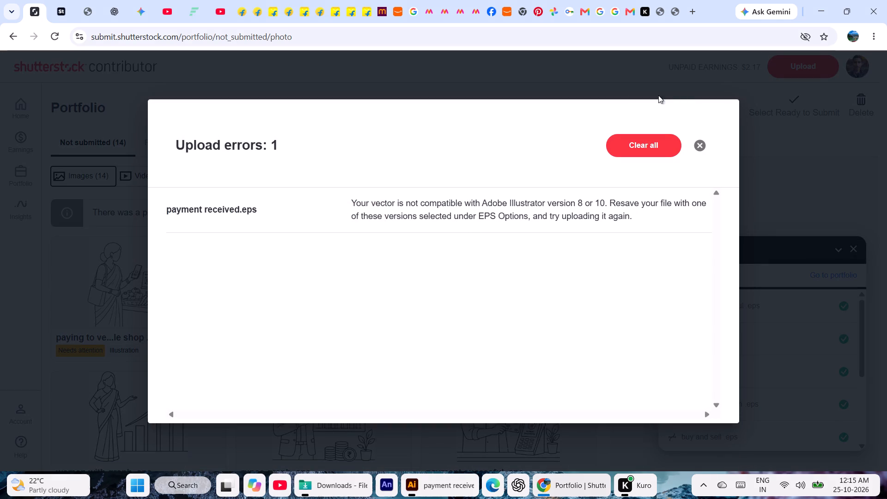
{"action": "left_click", "coordinate": [696, 142]}
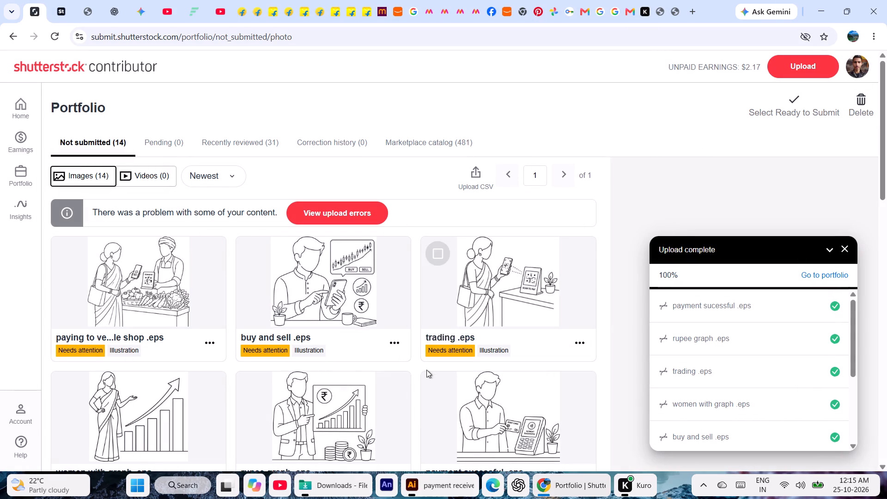
Switch to Illustrator with the payment received document.
{"action": "left_click", "coordinate": [421, 488]}
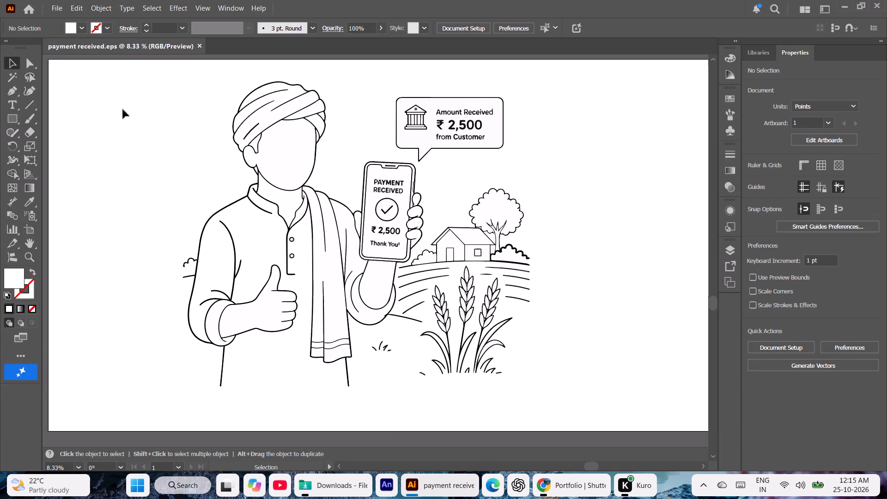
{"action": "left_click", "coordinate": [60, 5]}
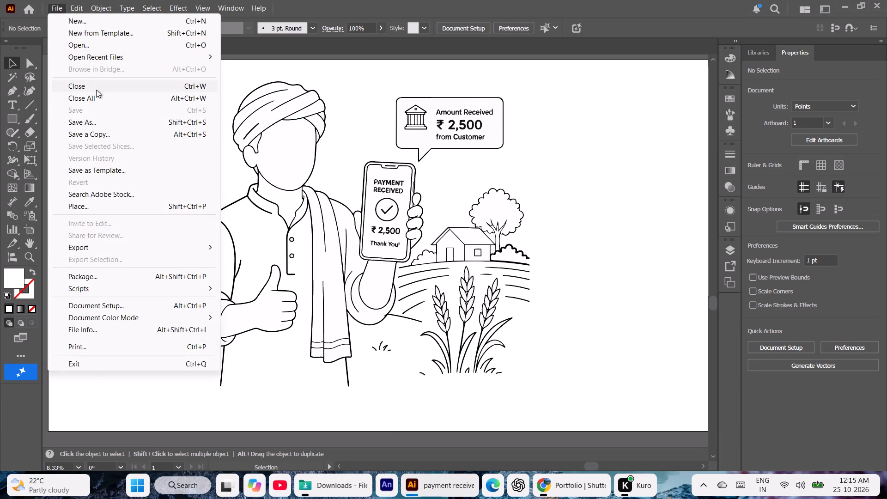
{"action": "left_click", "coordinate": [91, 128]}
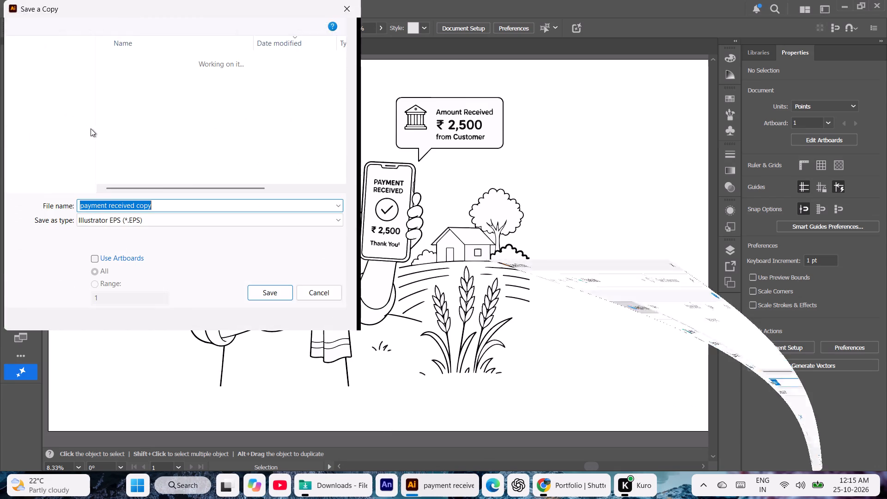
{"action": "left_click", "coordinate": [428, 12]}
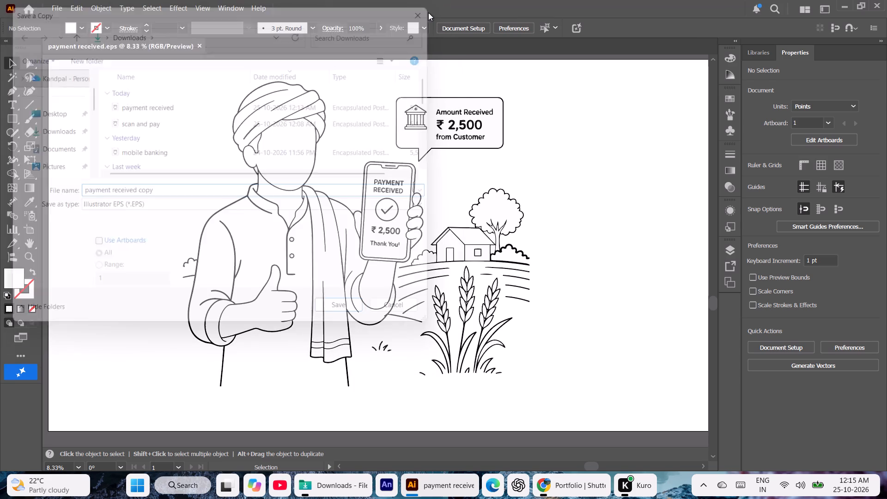
Save the farmer illustration as payment received in Downloads in the Illustrator 10 EPS version, replacing the existing file.
{"action": "left_click", "coordinate": [55, 6]}
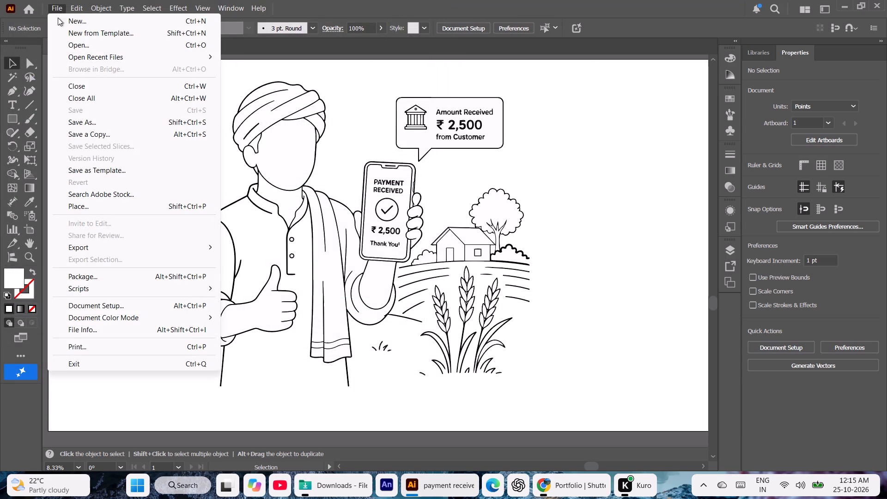
{"action": "left_click", "coordinate": [87, 120]}
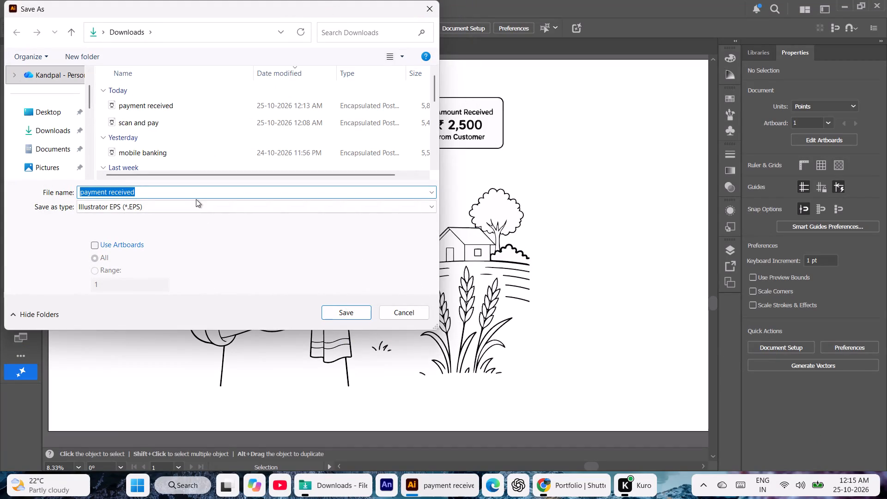
{"action": "left_click", "coordinate": [70, 134]}
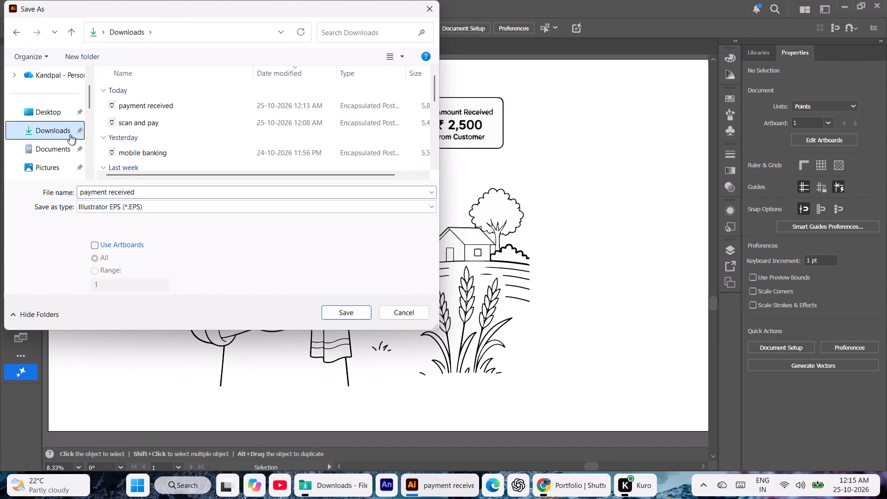
{"action": "left_click", "coordinate": [332, 311]}
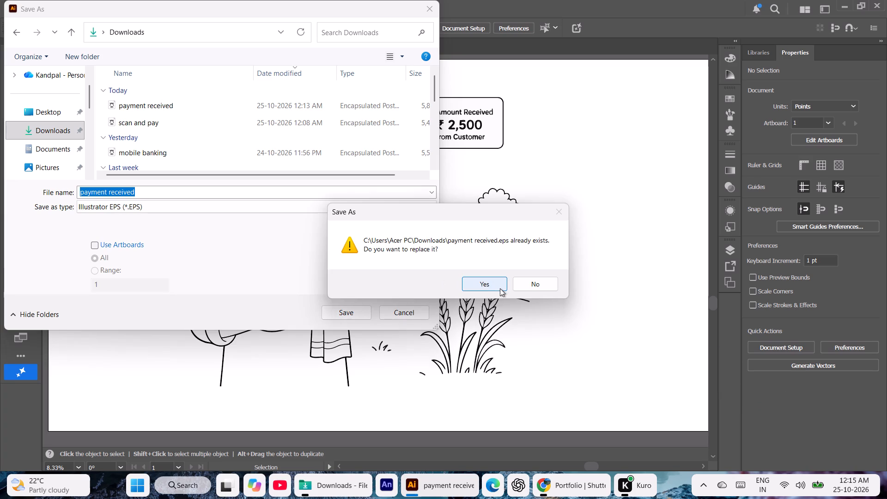
{"action": "left_click", "coordinate": [490, 286]}
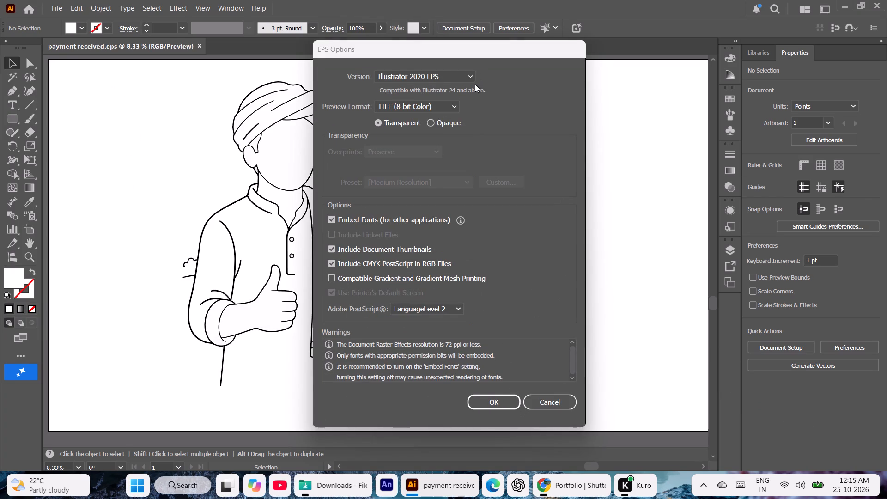
{"action": "left_click", "coordinate": [475, 83]}
{"action": "left_click", "coordinate": [468, 81]}
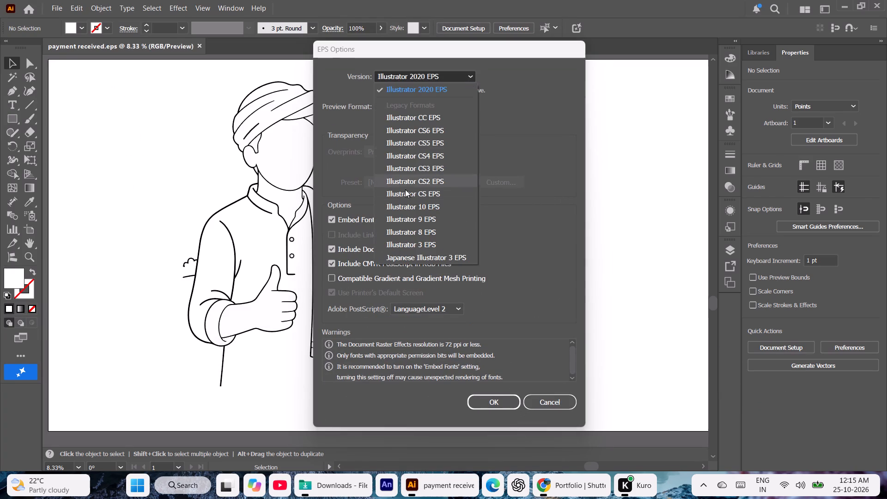
{"action": "left_click", "coordinate": [411, 207]}
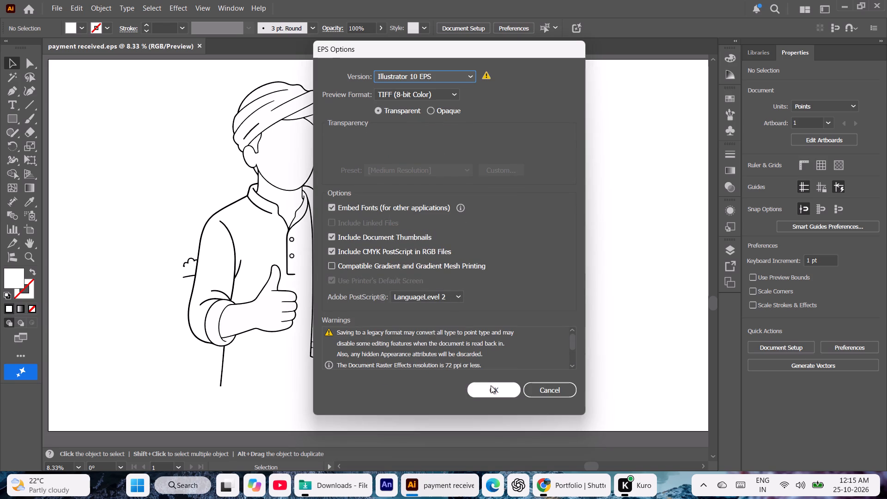
{"action": "left_click", "coordinate": [491, 385]}
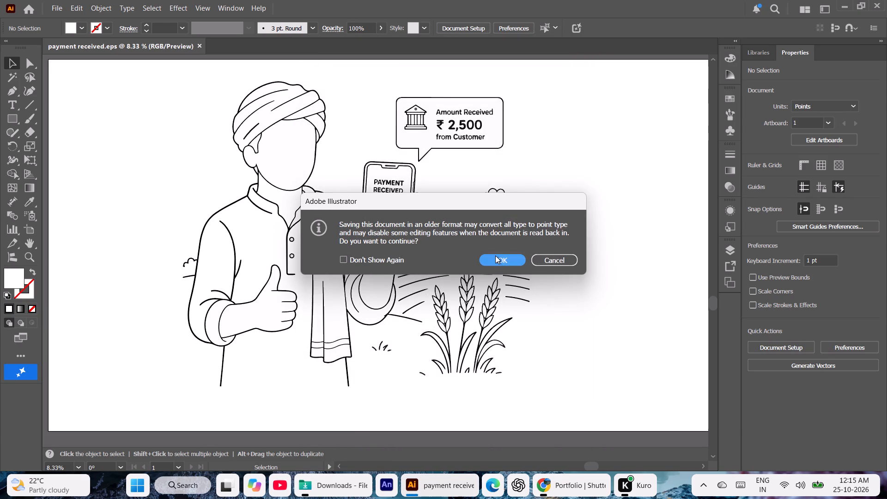
{"action": "left_click", "coordinate": [495, 256]}
{"action": "left_click", "coordinate": [495, 256]}
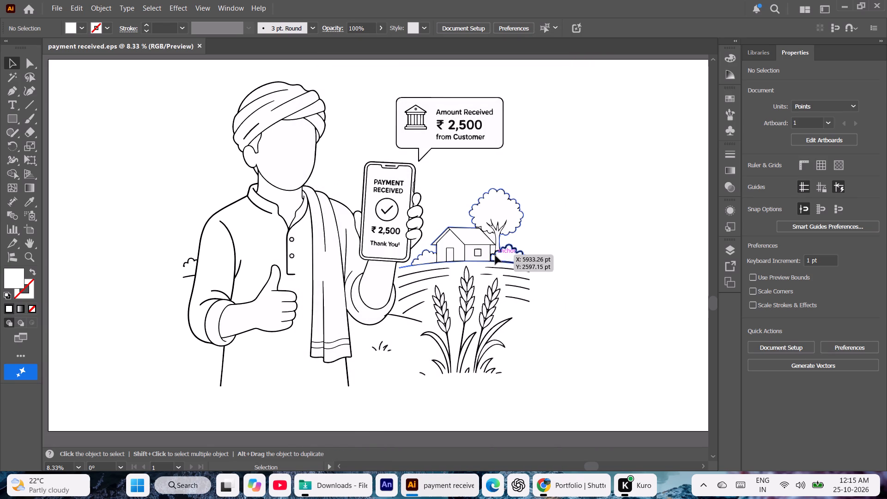
Switch to Chrome and upload the resaved payment received EPS from Downloads to the Shutterstock contributor portfolio.
{"action": "left_click", "coordinate": [566, 479]}
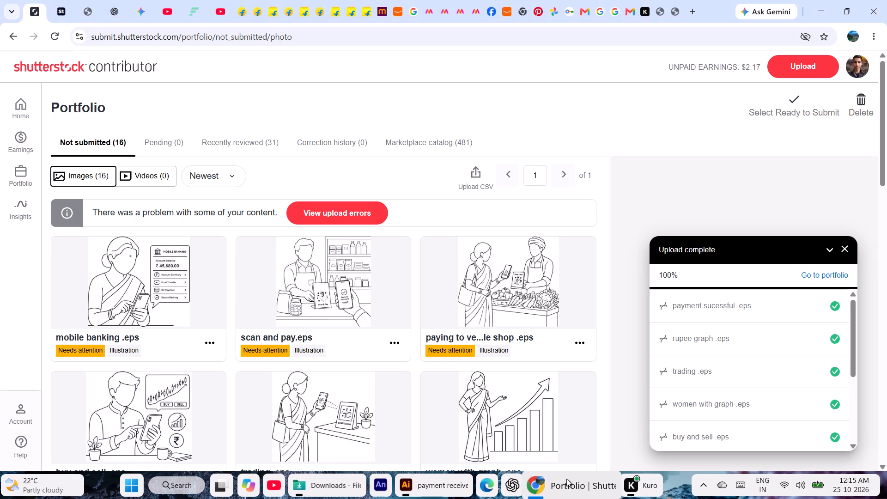
{"action": "left_click", "coordinate": [790, 73]}
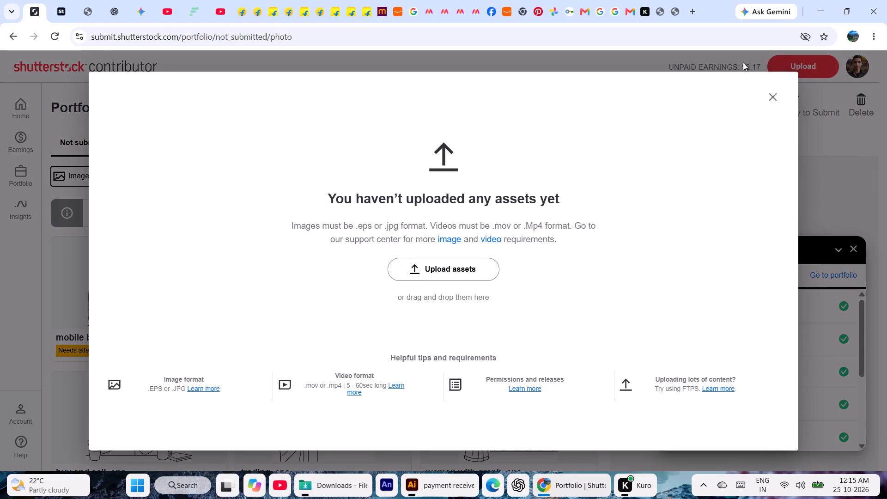
{"action": "left_click", "coordinate": [465, 269]}
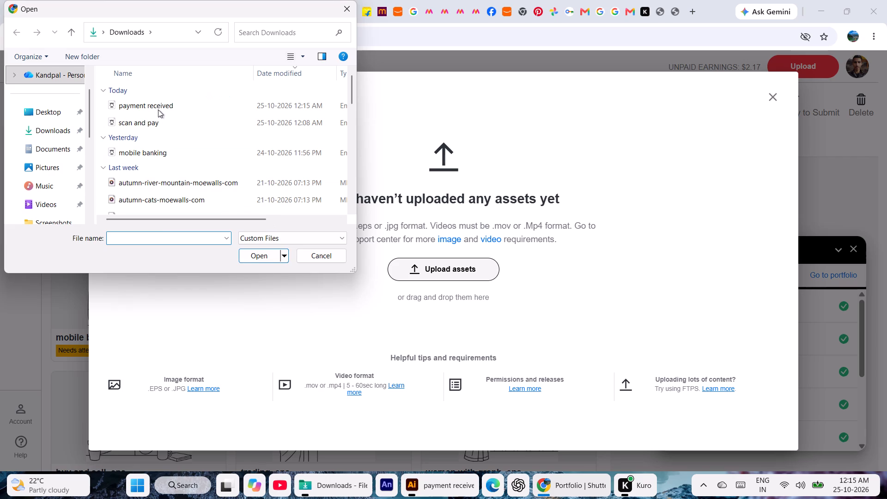
{"action": "left_click", "coordinate": [157, 106]}
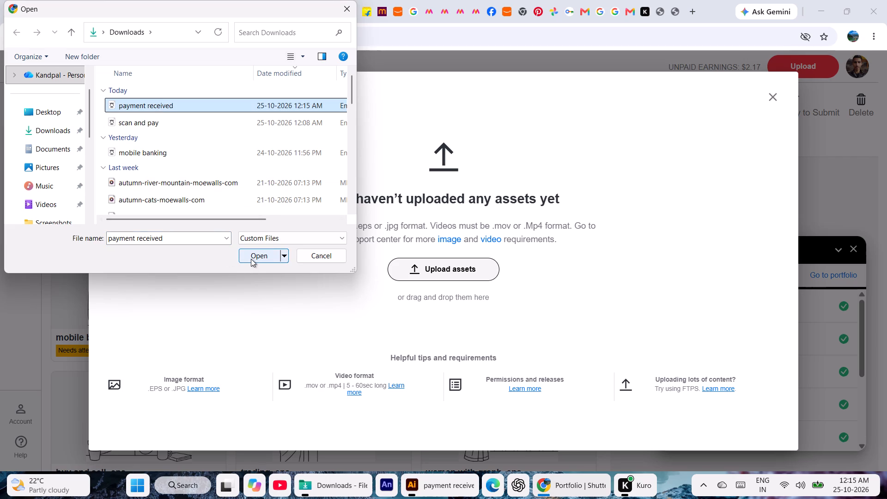
{"action": "left_click", "coordinate": [51, 129]}
{"action": "left_click", "coordinate": [52, 146]}
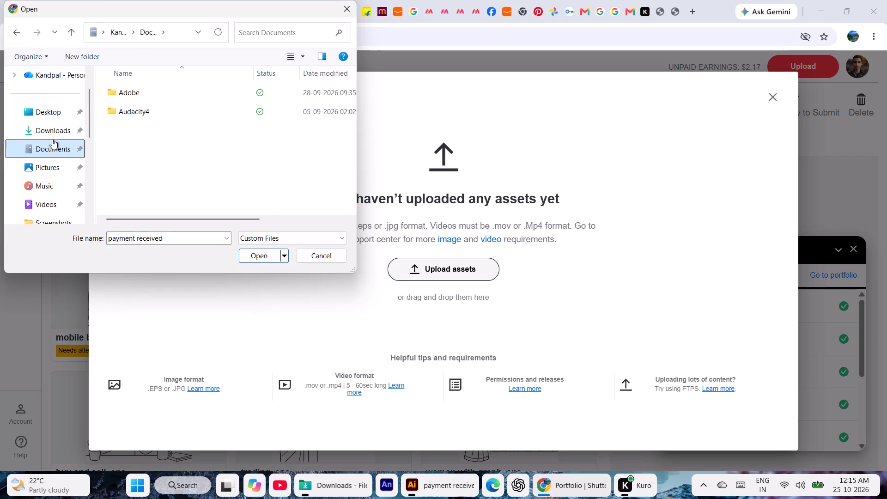
{"action": "left_click", "coordinate": [52, 136]}
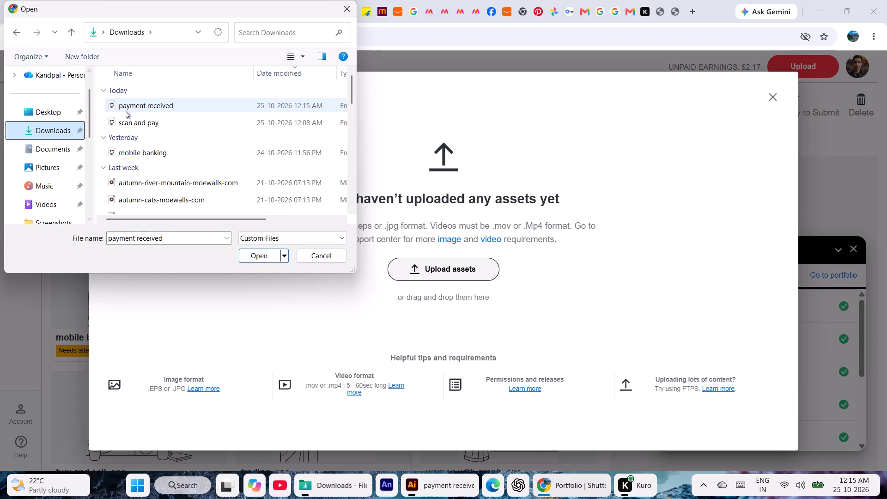
{"action": "left_click", "coordinate": [127, 110]}
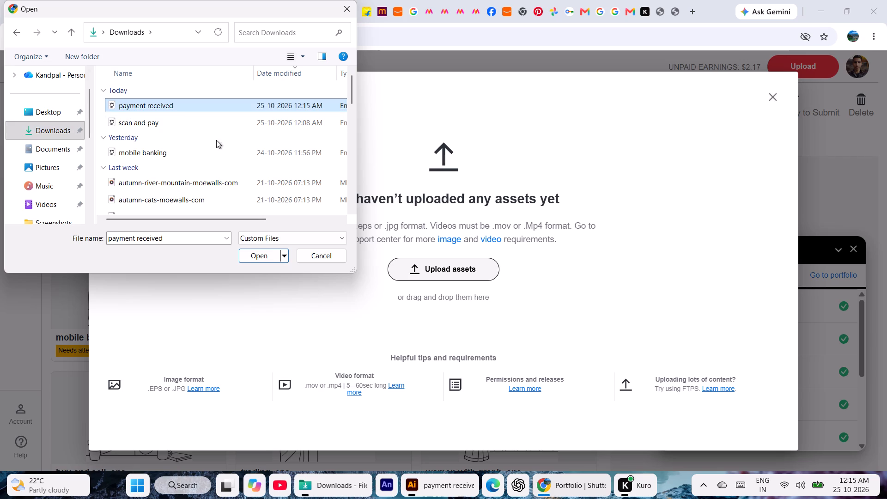
{"action": "left_click", "coordinate": [265, 258]}
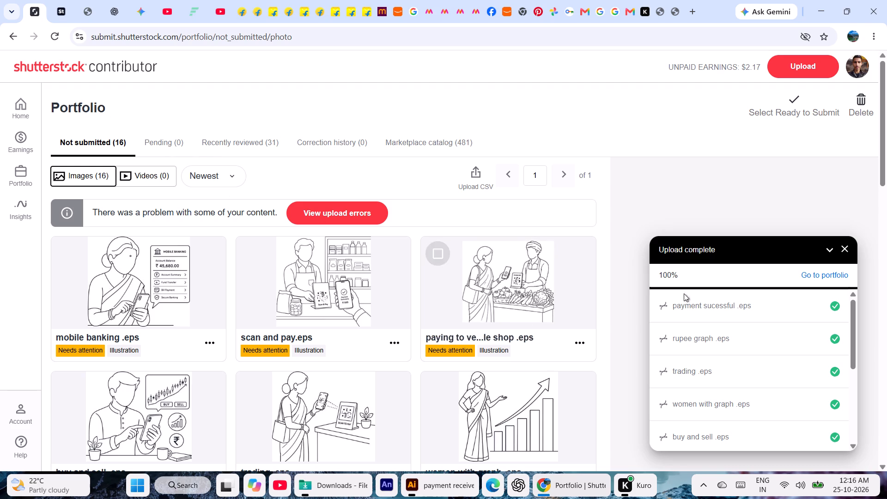
Review the portfolio's upload errors and its pending and not submitted images, then dismiss the upload summary.
{"action": "left_click", "coordinate": [825, 272]}
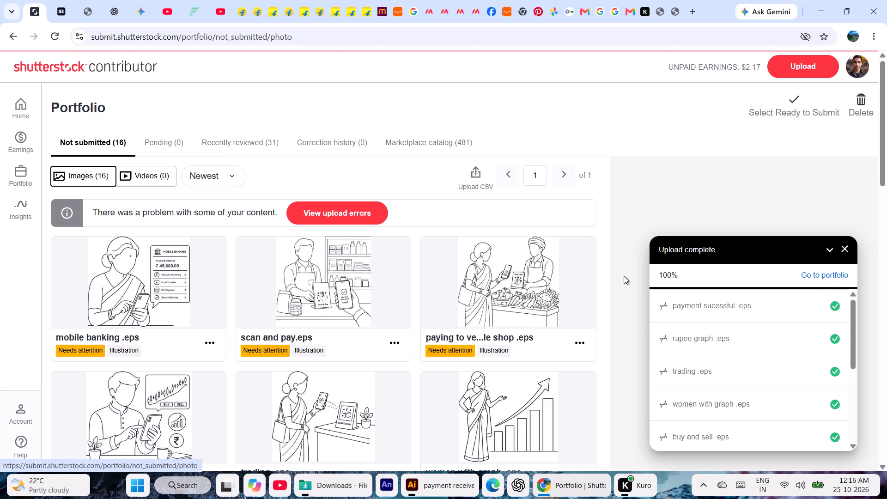
{"action": "left_click", "coordinate": [357, 211]}
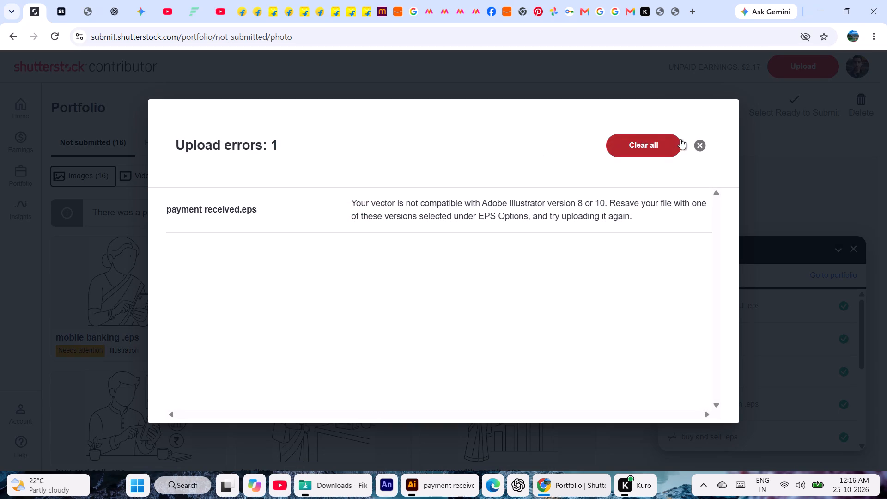
{"action": "left_click", "coordinate": [696, 143]}
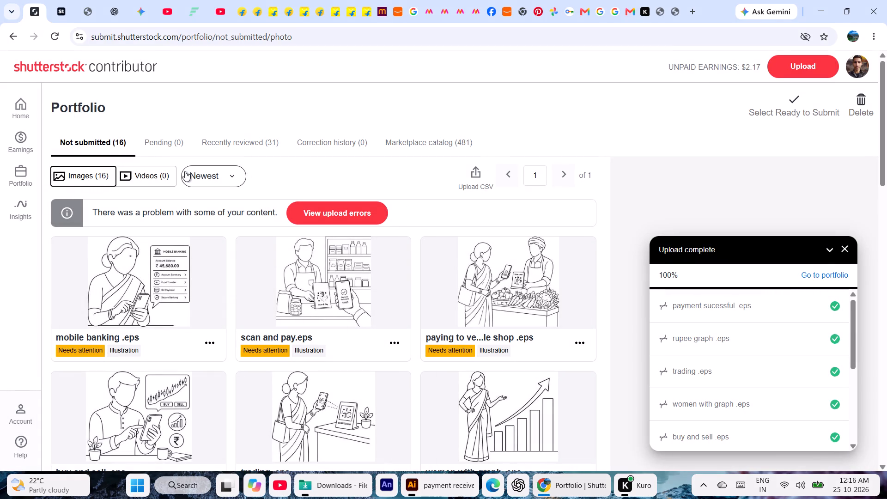
{"action": "left_click", "coordinate": [160, 145]}
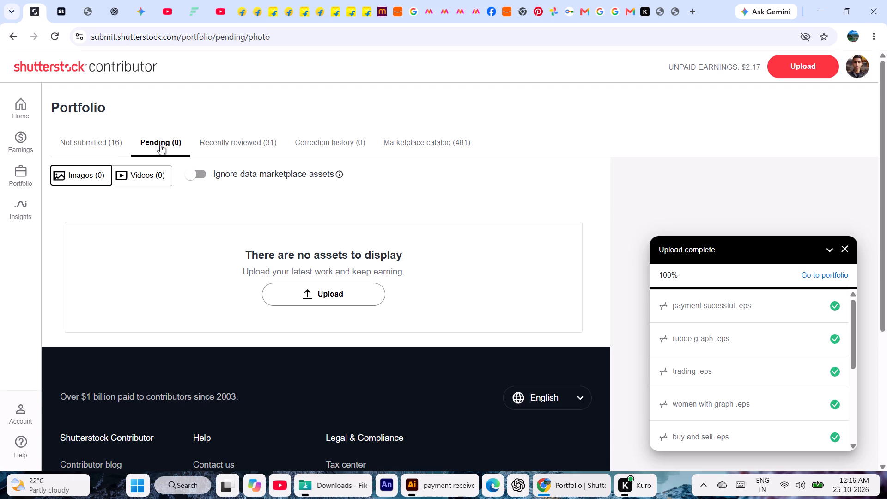
{"action": "left_click", "coordinate": [113, 142]}
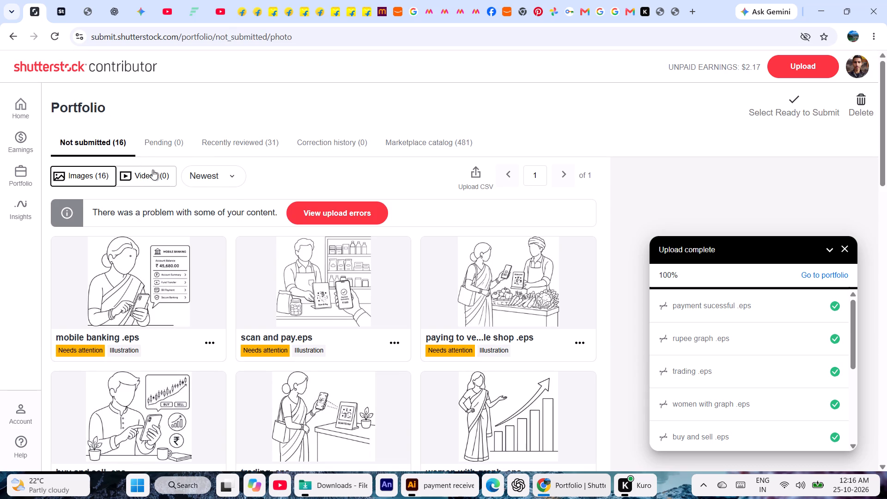
{"action": "left_click", "coordinate": [294, 214]}
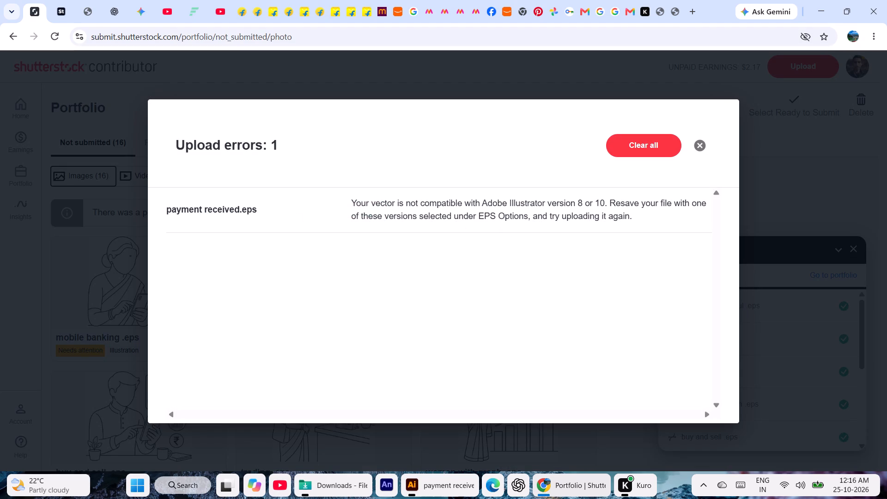
{"action": "left_click", "coordinate": [699, 147]}
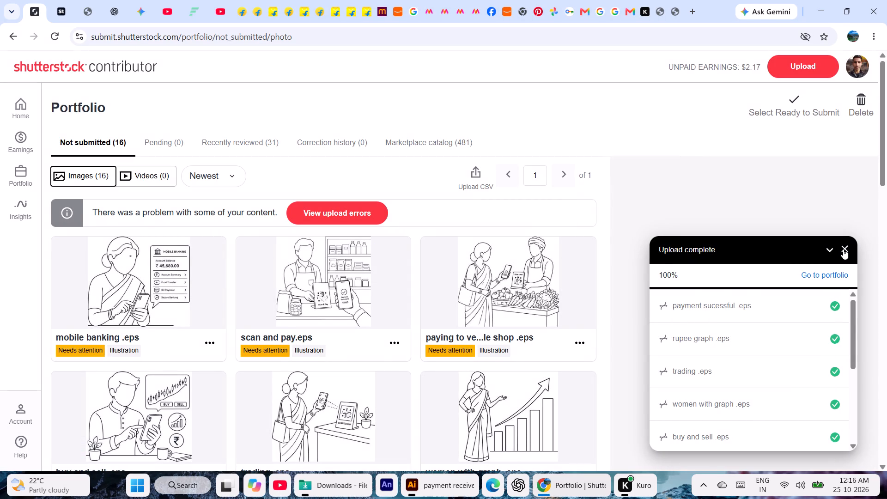
{"action": "left_click", "coordinate": [843, 248]}
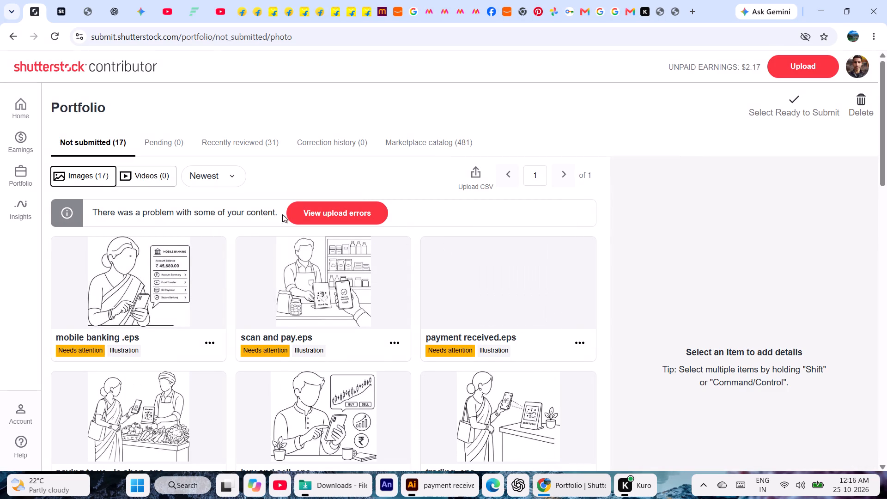
Go to the Adobe Stock contributor site and open its file upload page.
{"action": "left_click", "coordinate": [57, 11]}
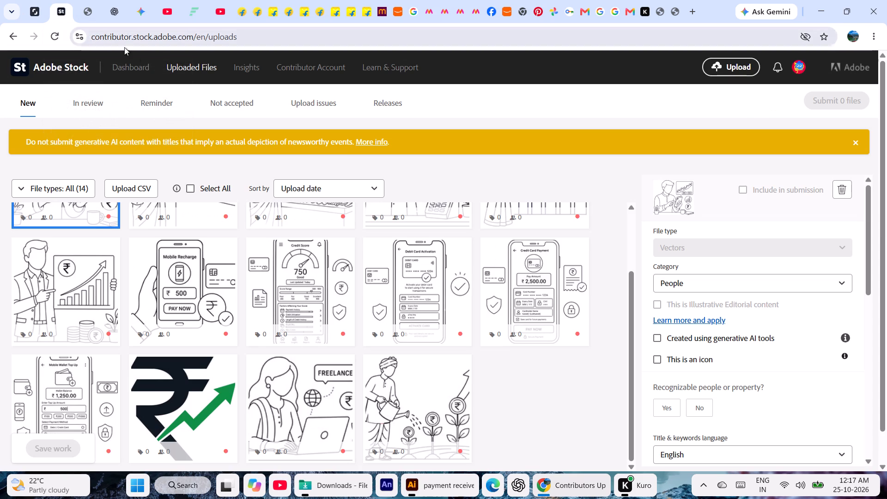
{"action": "left_click", "coordinate": [730, 57]}
{"action": "left_click", "coordinate": [730, 64]}
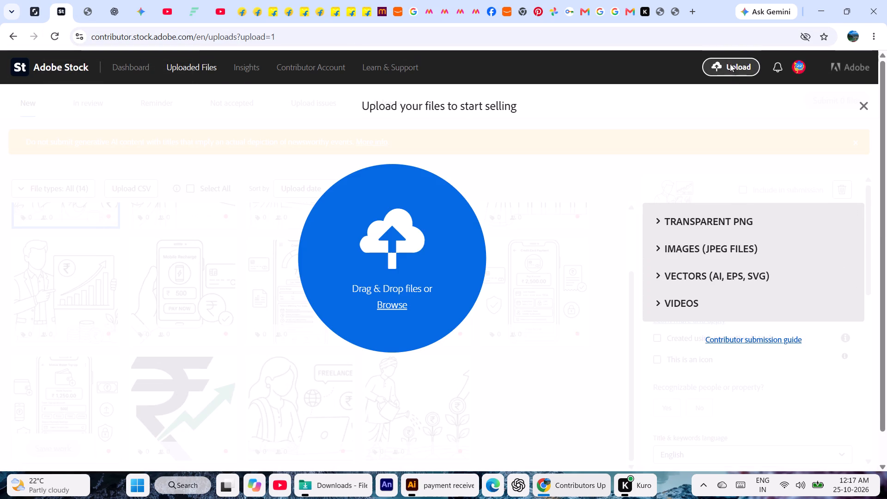
{"action": "left_click", "coordinate": [31, 6]}
{"action": "left_click", "coordinate": [56, 6]}
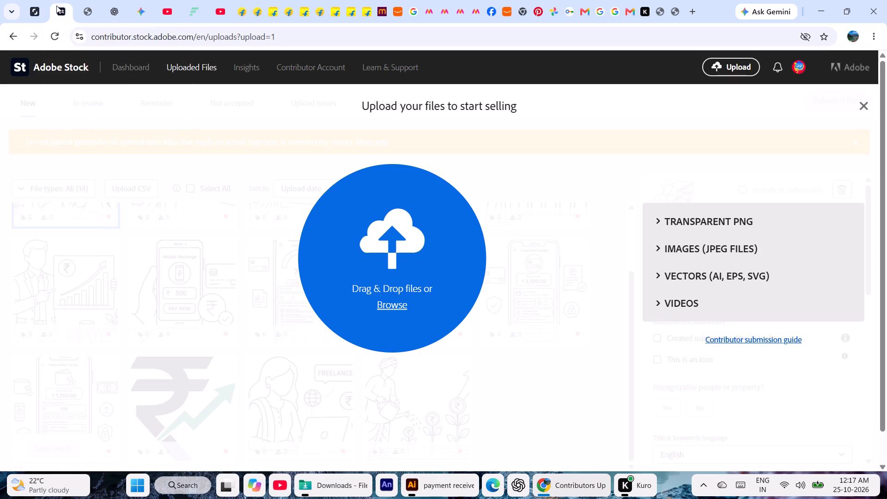
Return to the Shutterstock portfolio and look through all the not submitted illustrations, including payment received.
{"action": "left_click", "coordinate": [35, 13]}
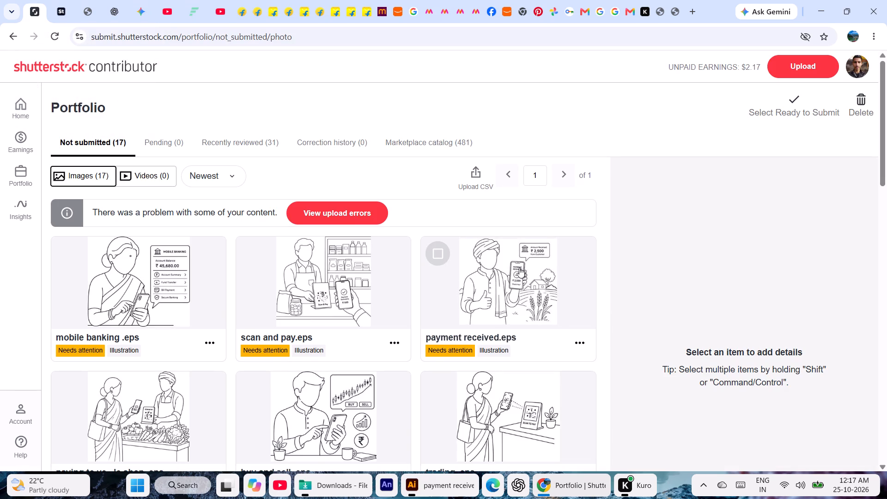
{"action": "key", "text": "Down"}
{"action": "key", "text": "Down"}
{"action": "key", "text": "Down"}
{"action": "key", "text": "Down"}
{"action": "key", "text": "Down"}
{"action": "key", "text": "Down"}
{"action": "key", "text": "Down"}
{"action": "key", "text": "Down"}
{"action": "key", "text": "Down"}
{"action": "key", "text": "Down"}
{"action": "key", "text": "Down"}
{"action": "key", "text": "Down"}
{"action": "key", "text": "Down"}
{"action": "key", "text": "Down"}
{"action": "key", "text": "Down"}
{"action": "key", "text": "Down"}
{"action": "key", "text": "Down"}
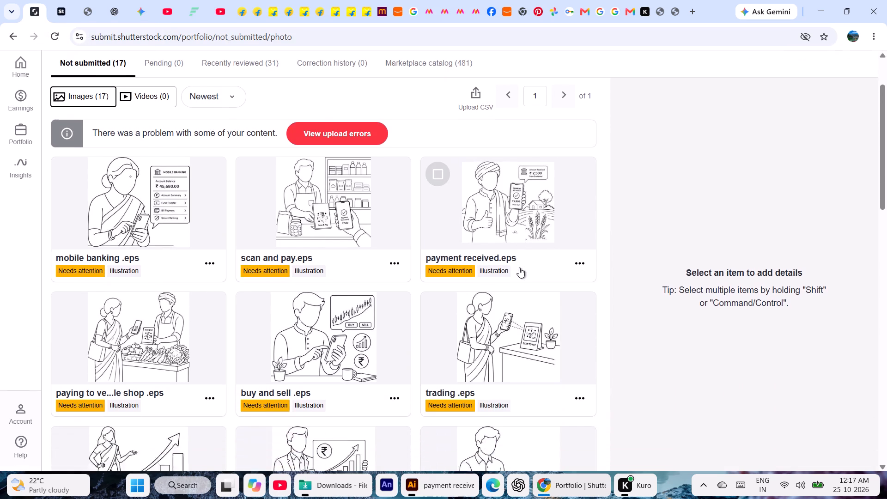
{"action": "key", "text": "Down"}
{"action": "key", "text": "Down"}
{"action": "key", "text": "Down"}
{"action": "key", "text": "Down"}
{"action": "key", "text": "Down"}
{"action": "key", "text": "Down"}
{"action": "key", "text": "Down"}
{"action": "key", "text": "Down"}
{"action": "key", "text": "Down"}
{"action": "key", "text": "Down"}
{"action": "key", "text": "Down"}
{"action": "key", "text": "Down"}
{"action": "key", "text": "Down"}
{"action": "key", "text": "Down"}
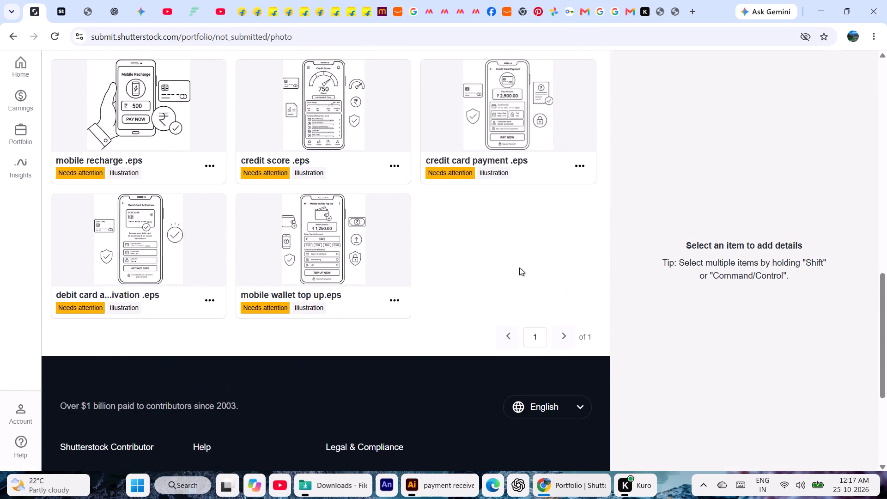
Look back through the not submitted illustrations to the start of the Shutterstock portfolio.
{"action": "key", "text": "Up"}
{"action": "key", "text": "Up"}
{"action": "key", "text": "Up"}
{"action": "key", "text": "Up"}
{"action": "key", "text": "Up"}
{"action": "key", "text": "Up"}
{"action": "key", "text": "Up"}
{"action": "key", "text": "Up"}
{"action": "key", "text": "Up"}
{"action": "key", "text": "Up"}
{"action": "key", "text": "Up"}
{"action": "key", "text": "Up"}
{"action": "key", "text": "Up"}
{"action": "key", "text": "Up"}
{"action": "key", "text": "Up"}
{"action": "key", "text": "Up"}
{"action": "key", "text": "Up"}
{"action": "key", "text": "Up"}
{"action": "key", "text": "Up"}
{"action": "key", "text": "Up"}
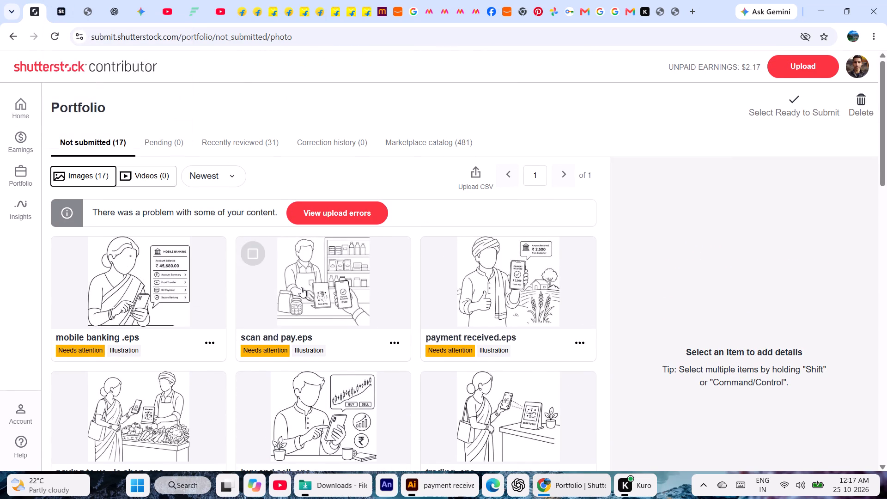
Switch to File Explorer and check the saved EPS and PNG files in the Downloads folder.
{"action": "left_click", "coordinate": [338, 491]}
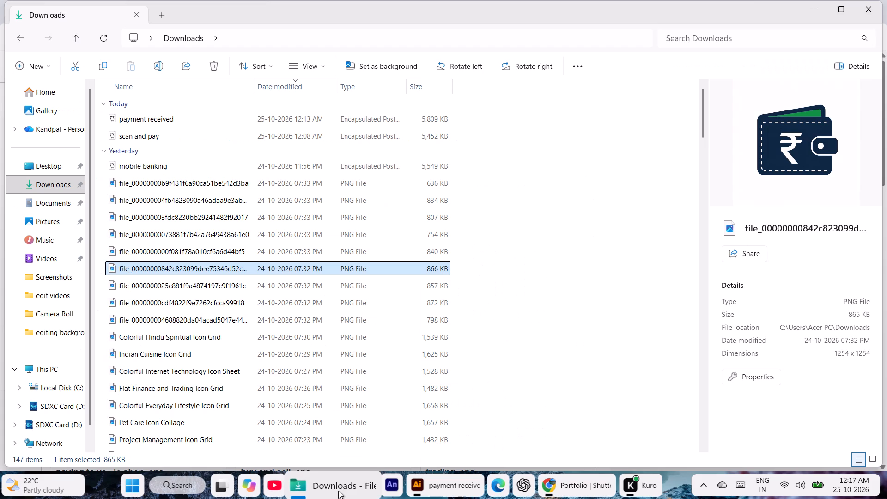
{"action": "left_click", "coordinate": [51, 201]}
{"action": "left_click", "coordinate": [48, 185]}
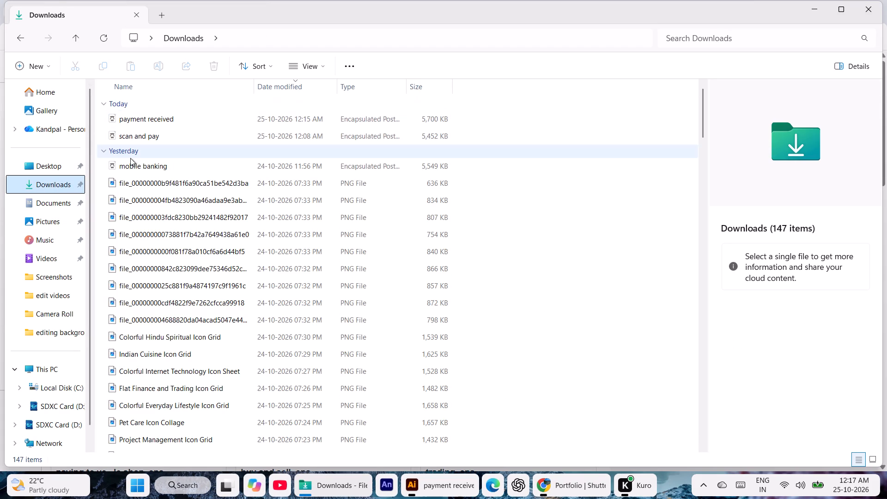
{"action": "left_click", "coordinate": [141, 181]}
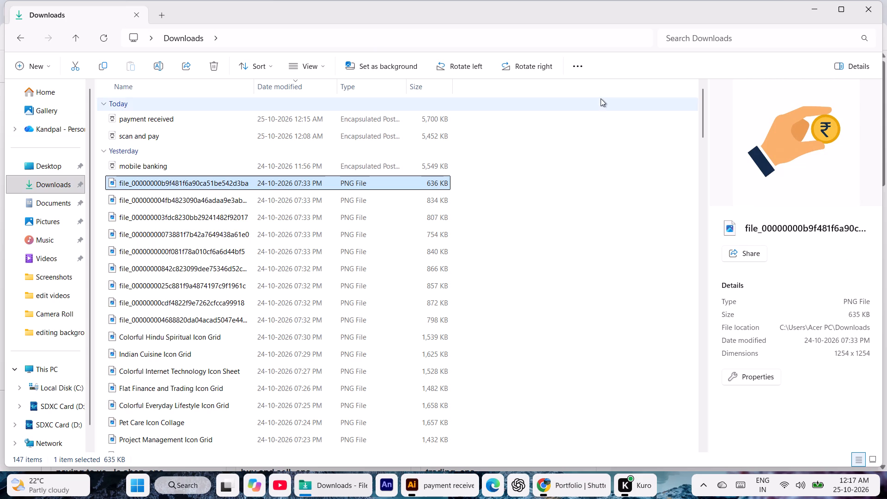
Close the Downloads window, Chrome and Illustrator to end the work session.
{"action": "left_click", "coordinate": [866, 6]}
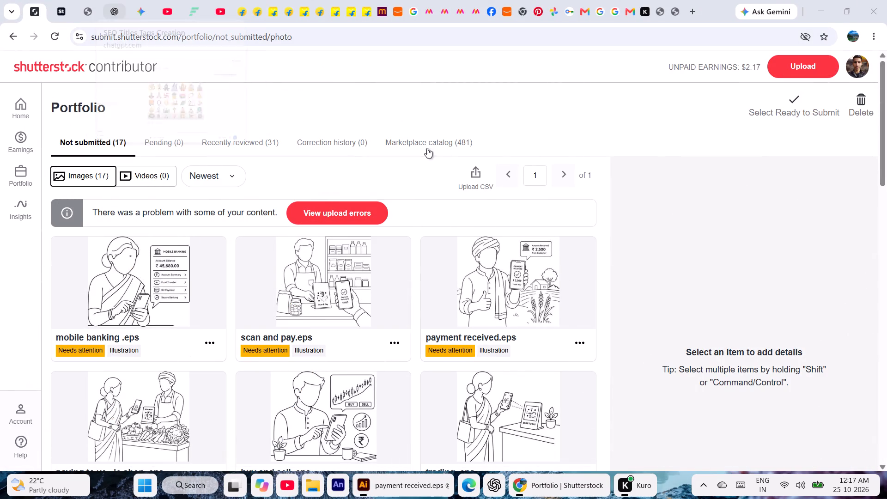
{"action": "left_click", "coordinate": [867, 18]}
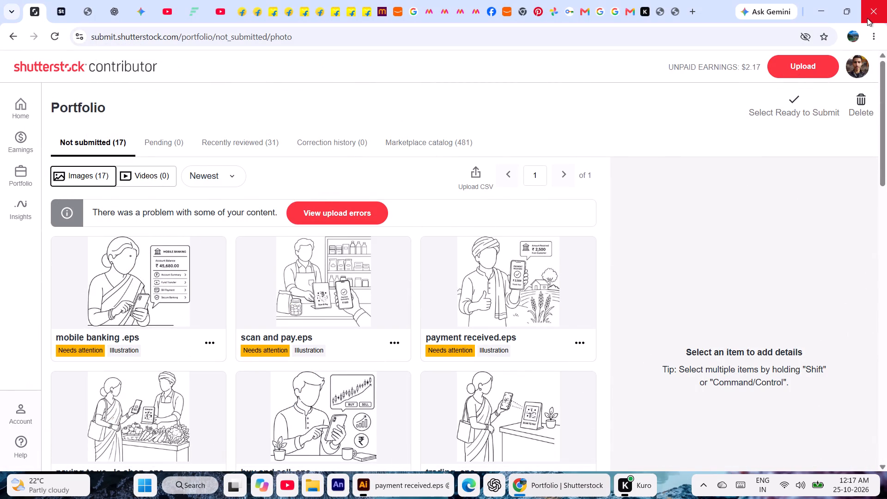
{"action": "left_click", "coordinate": [867, 18]}
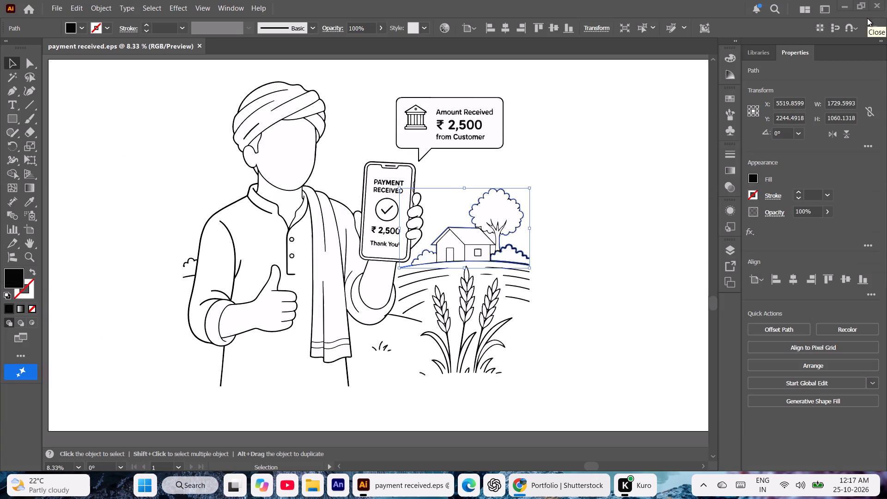
{"action": "left_click", "coordinate": [876, 10]}
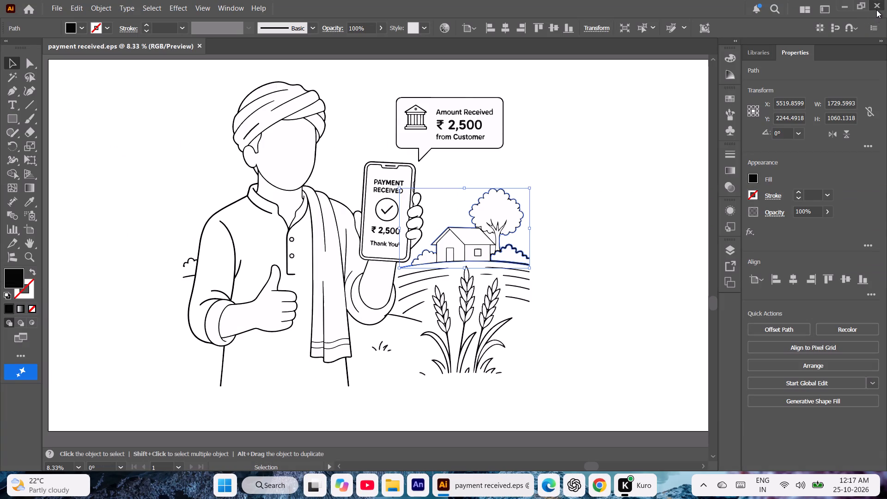